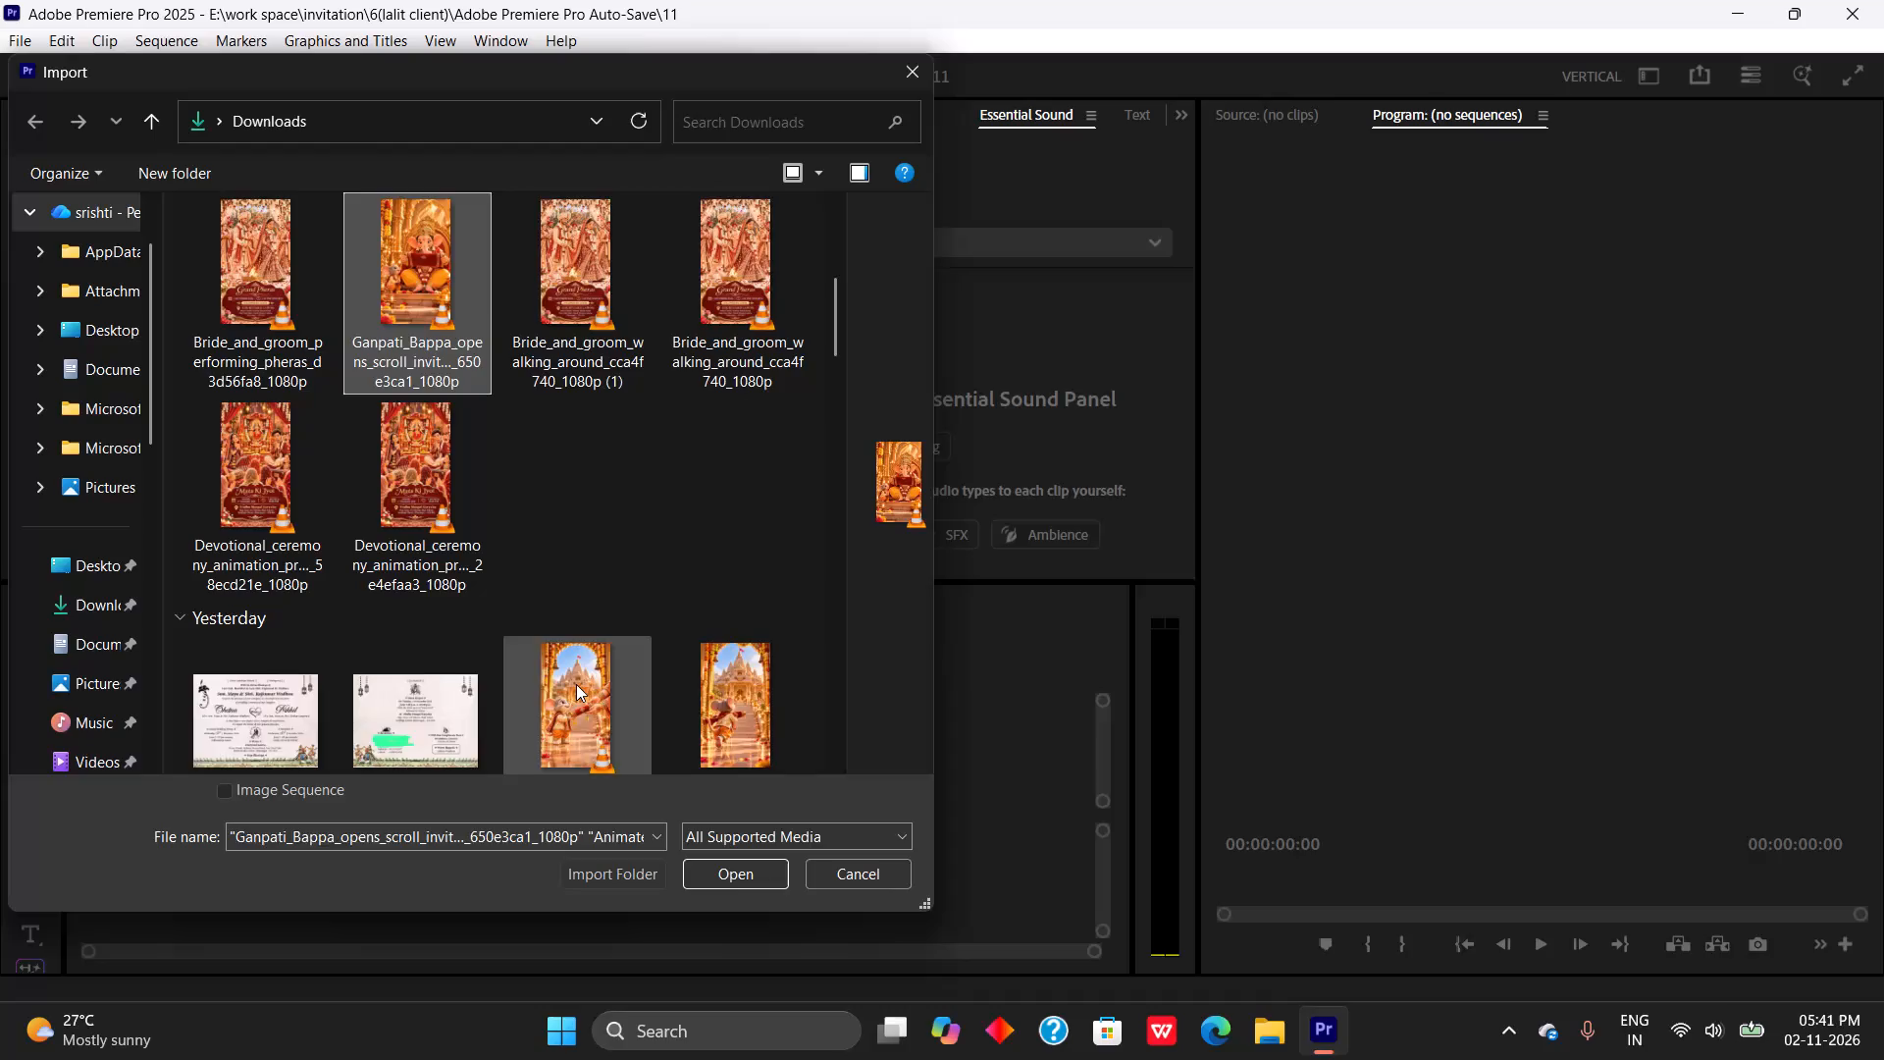
Import the two Ganpati_Bappa clips, the Mouse_receiving clip, the mouse-at-temple still image and the Animate_wedding clip from Downloads.
click(576, 684)
click(709, 676)
click(749, 867)
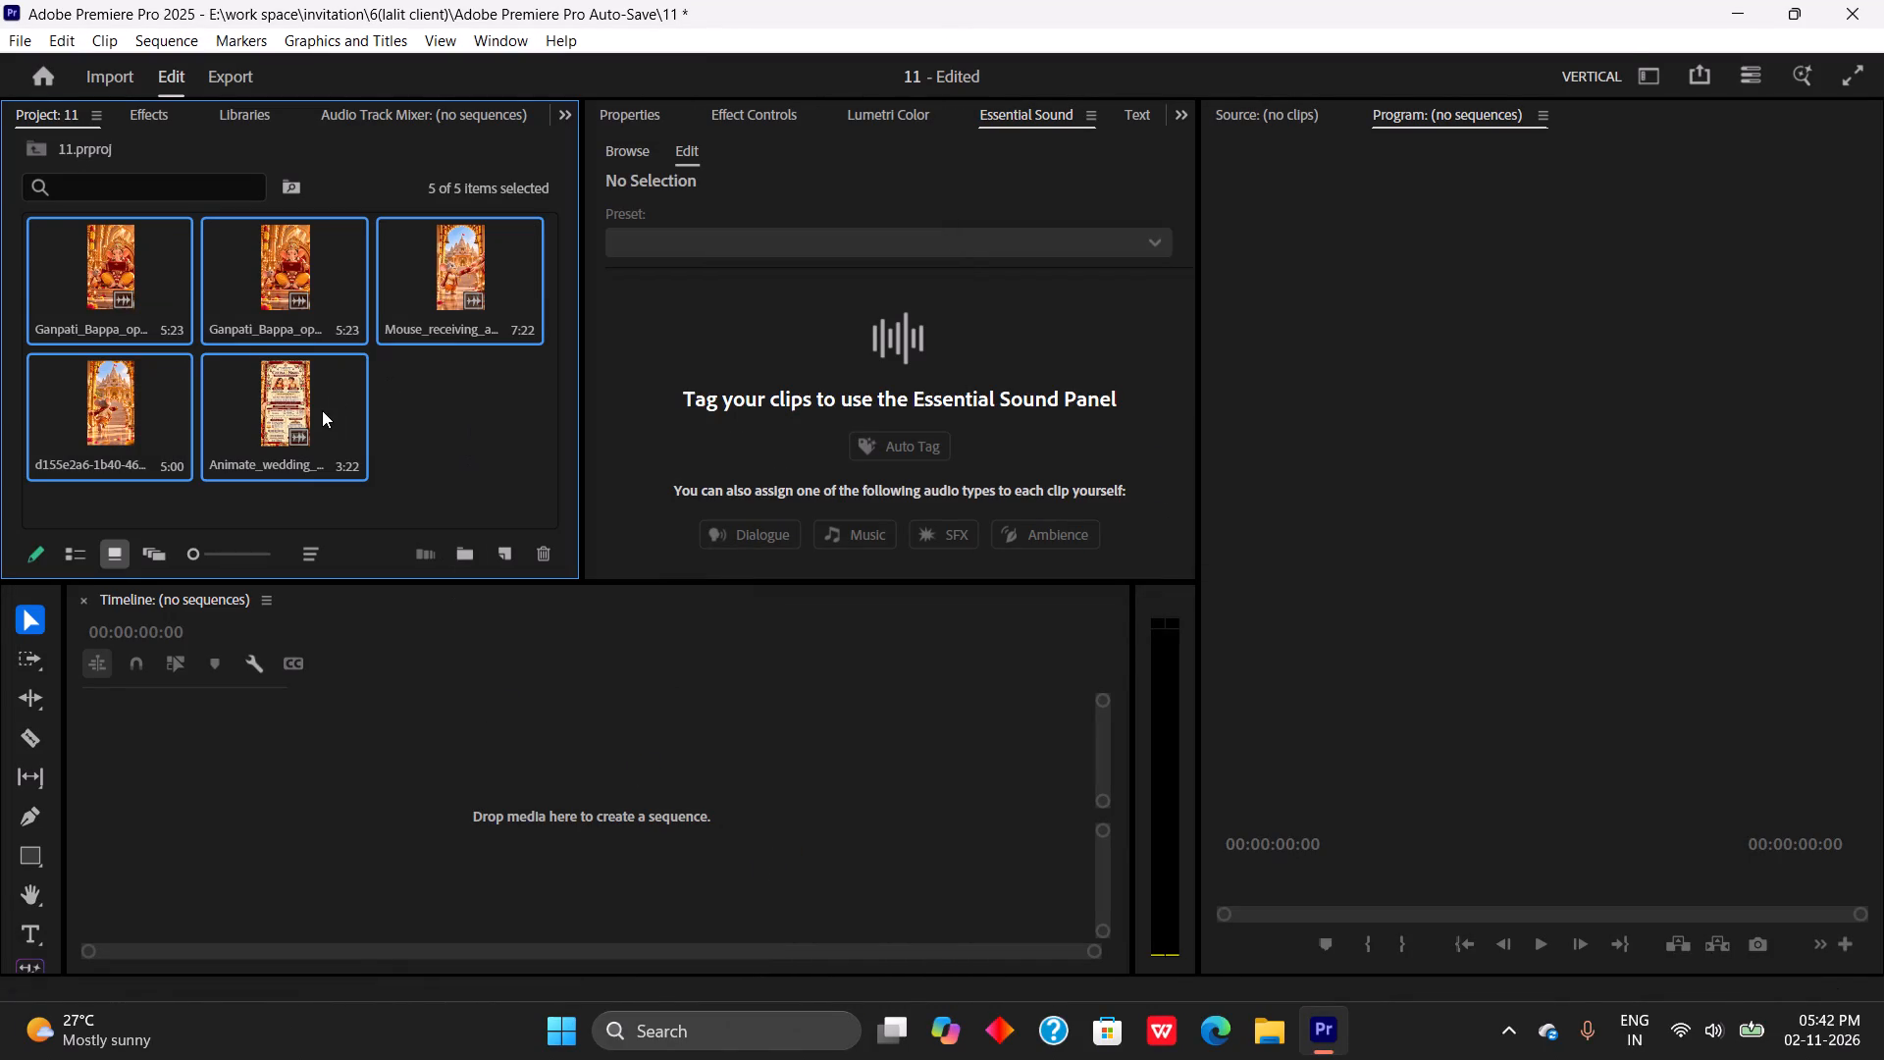
Create a new sequence from all five imported items.
drag(289, 403, 304, 844)
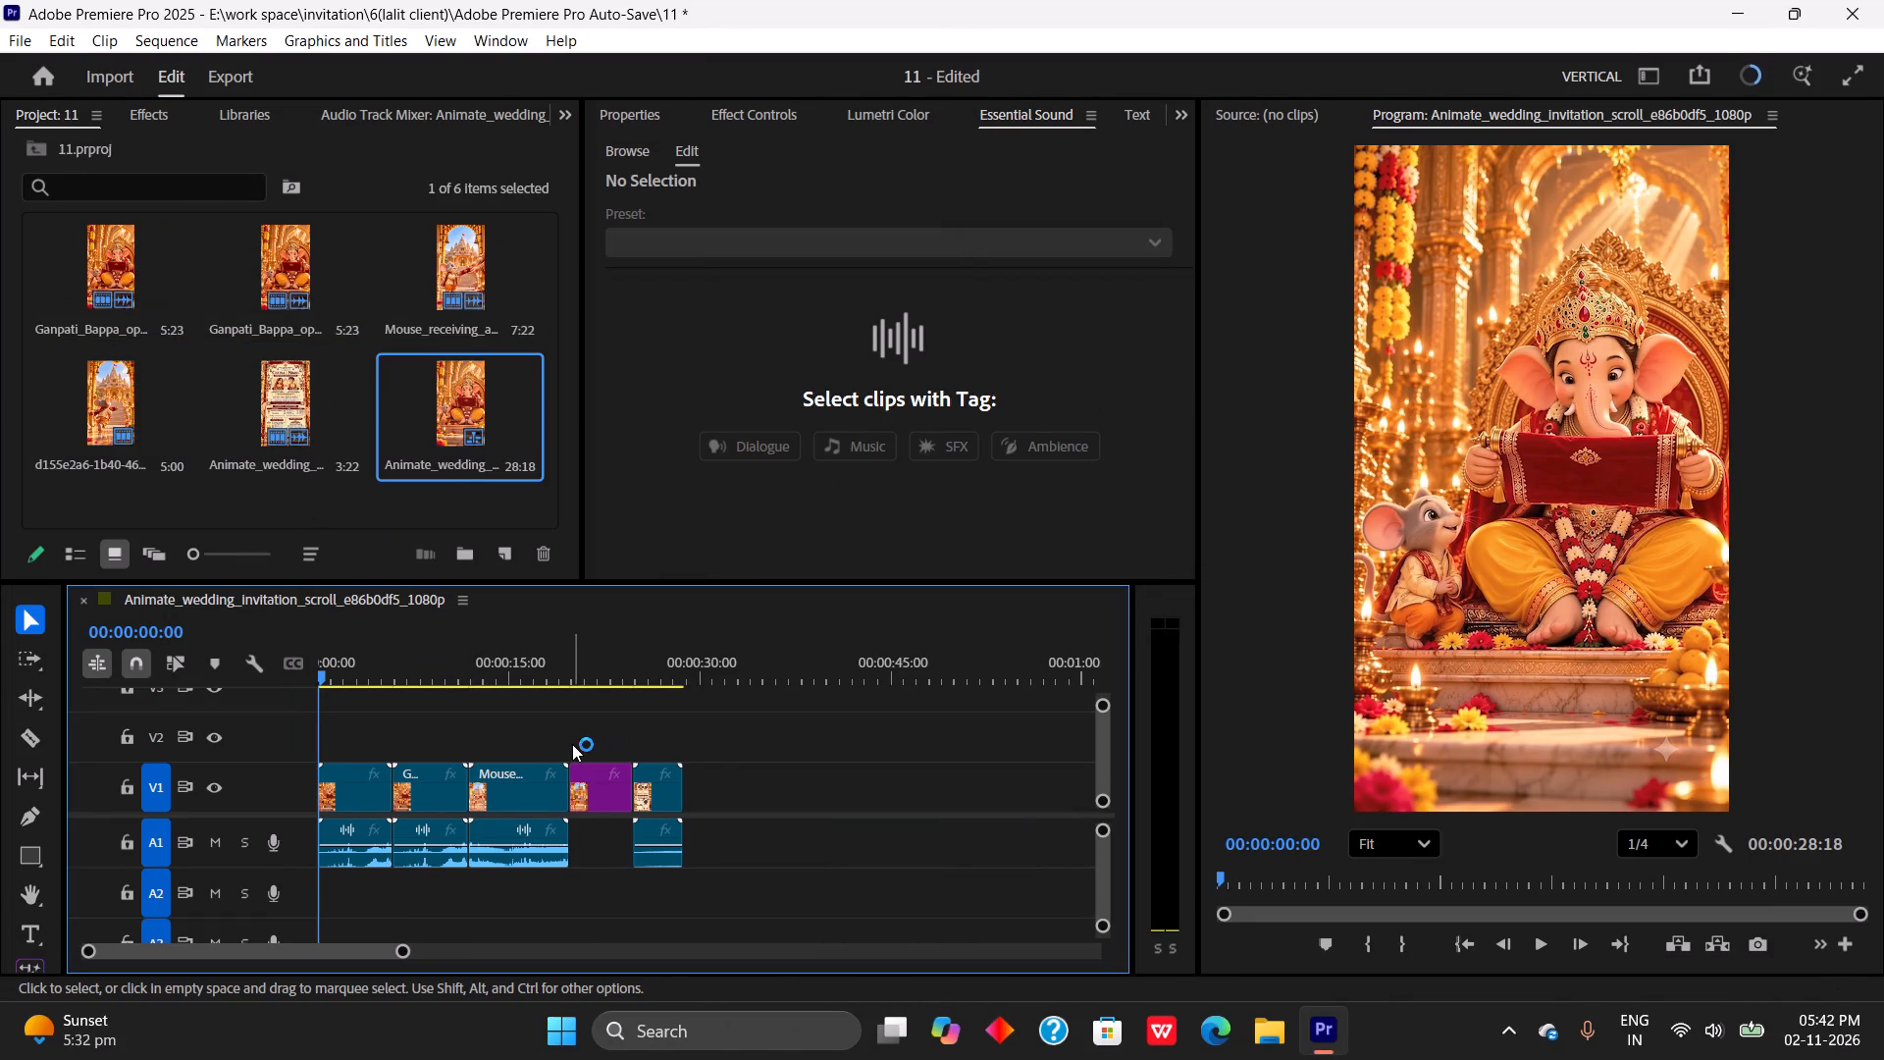
Play the sequence's opening, delete the second Ganpati_Bappa clip from the project including its sequence references, and close the gap.
key(space)
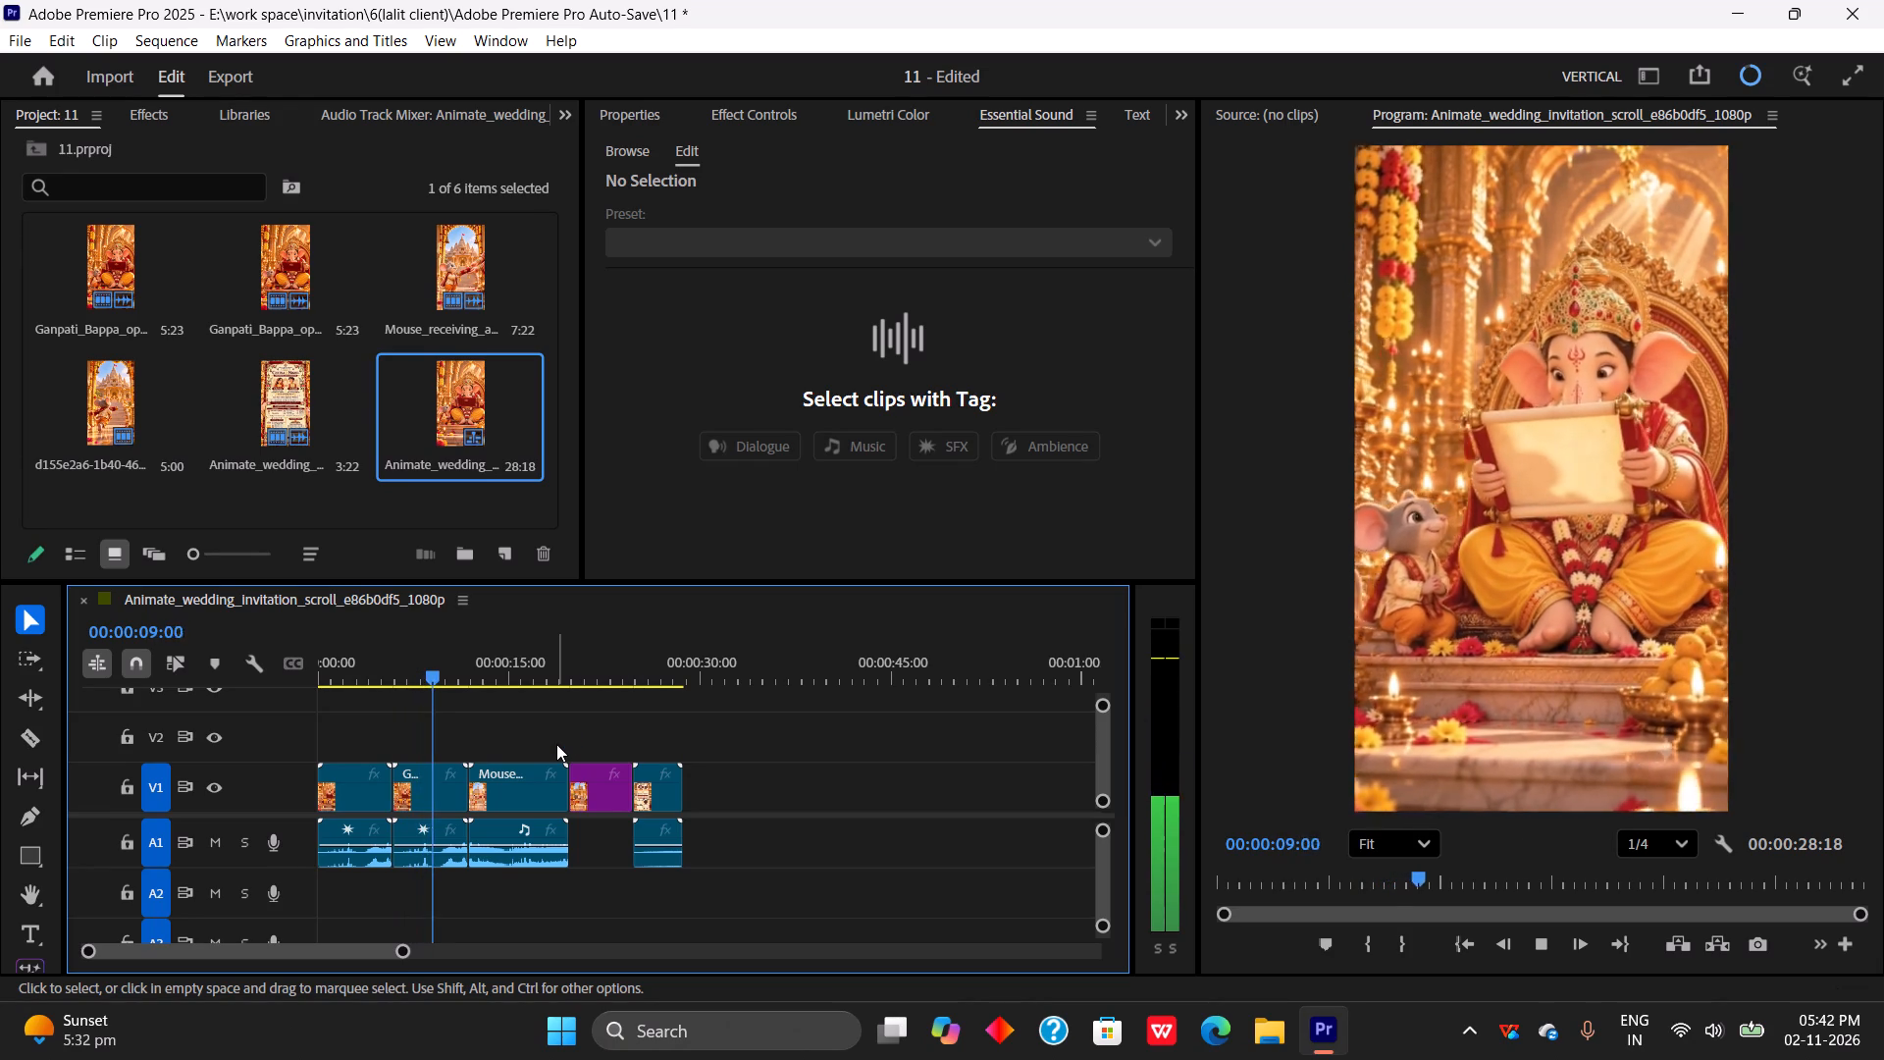
key(space)
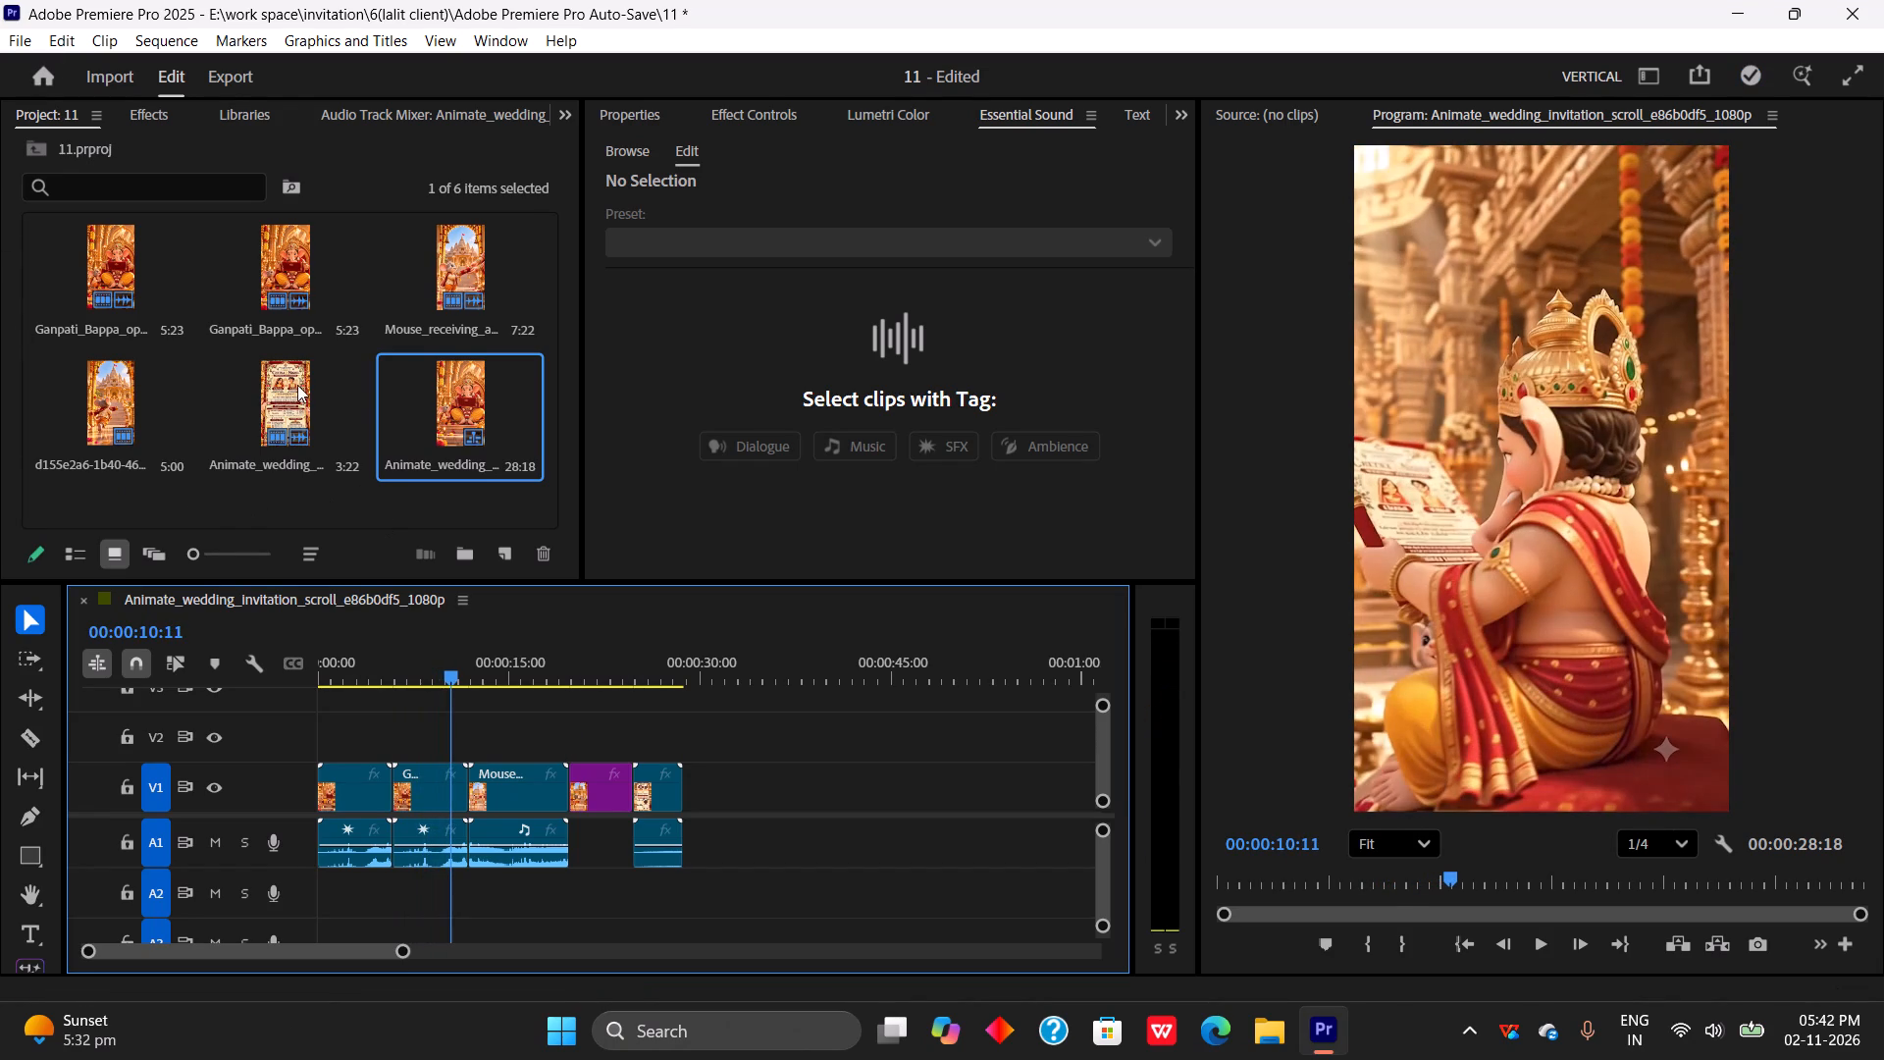
click(285, 264)
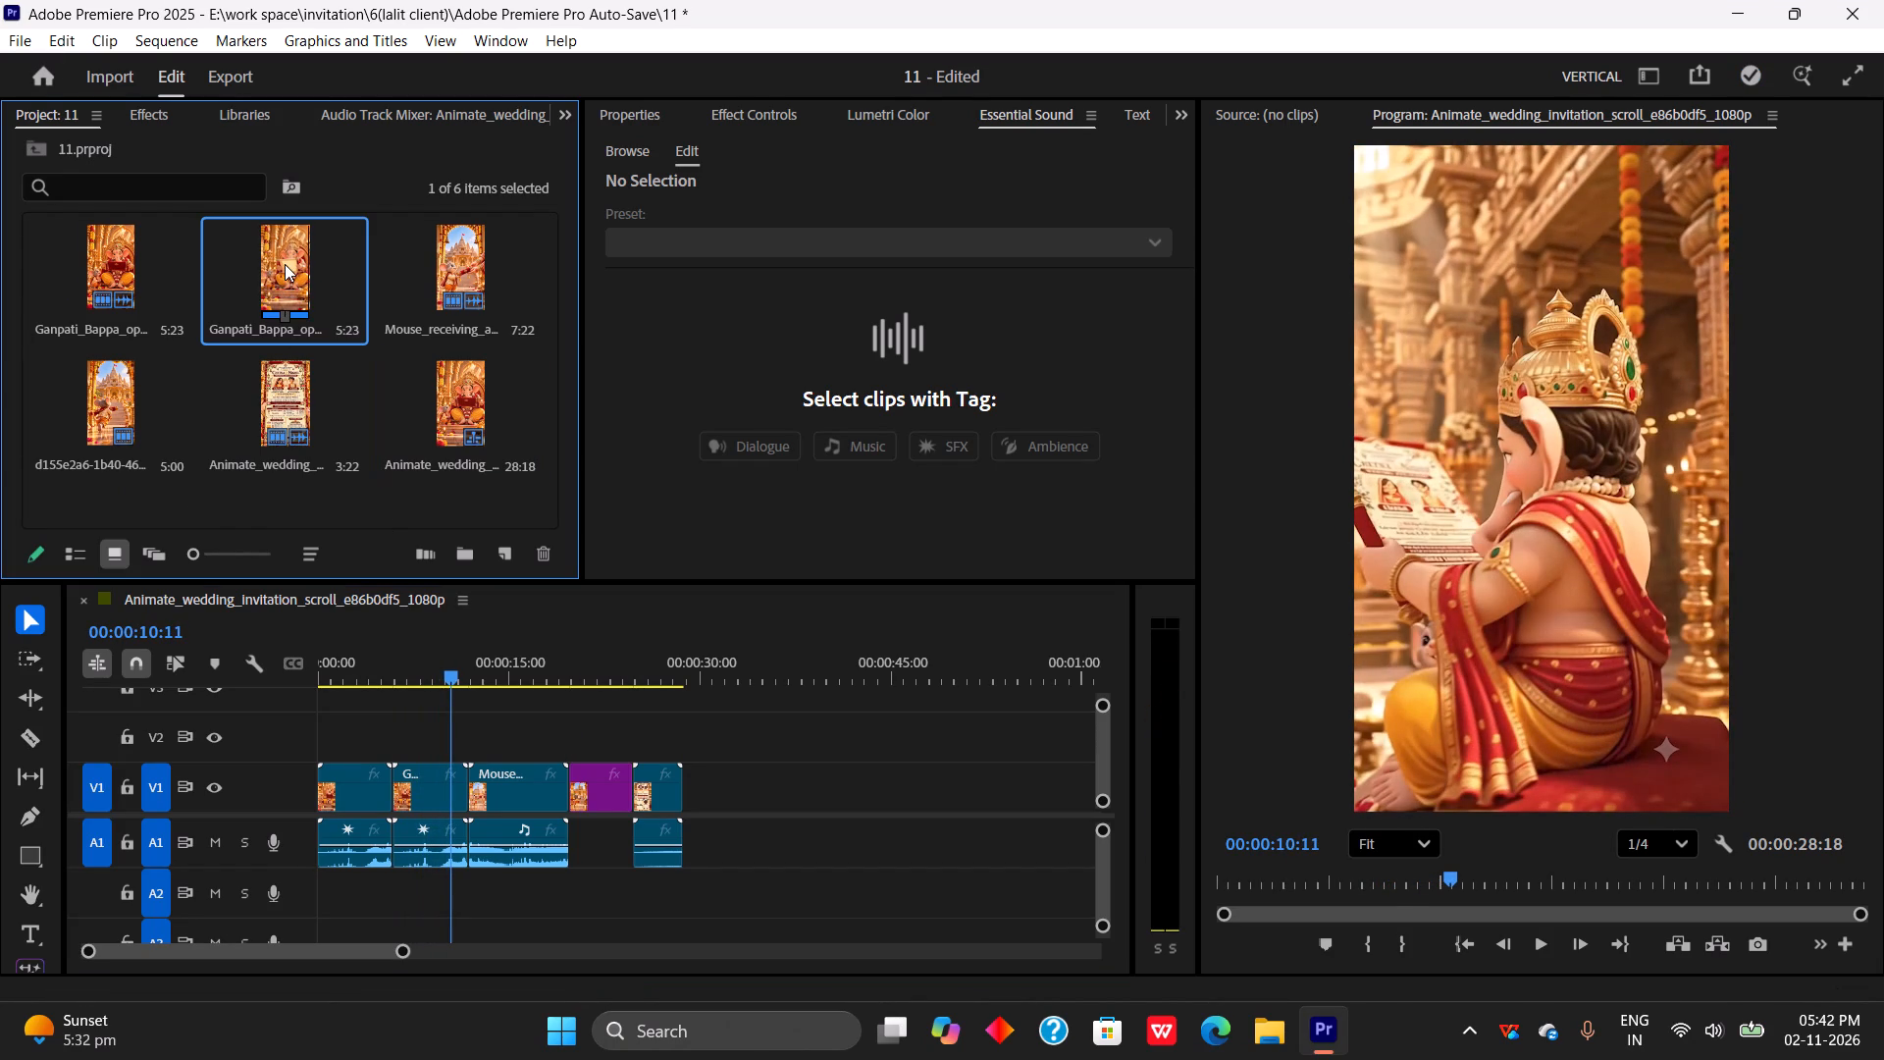
key(Delete)
click(1087, 609)
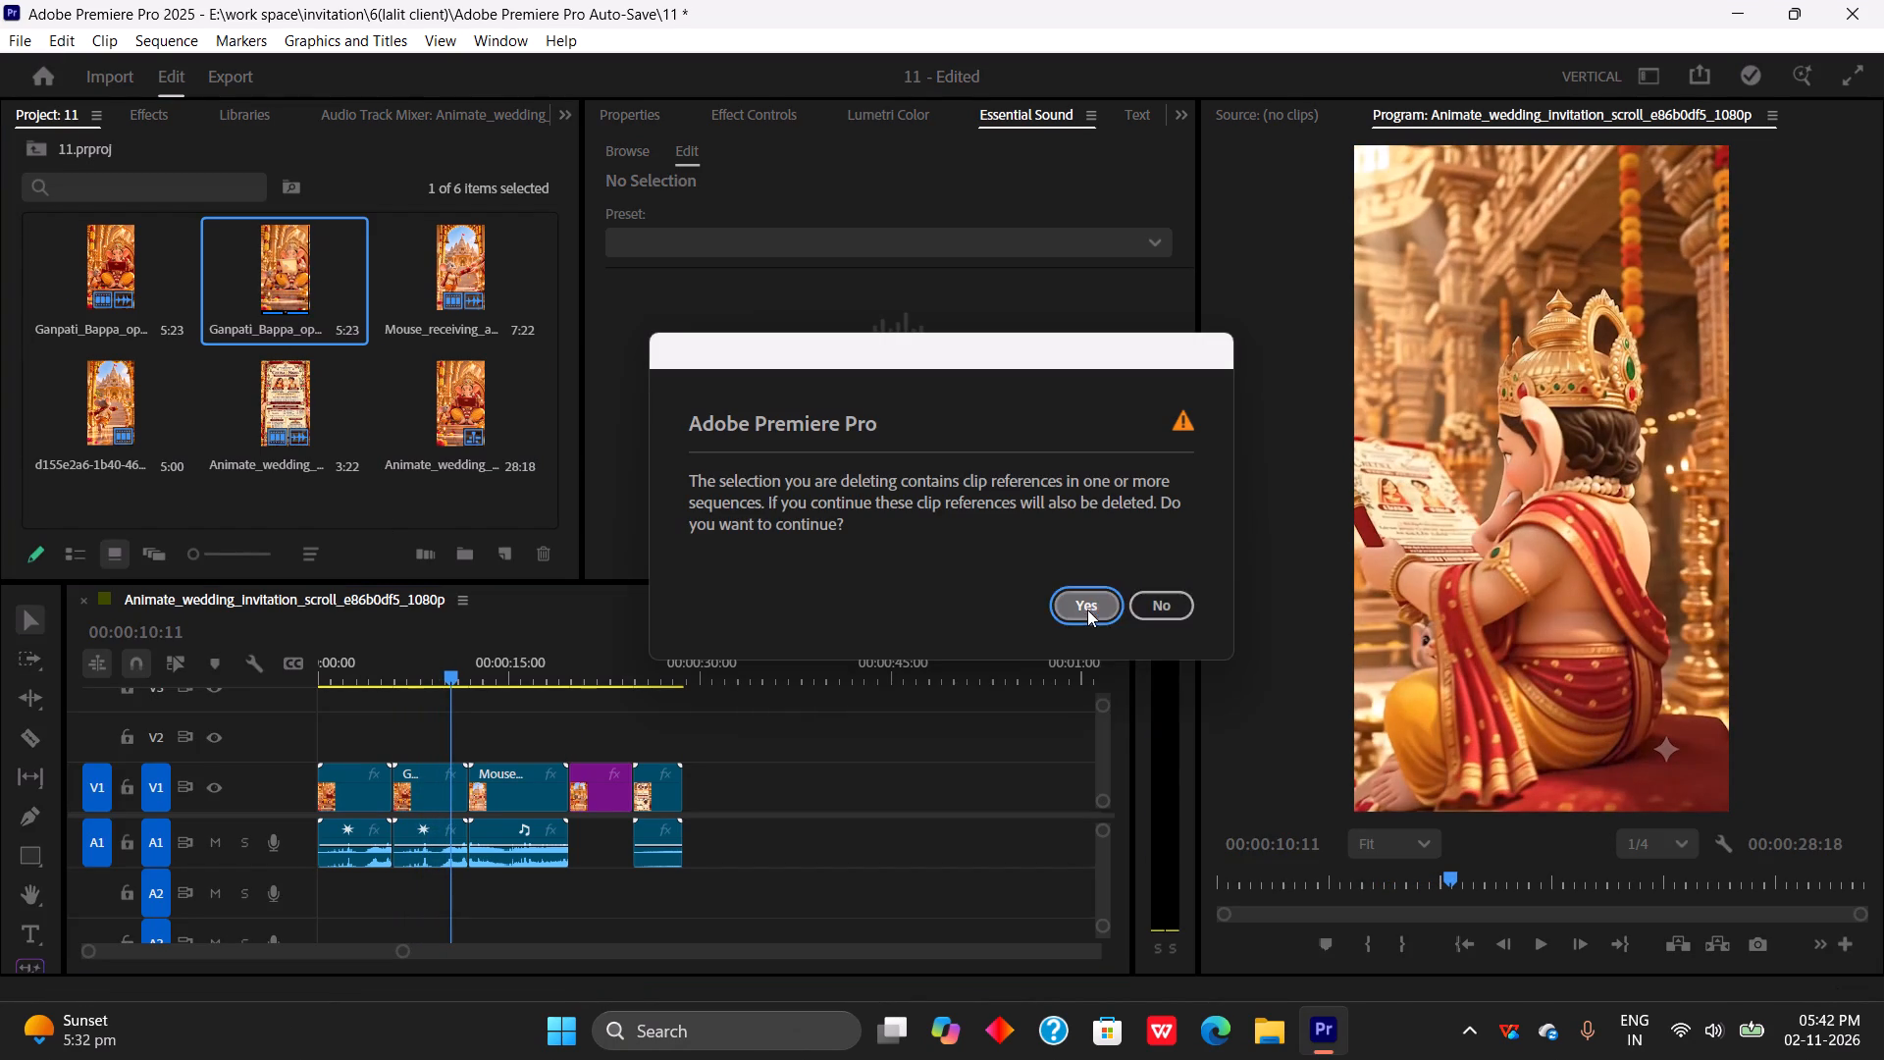
click(418, 791)
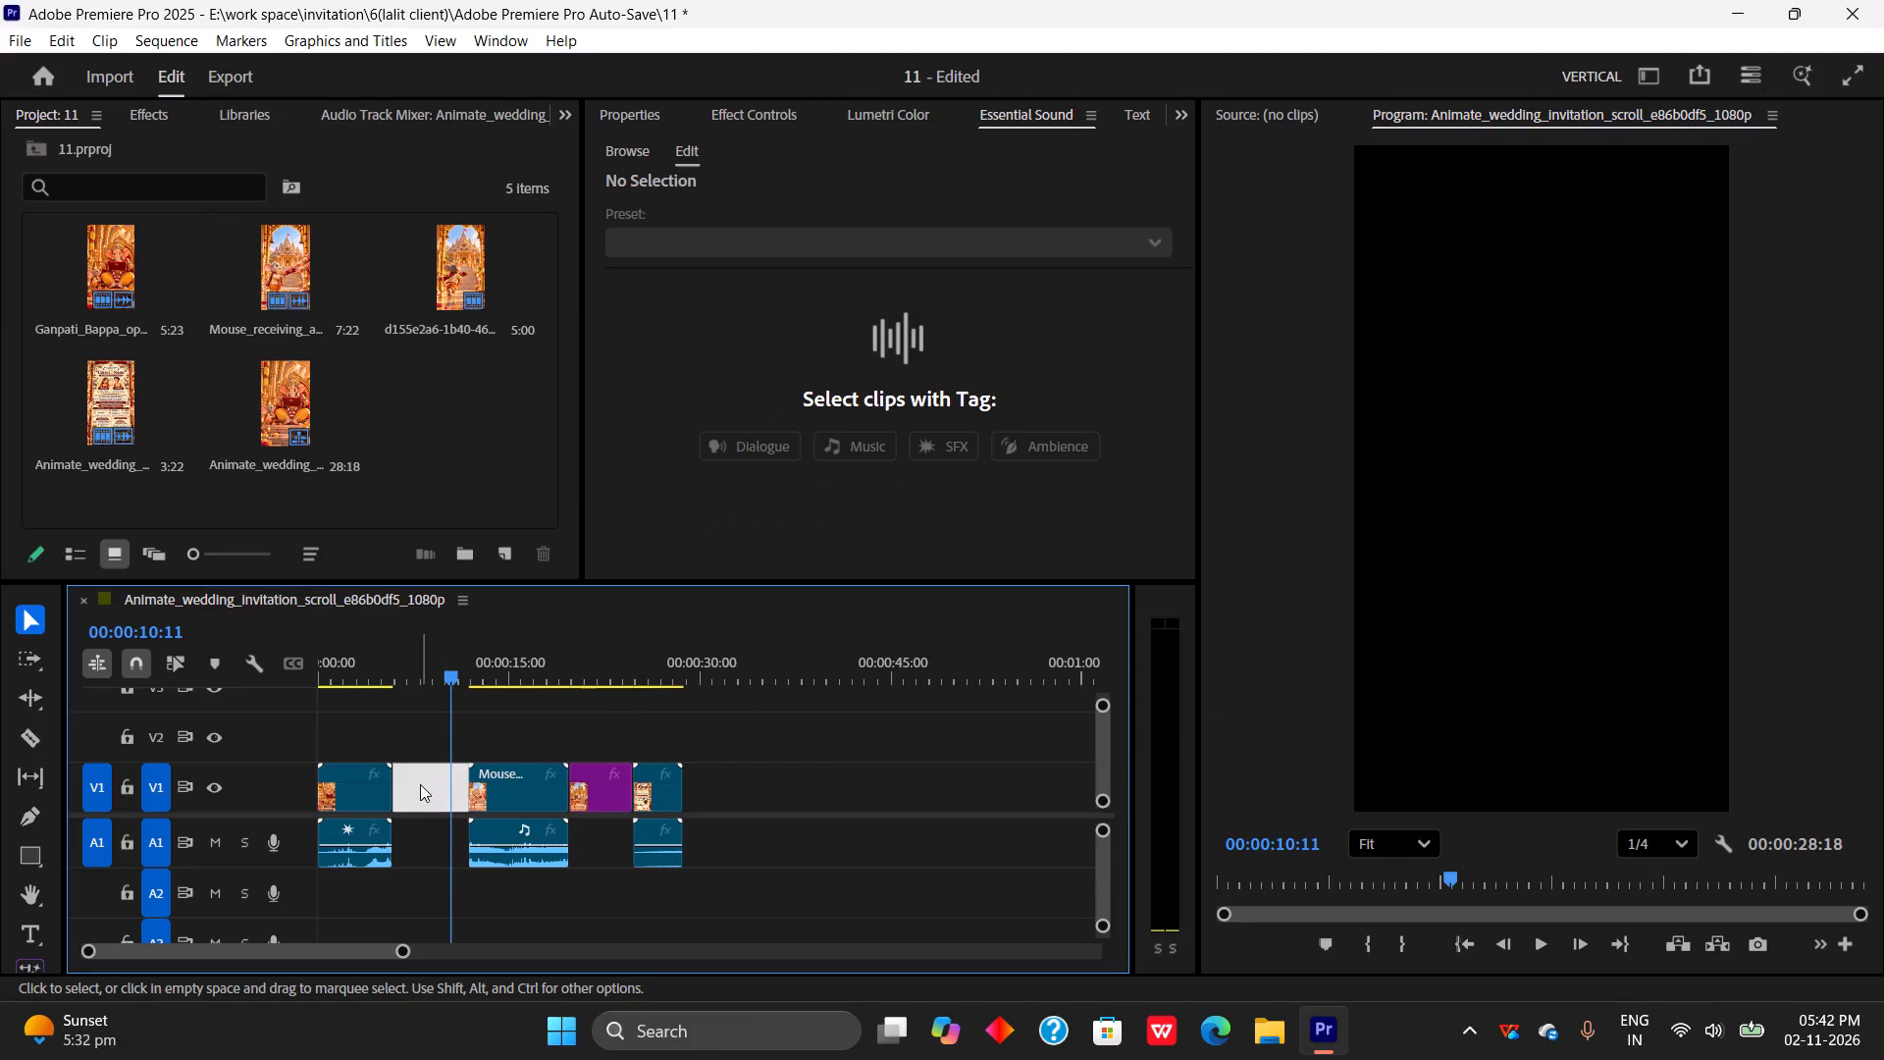
key(Delete)
Play on from the end of the first clip, delete the still image of the mouse from the sequence, and close the gap.
drag(449, 648, 379, 691)
key(space)
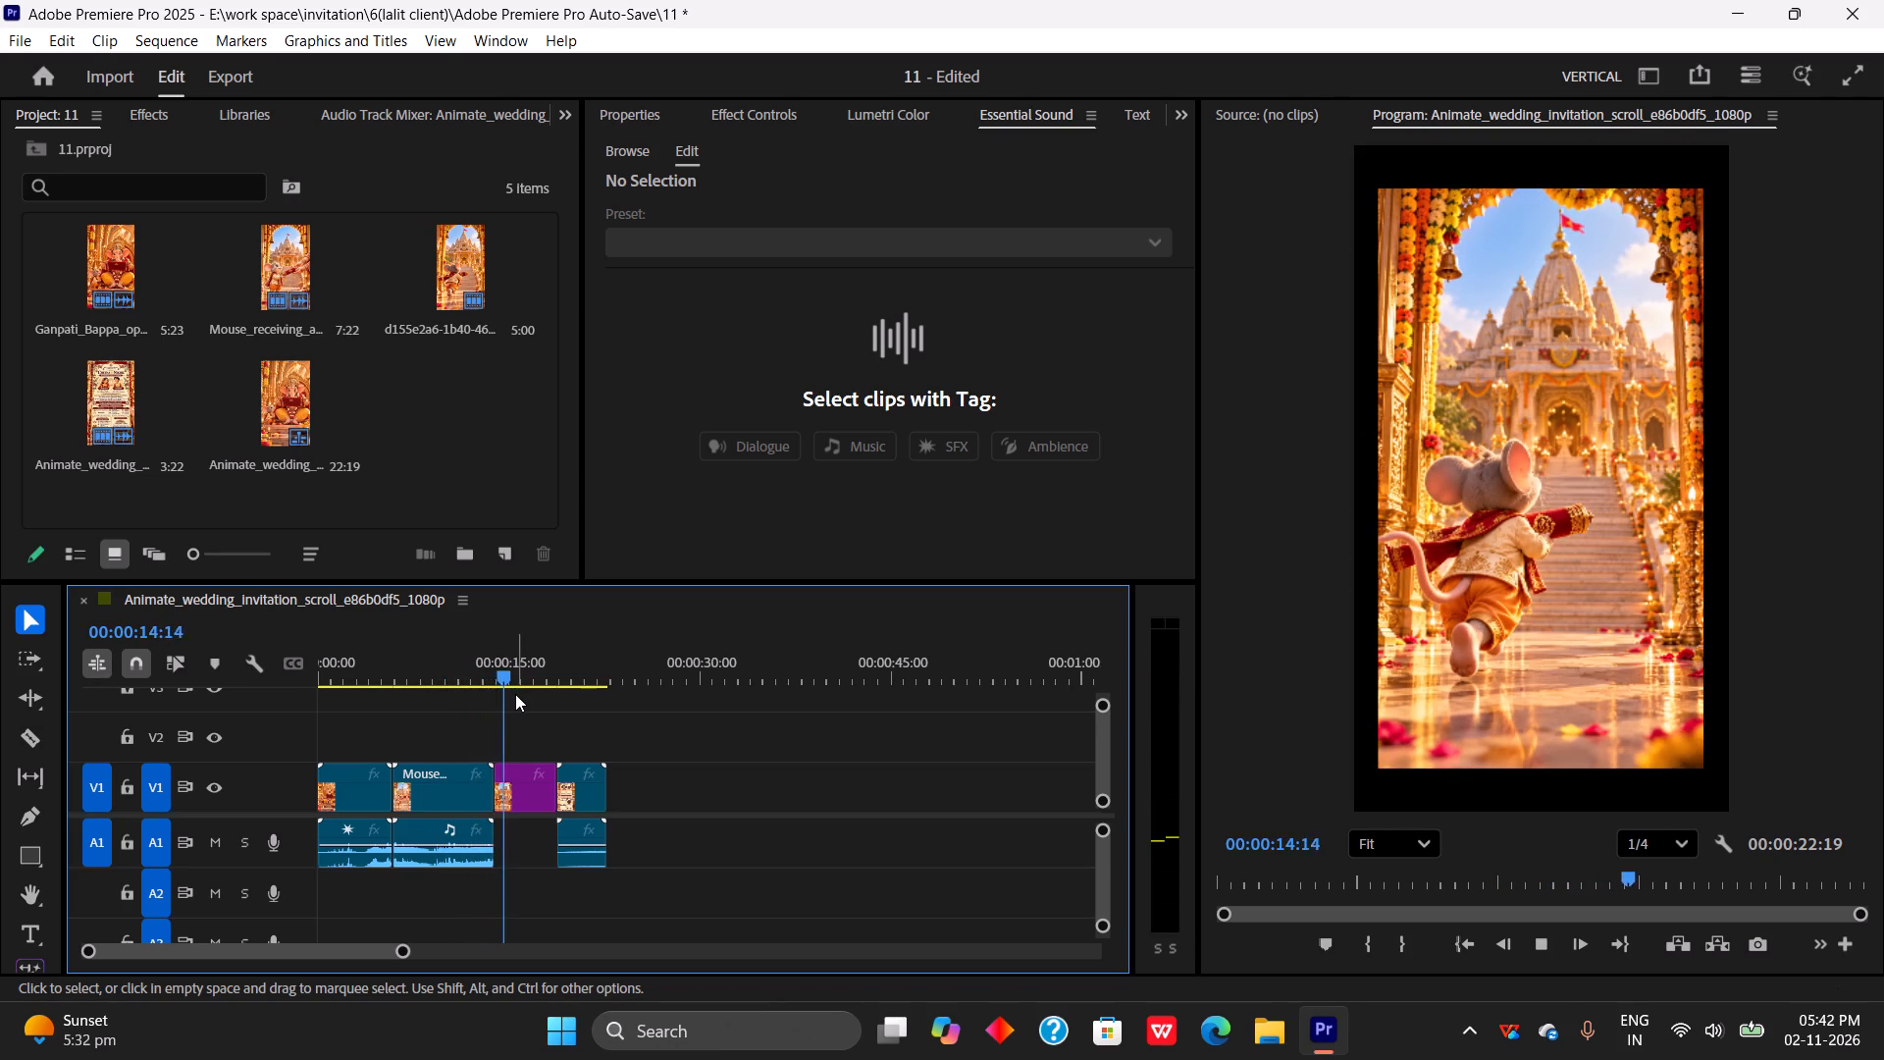
click(536, 794)
key(Delete)
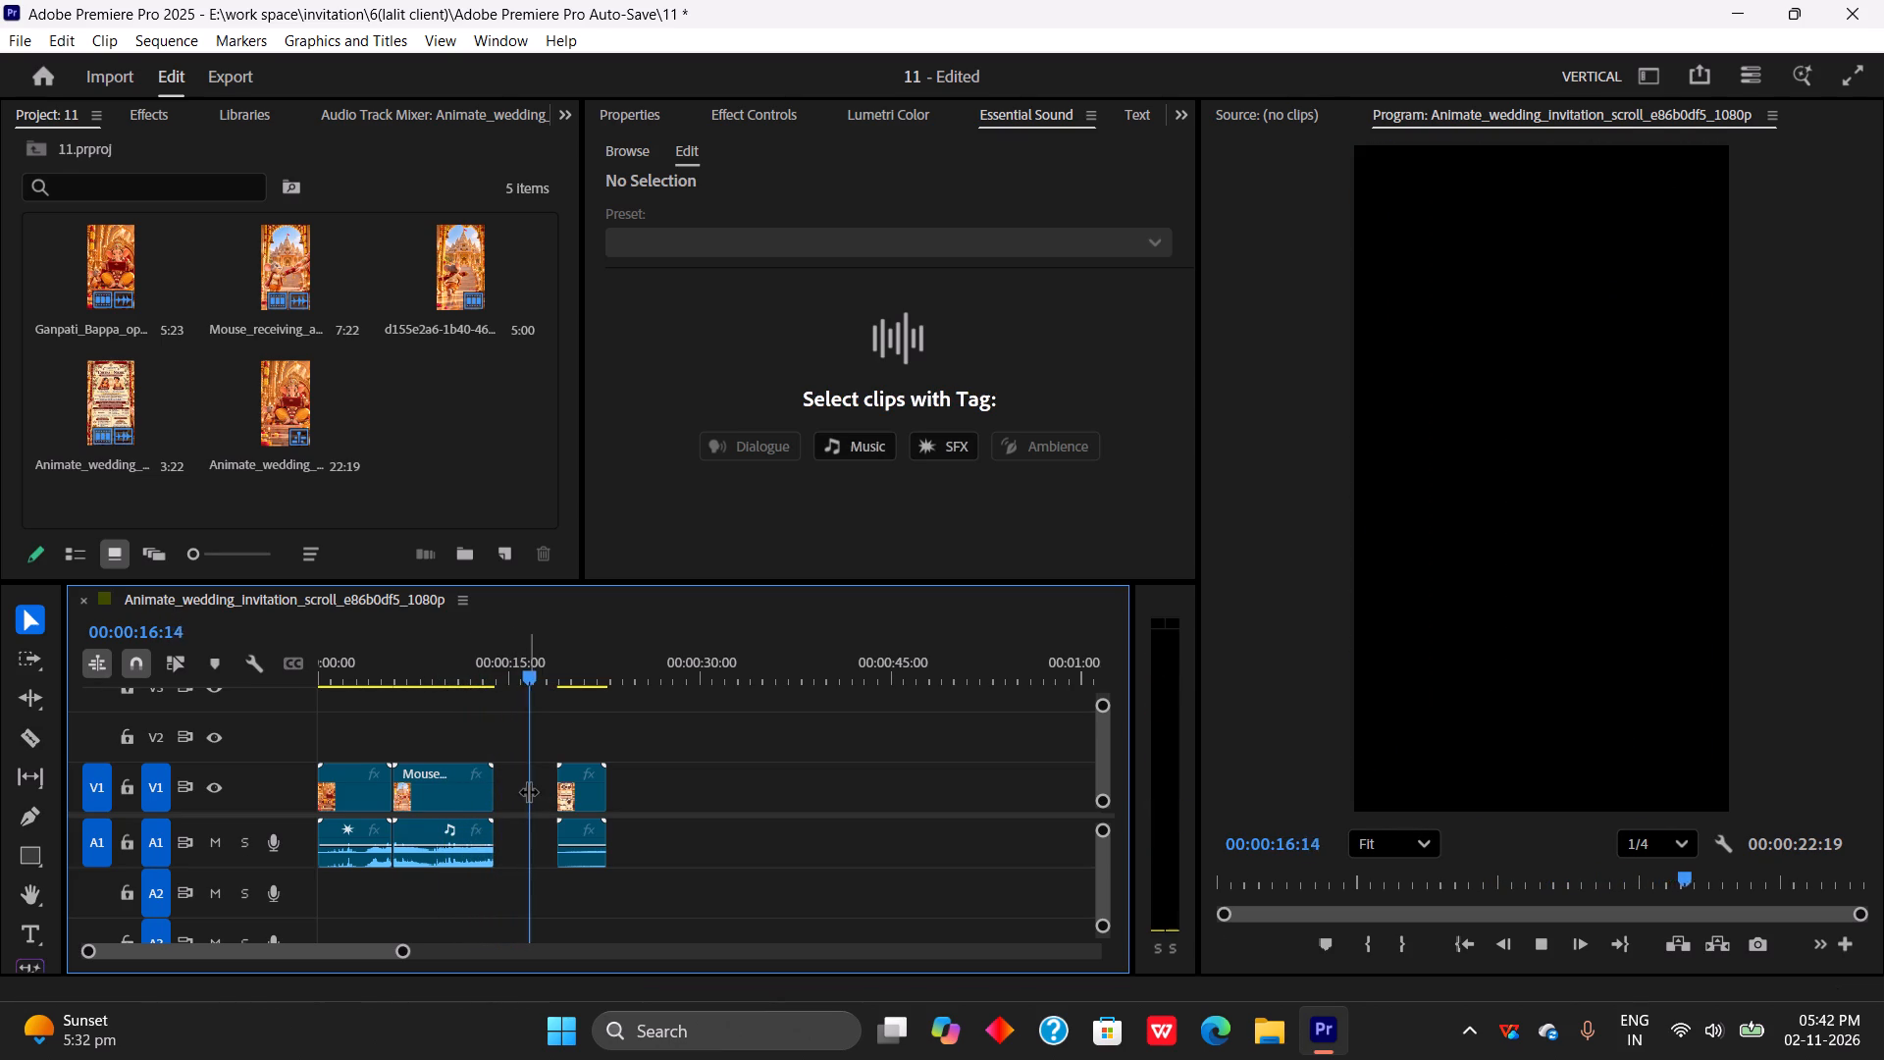
click(520, 808)
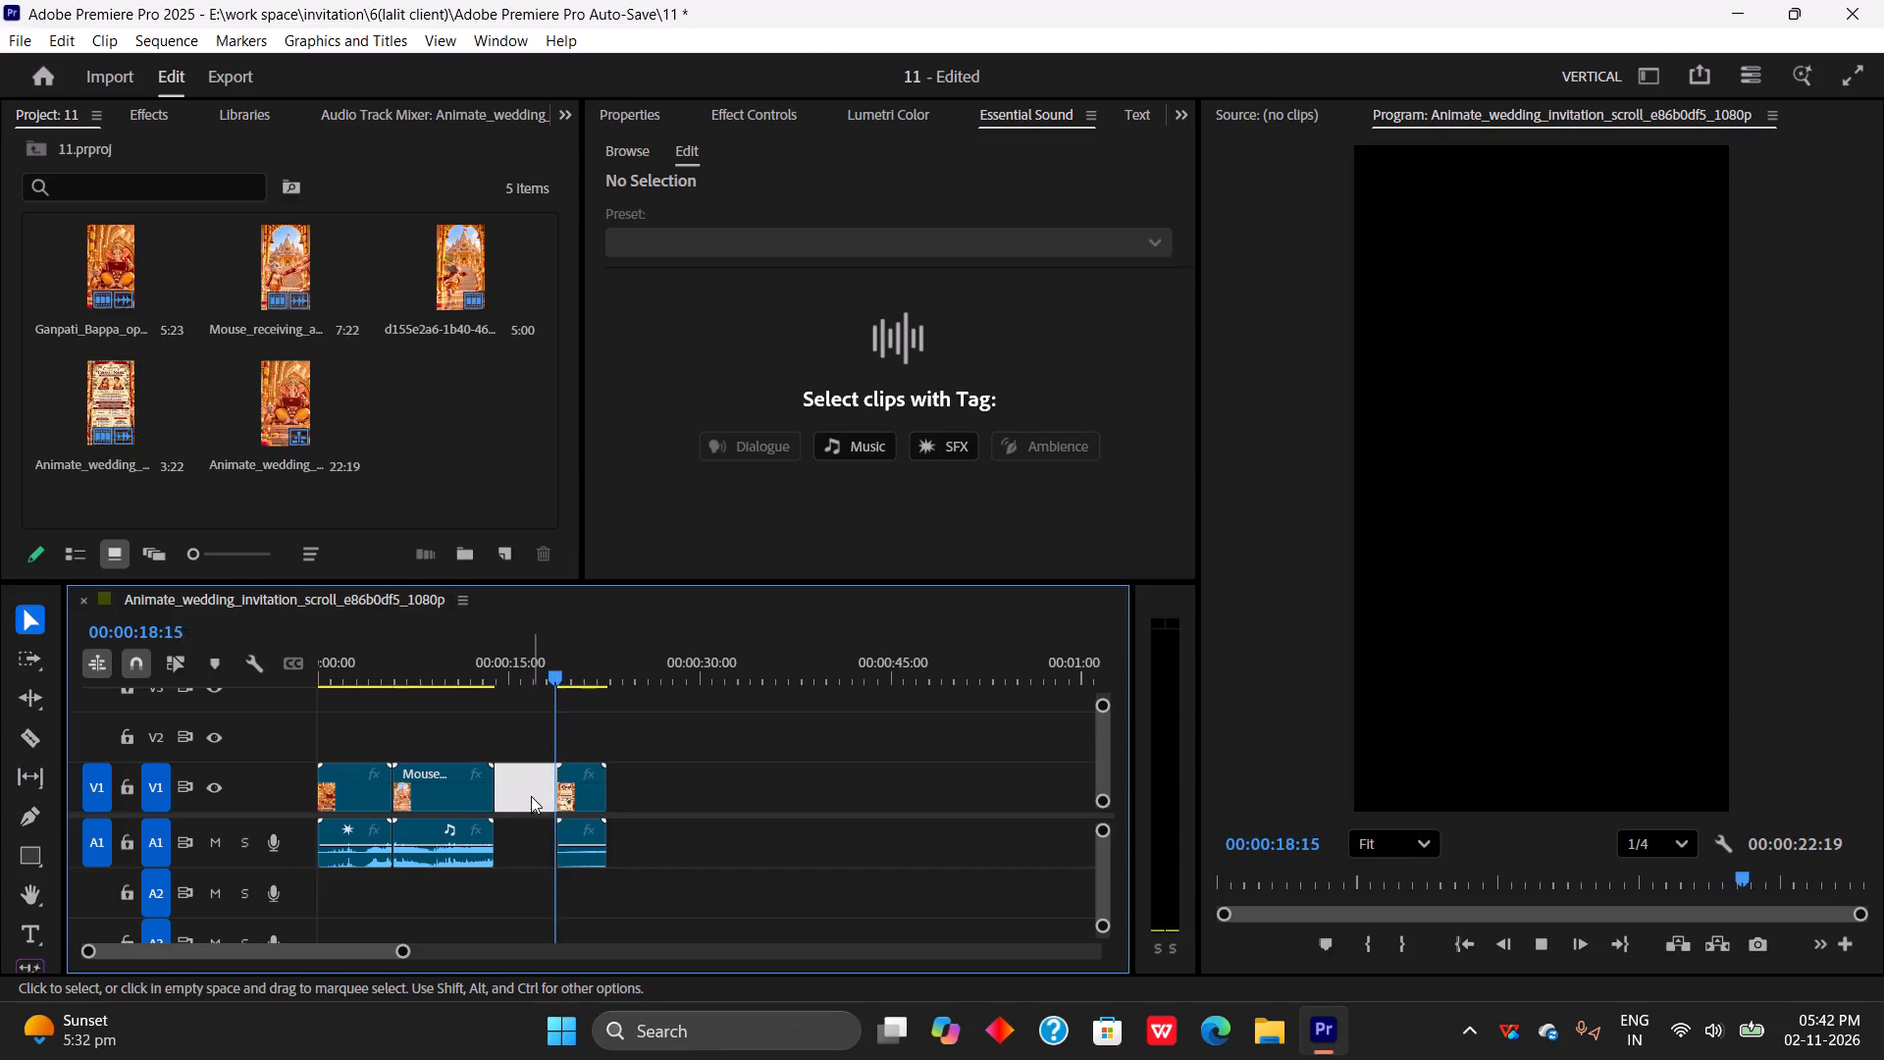
key(Delete)
Review the cut into the closing wedding invitation clip and the beginning of the Mouse_receiving clip.
drag(581, 650, 488, 773)
key(space)
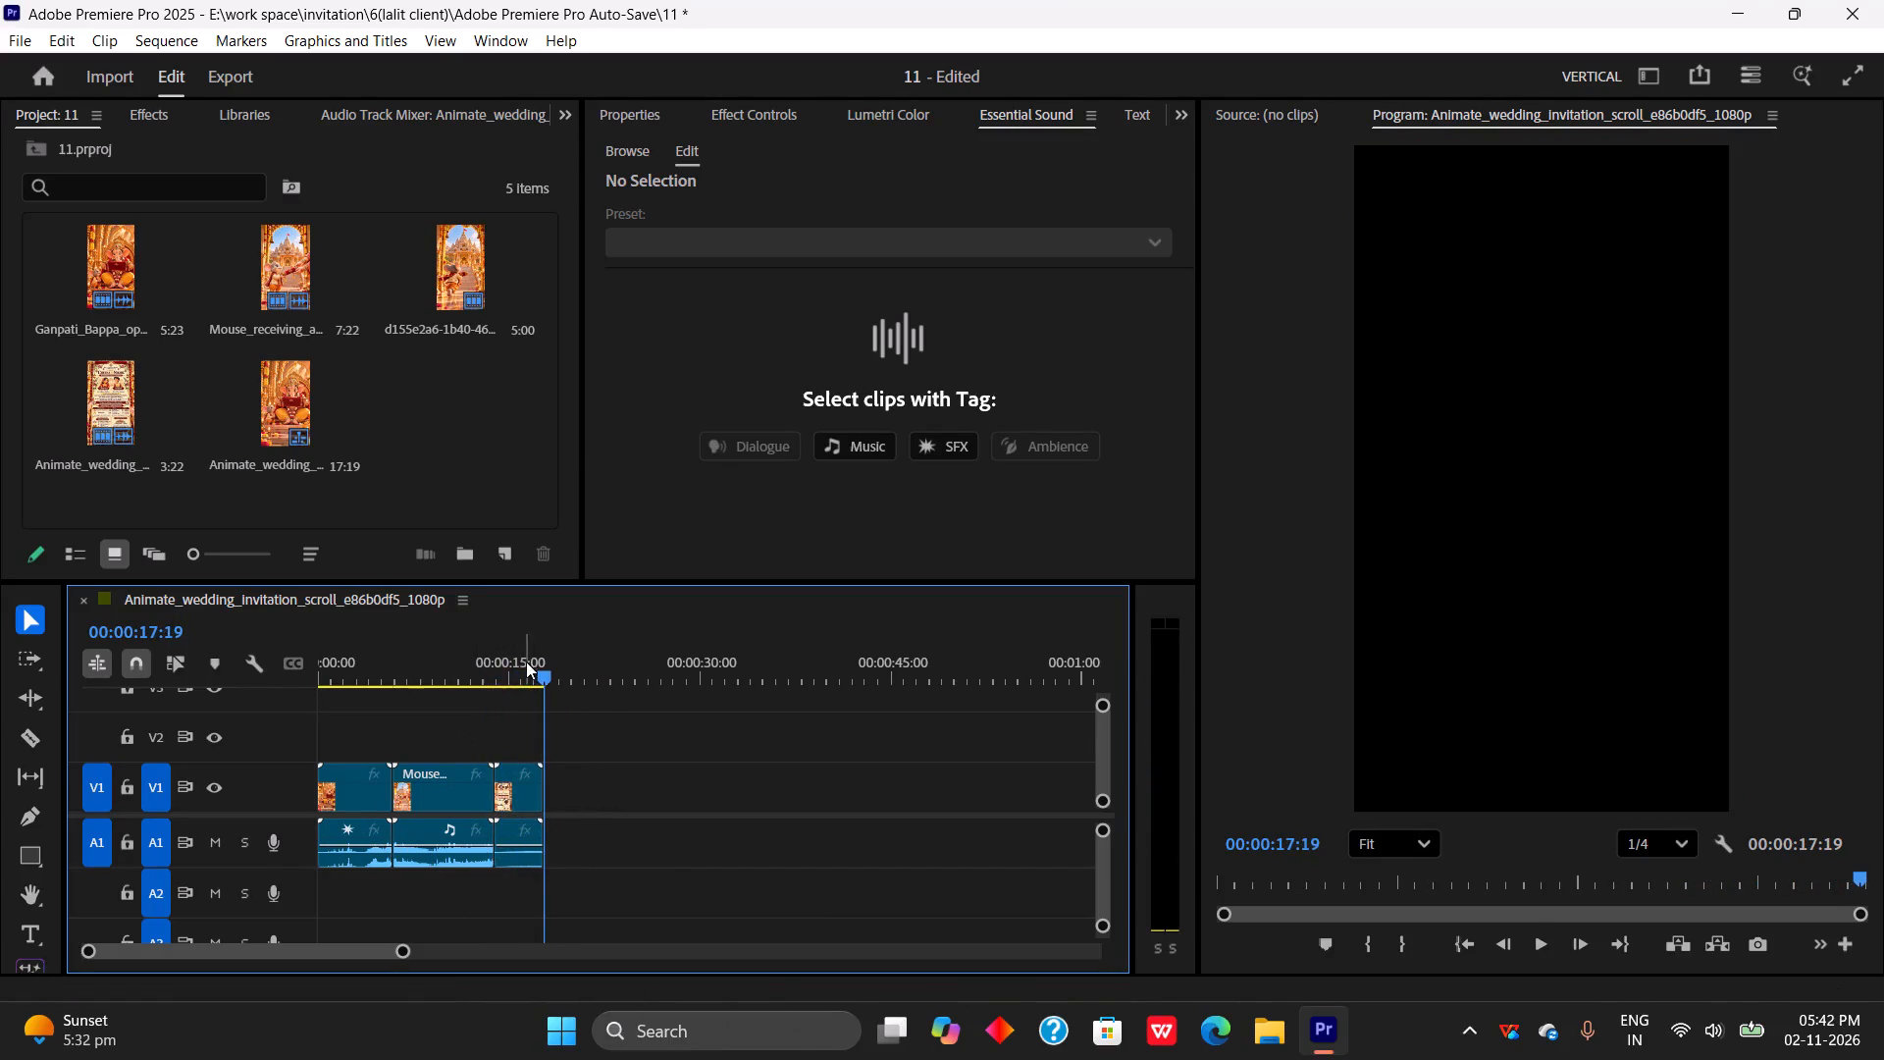
drag(526, 662, 391, 730)
key(space)
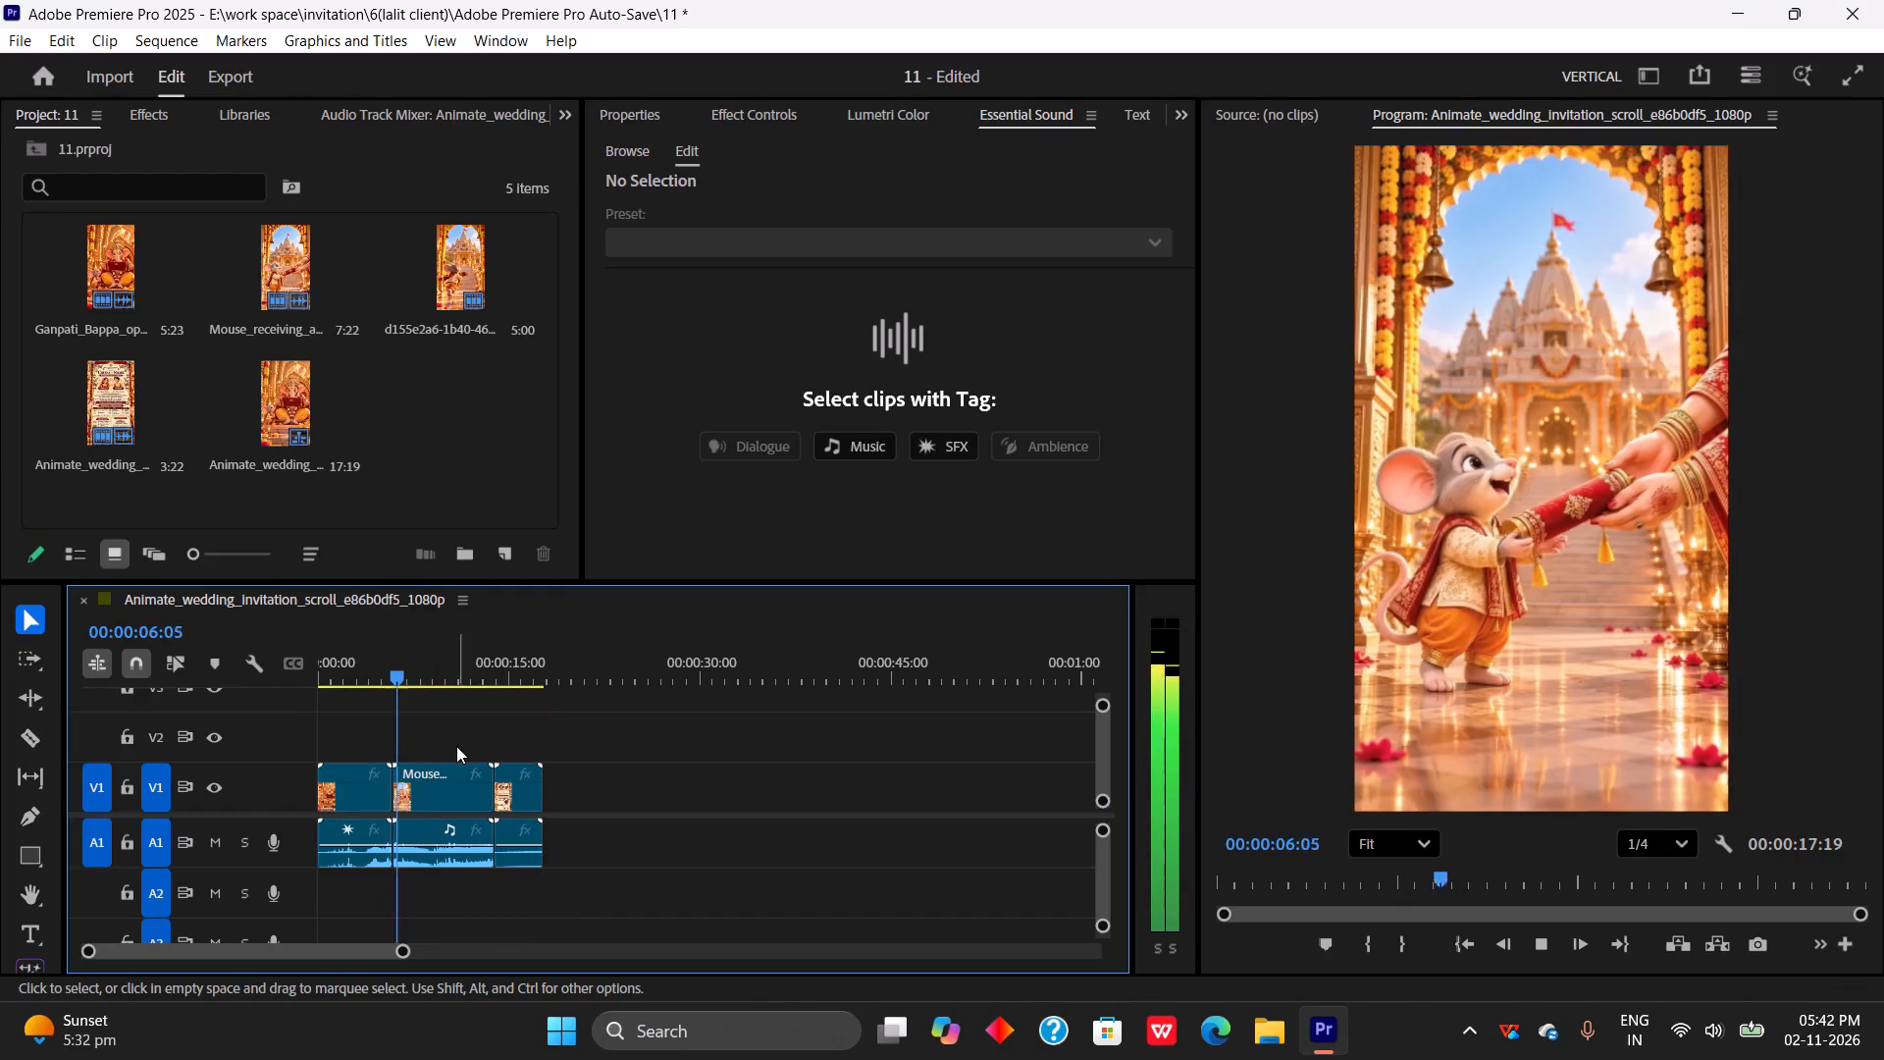
drag(398, 660, 408, 708)
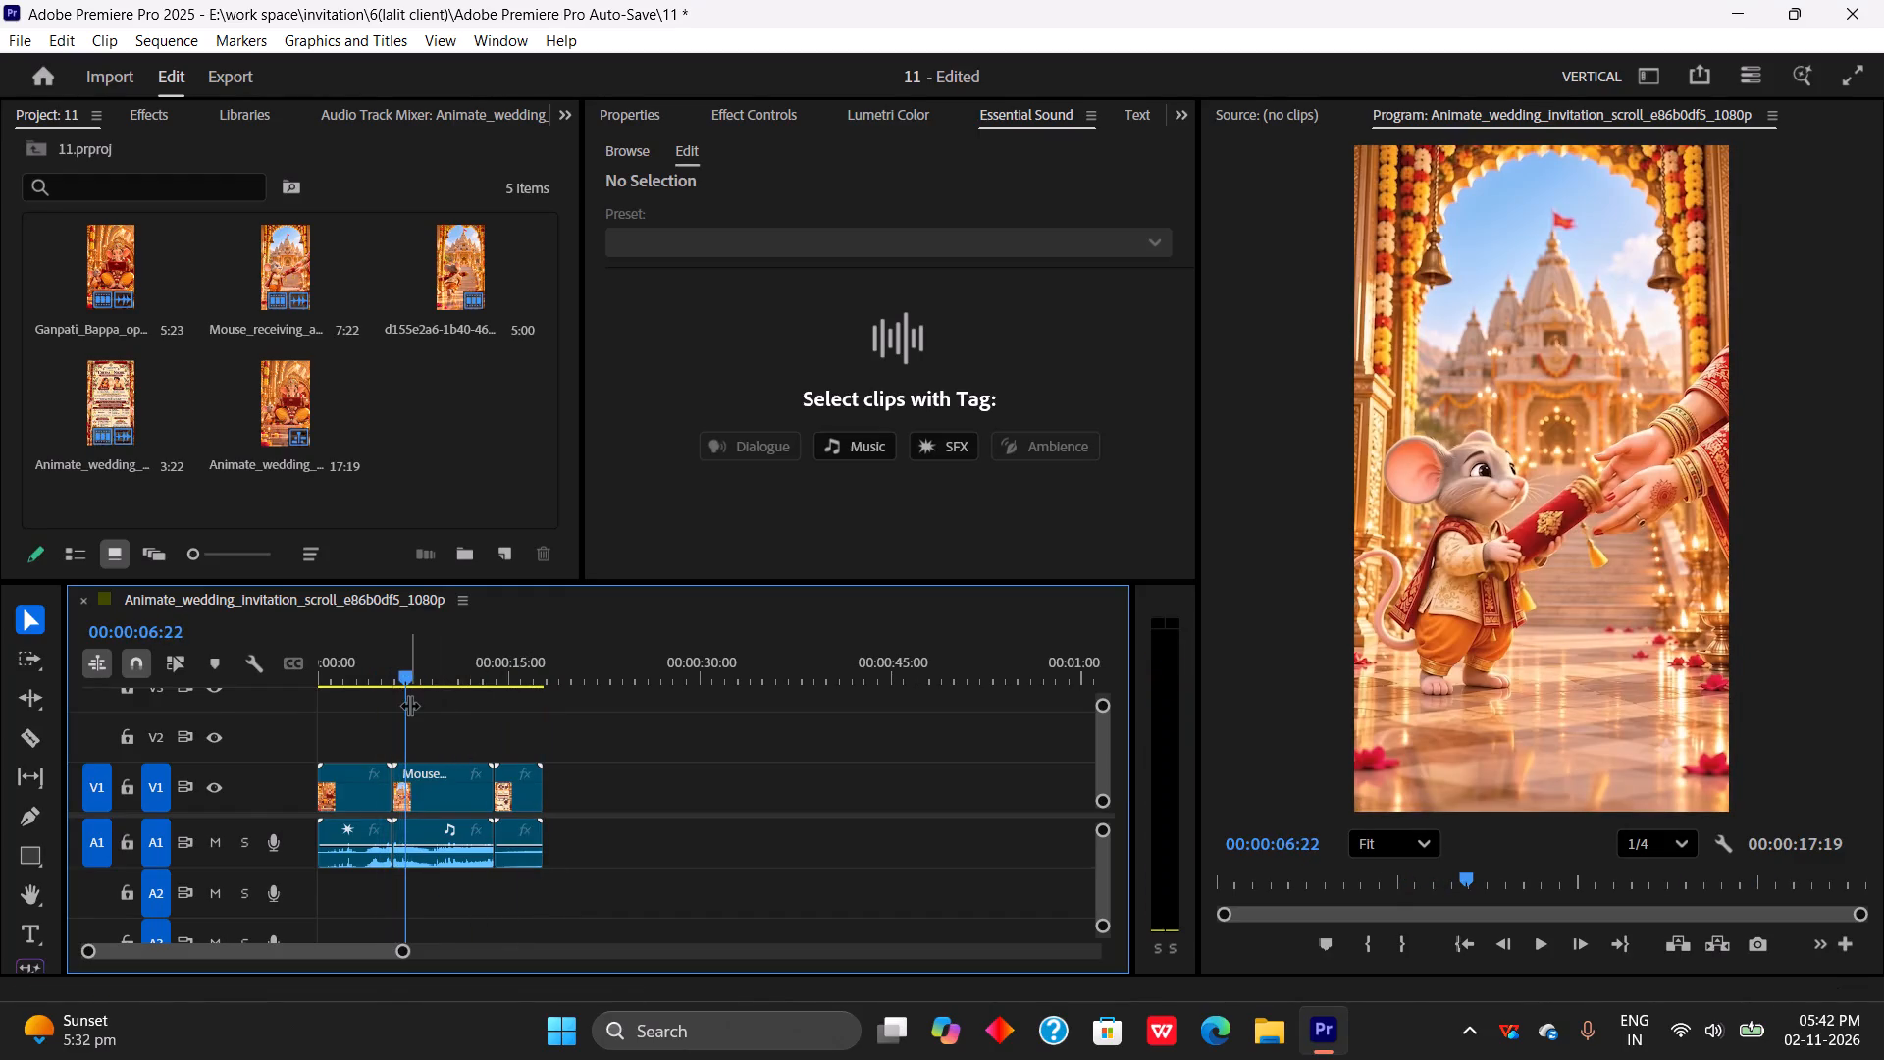
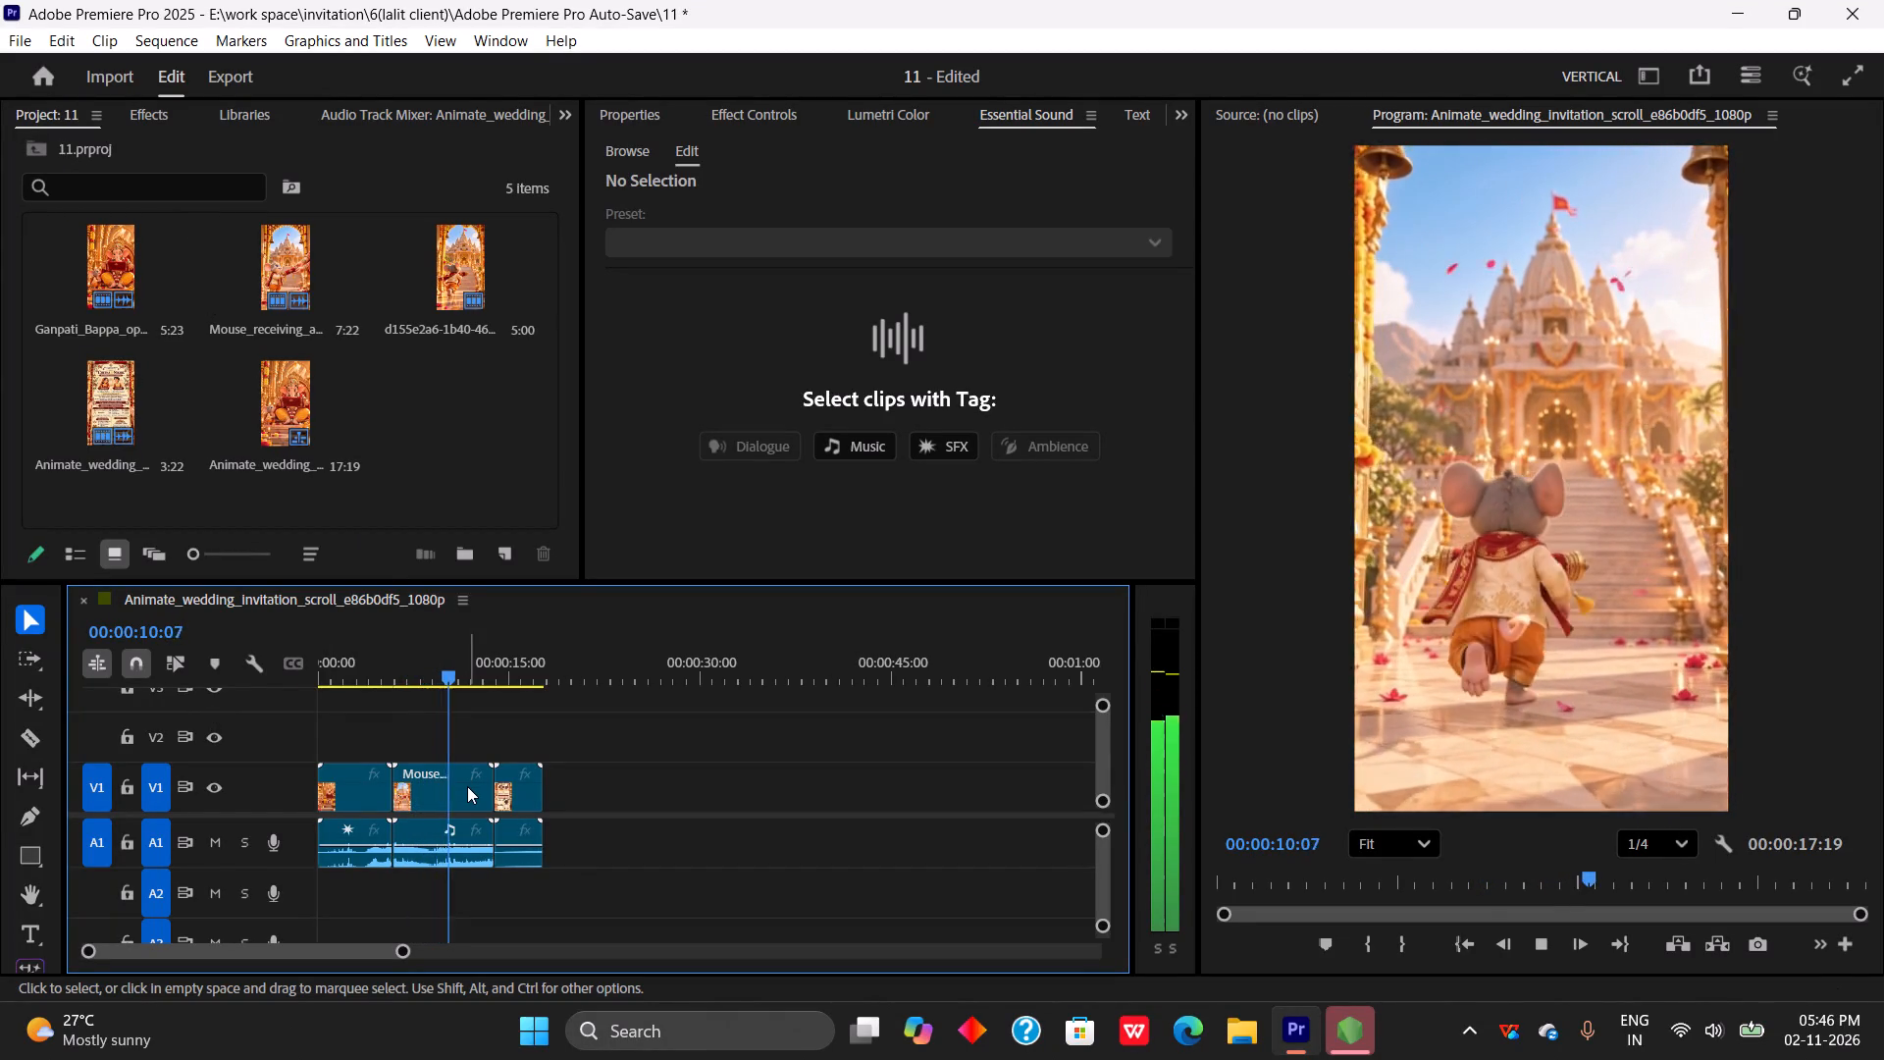
Import the Figure_opening, Ganesha_opening, Mouse_hands_scroll and Mouse_running clips from the corrected folder inside 6(lalit client).
key(space)
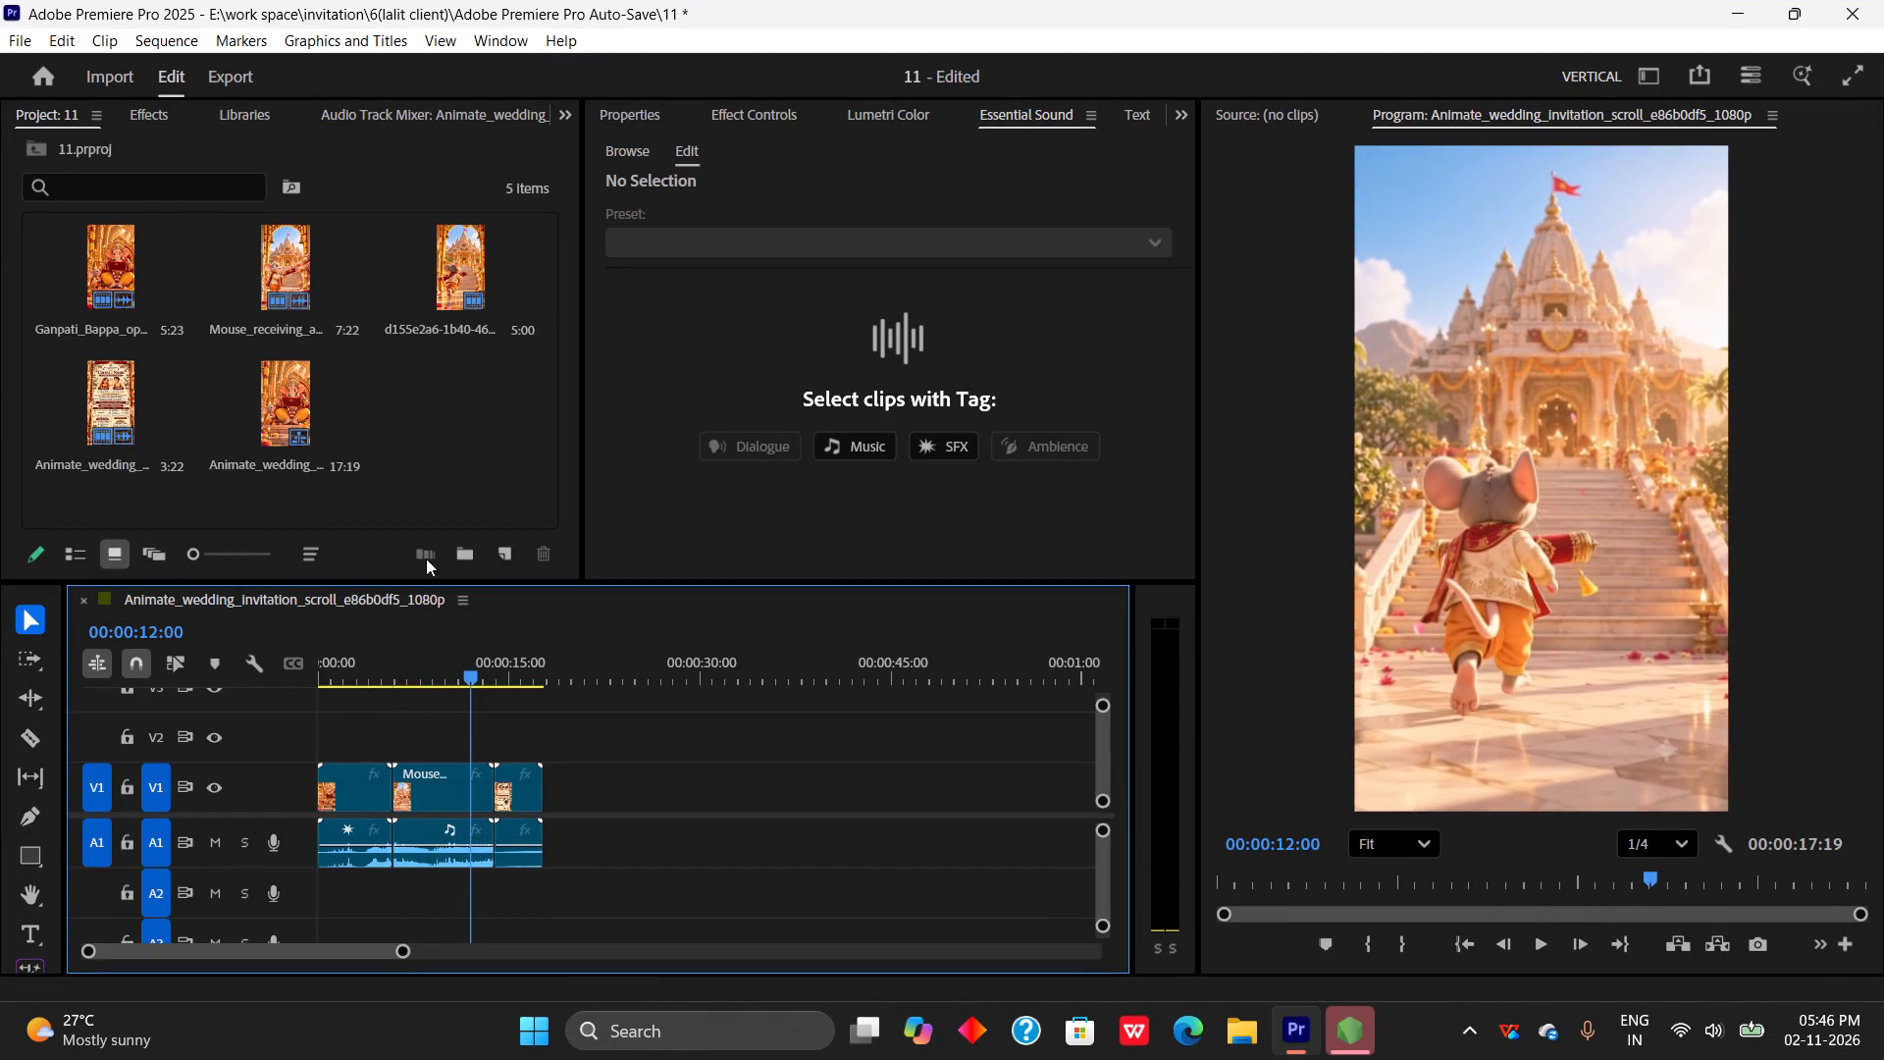
click(488, 452)
click(488, 452)
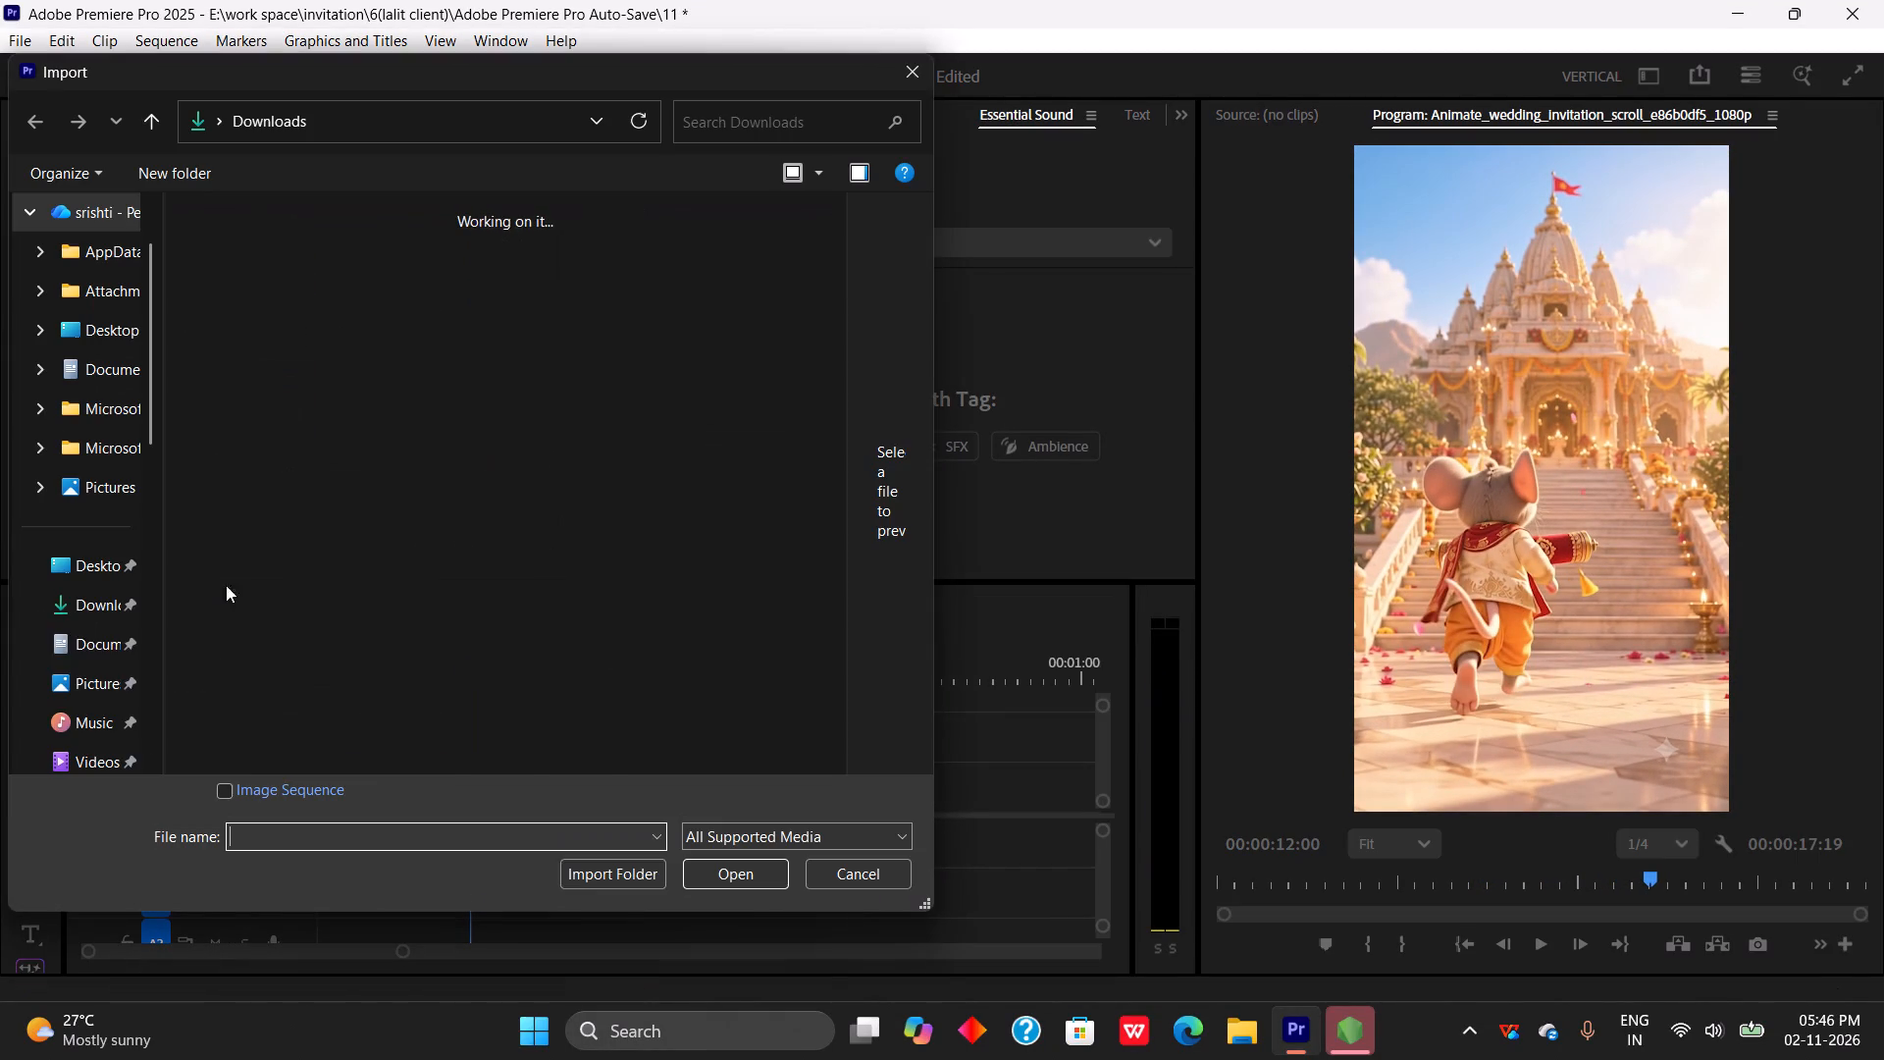
scroll(108, 618, down, 4)
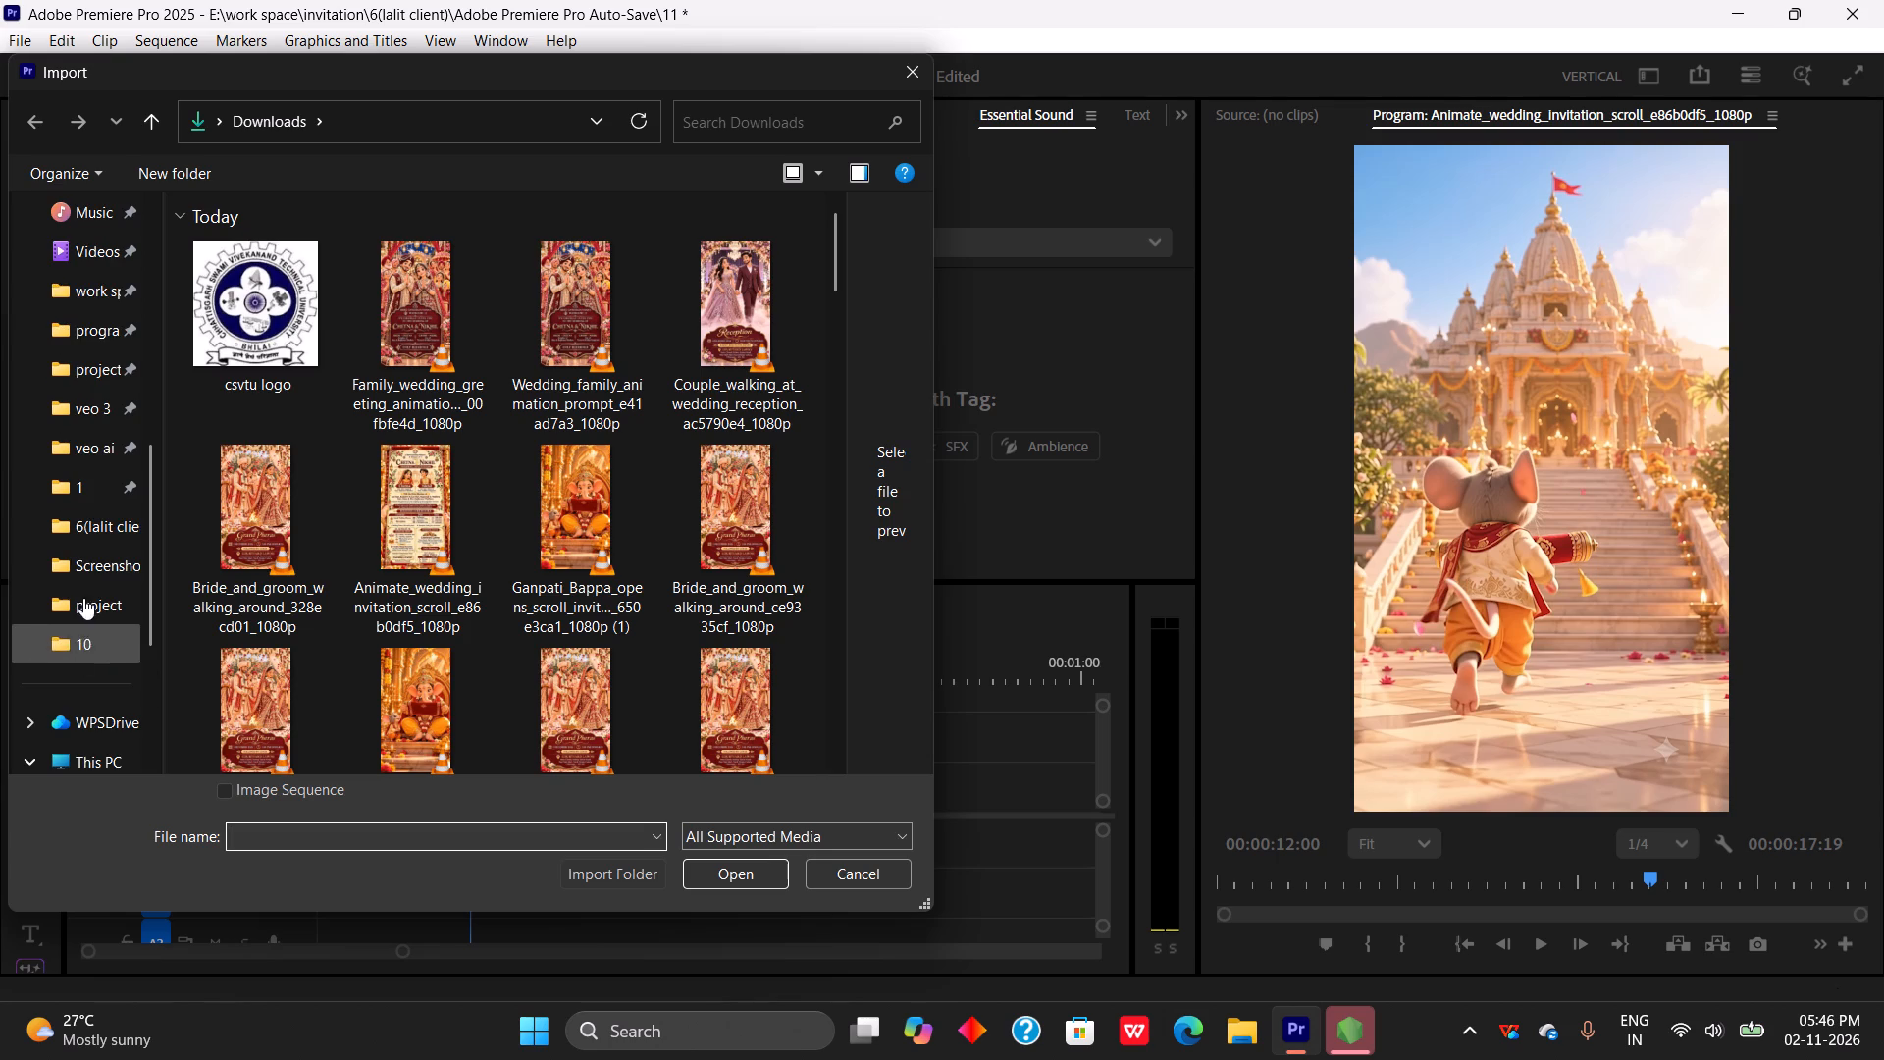
double_click(91, 528)
double_click(549, 289)
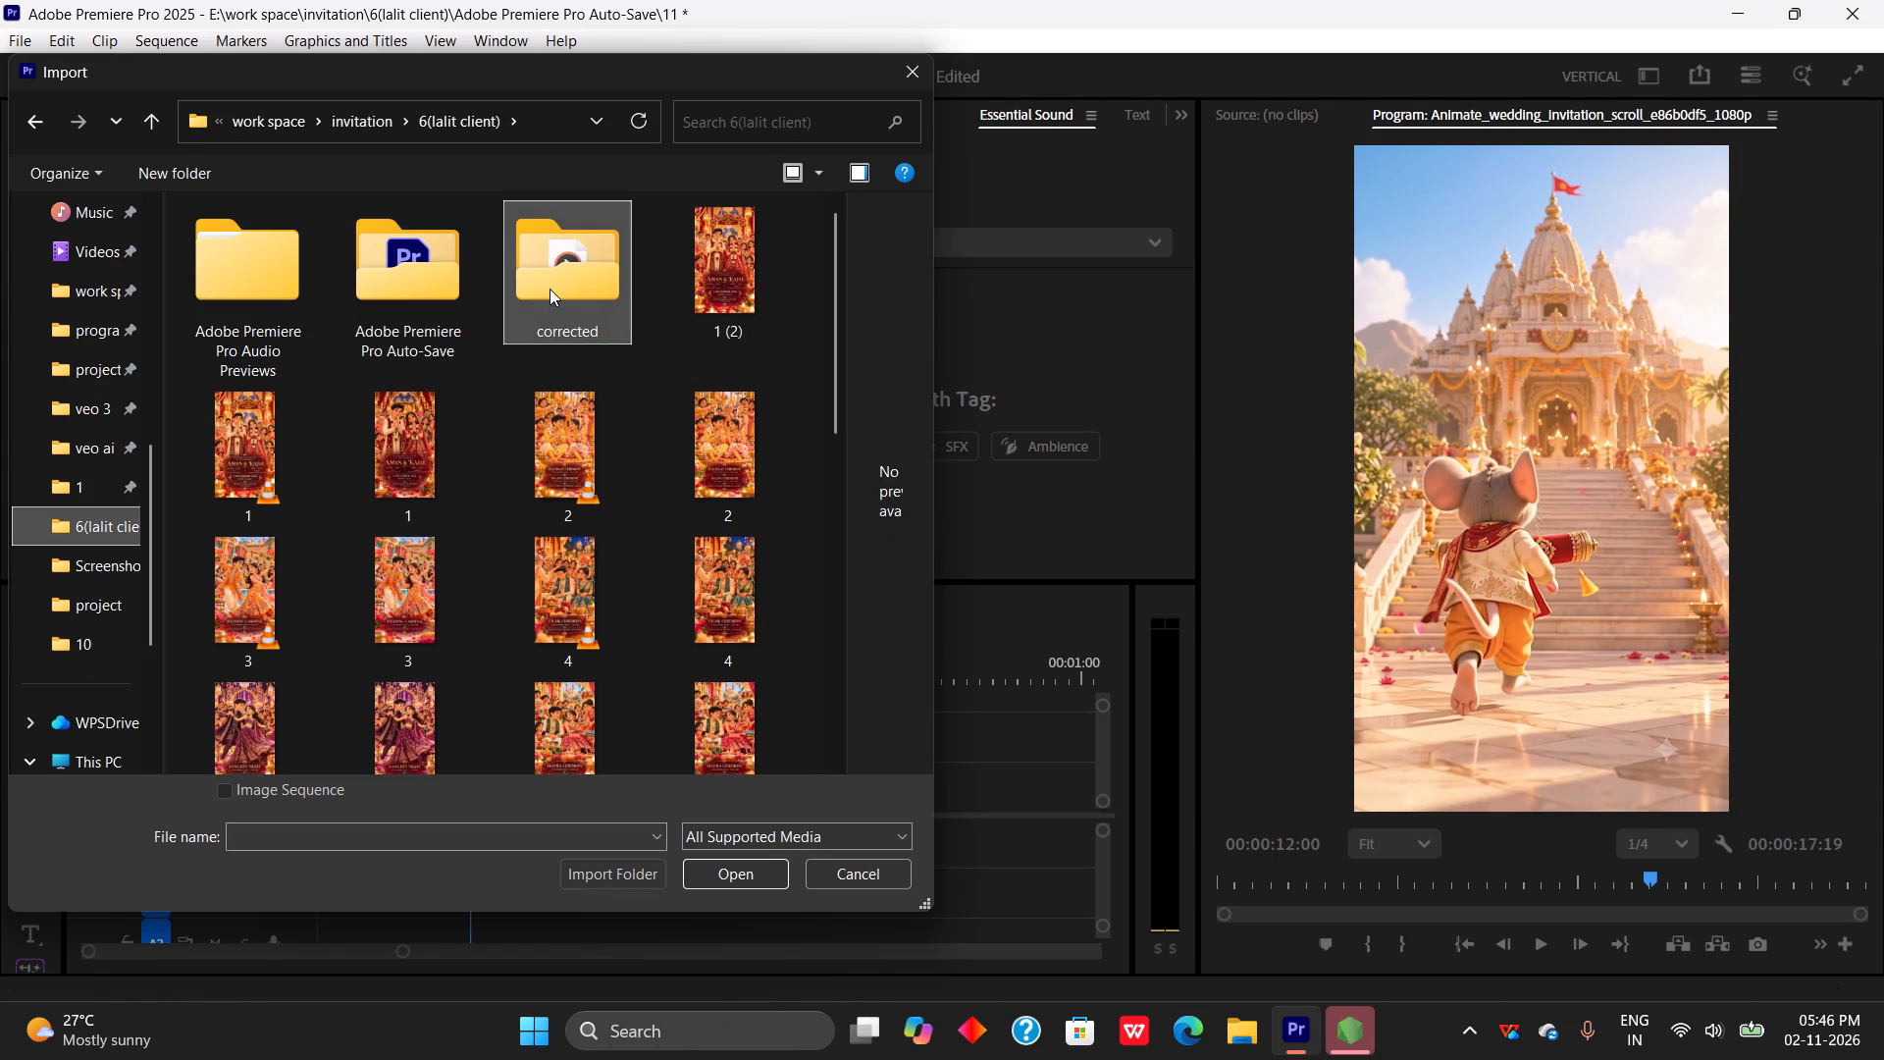
scroll(690, 529, down, 2)
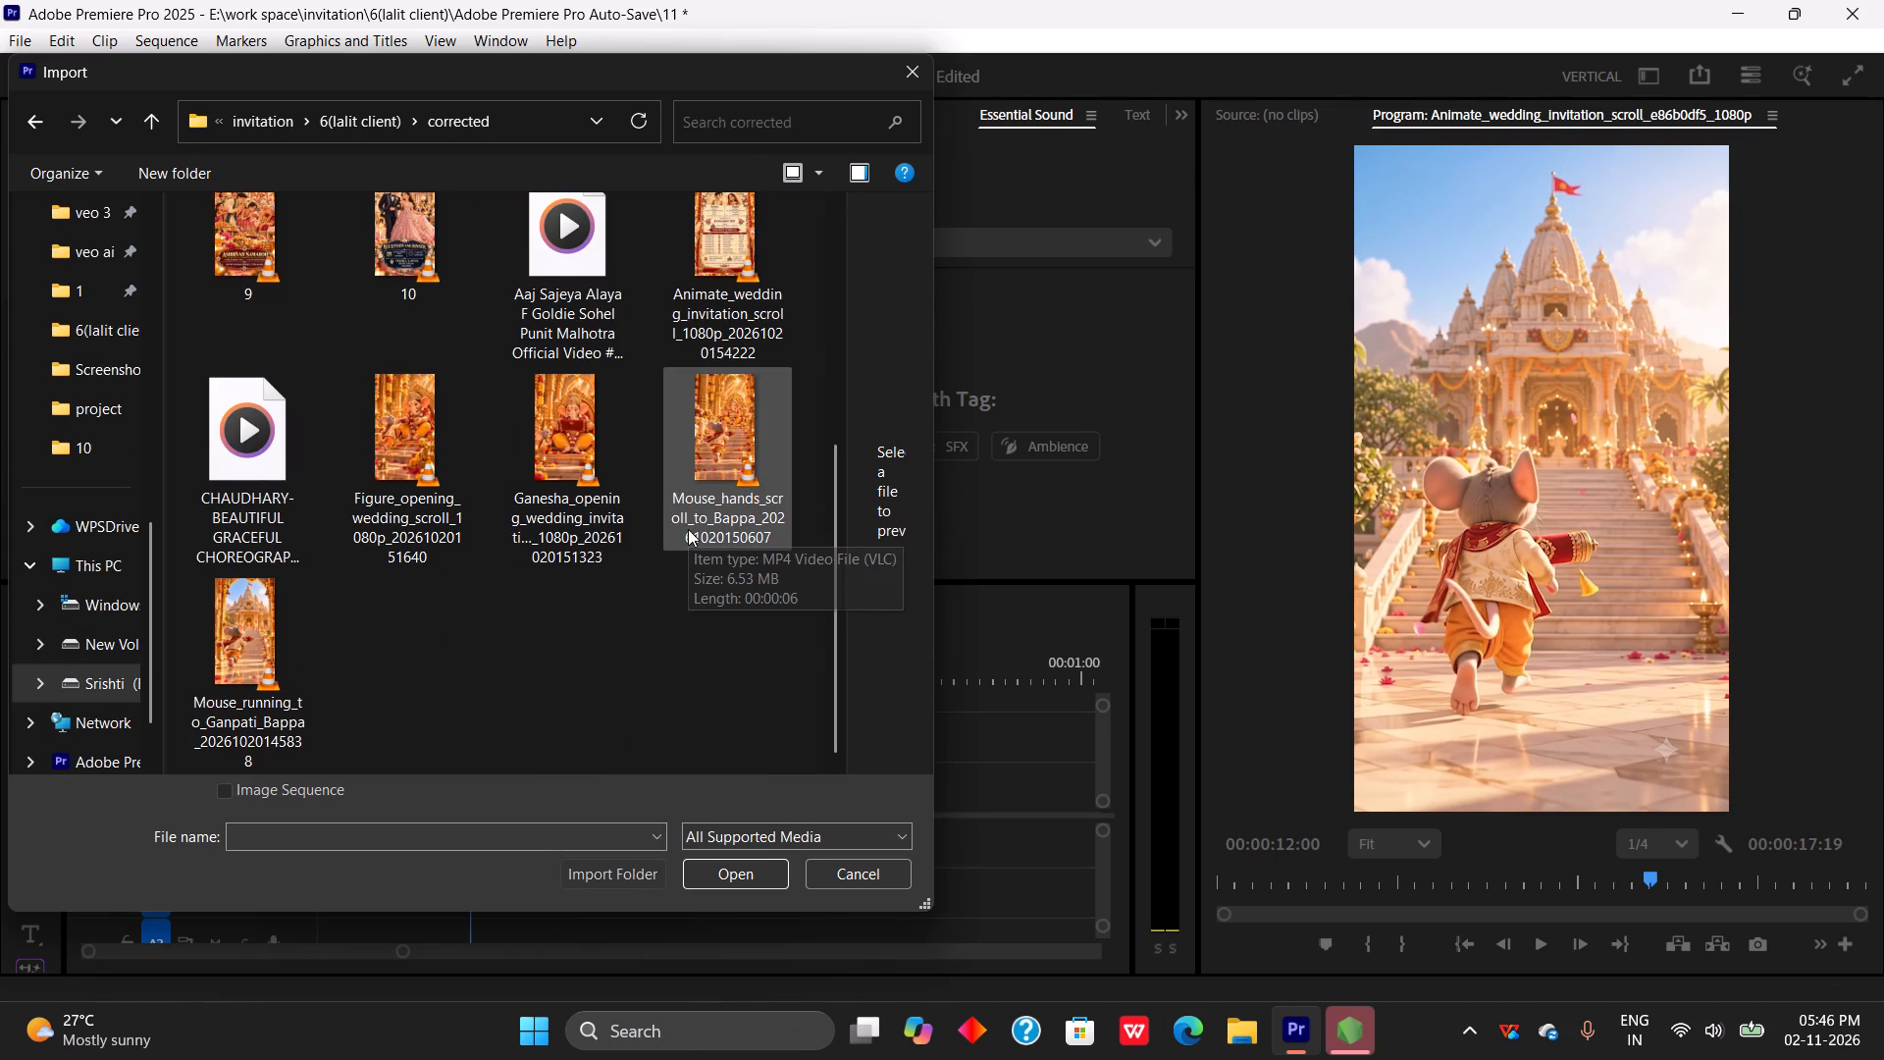
ctrl+click(259, 677)
ctrl+click(369, 491)
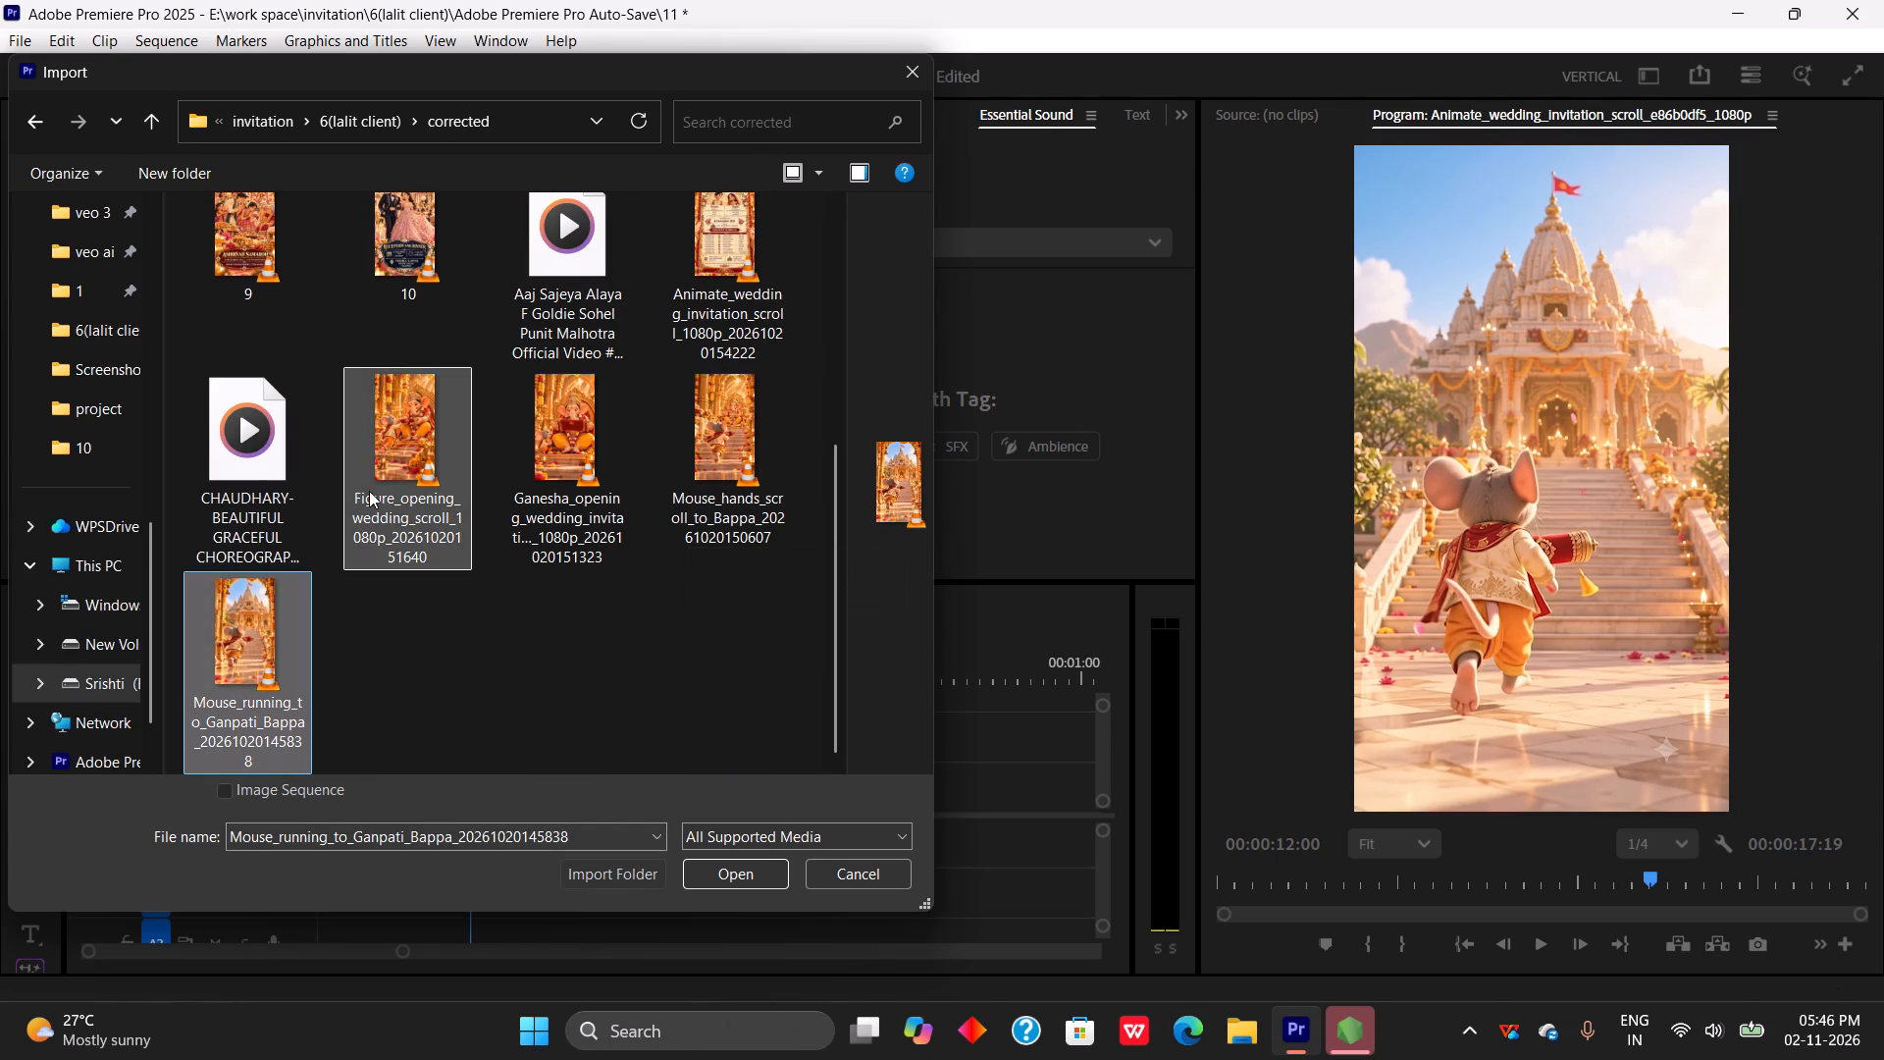
ctrl+click(557, 481)
ctrl+click(704, 481)
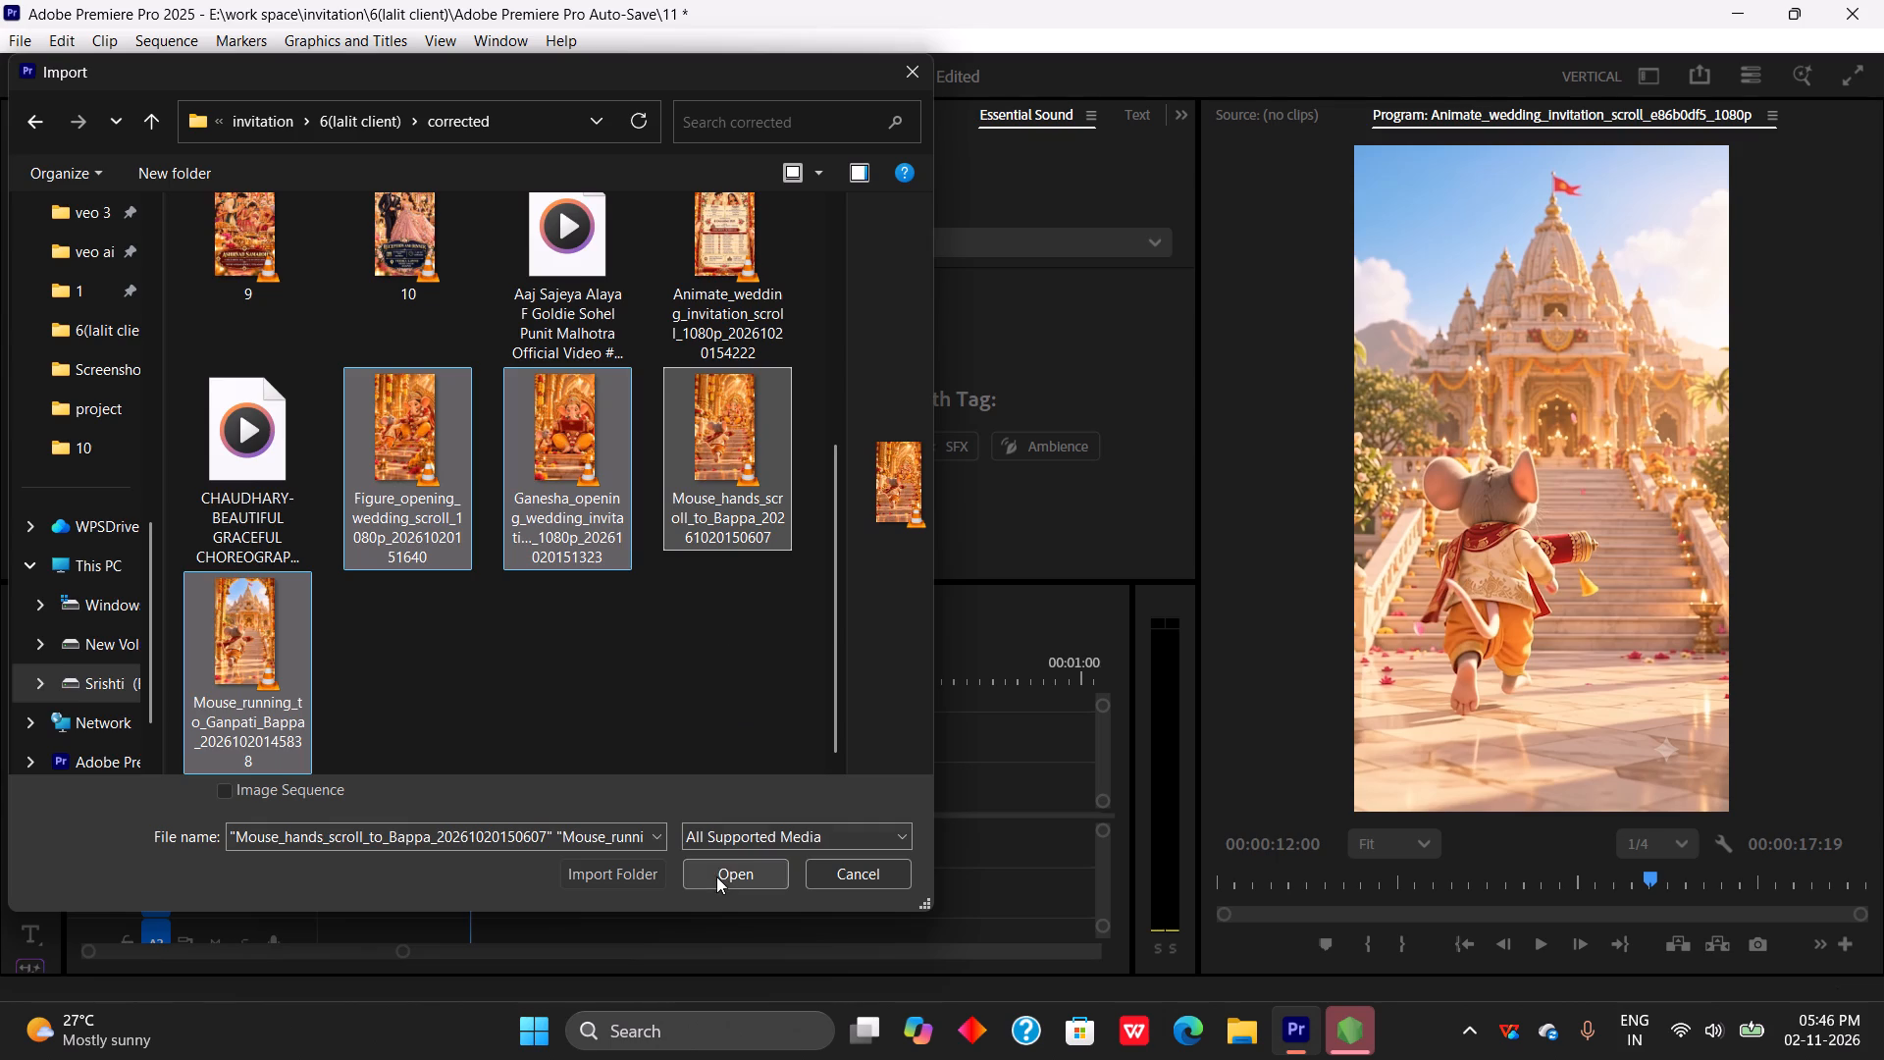
click(716, 876)
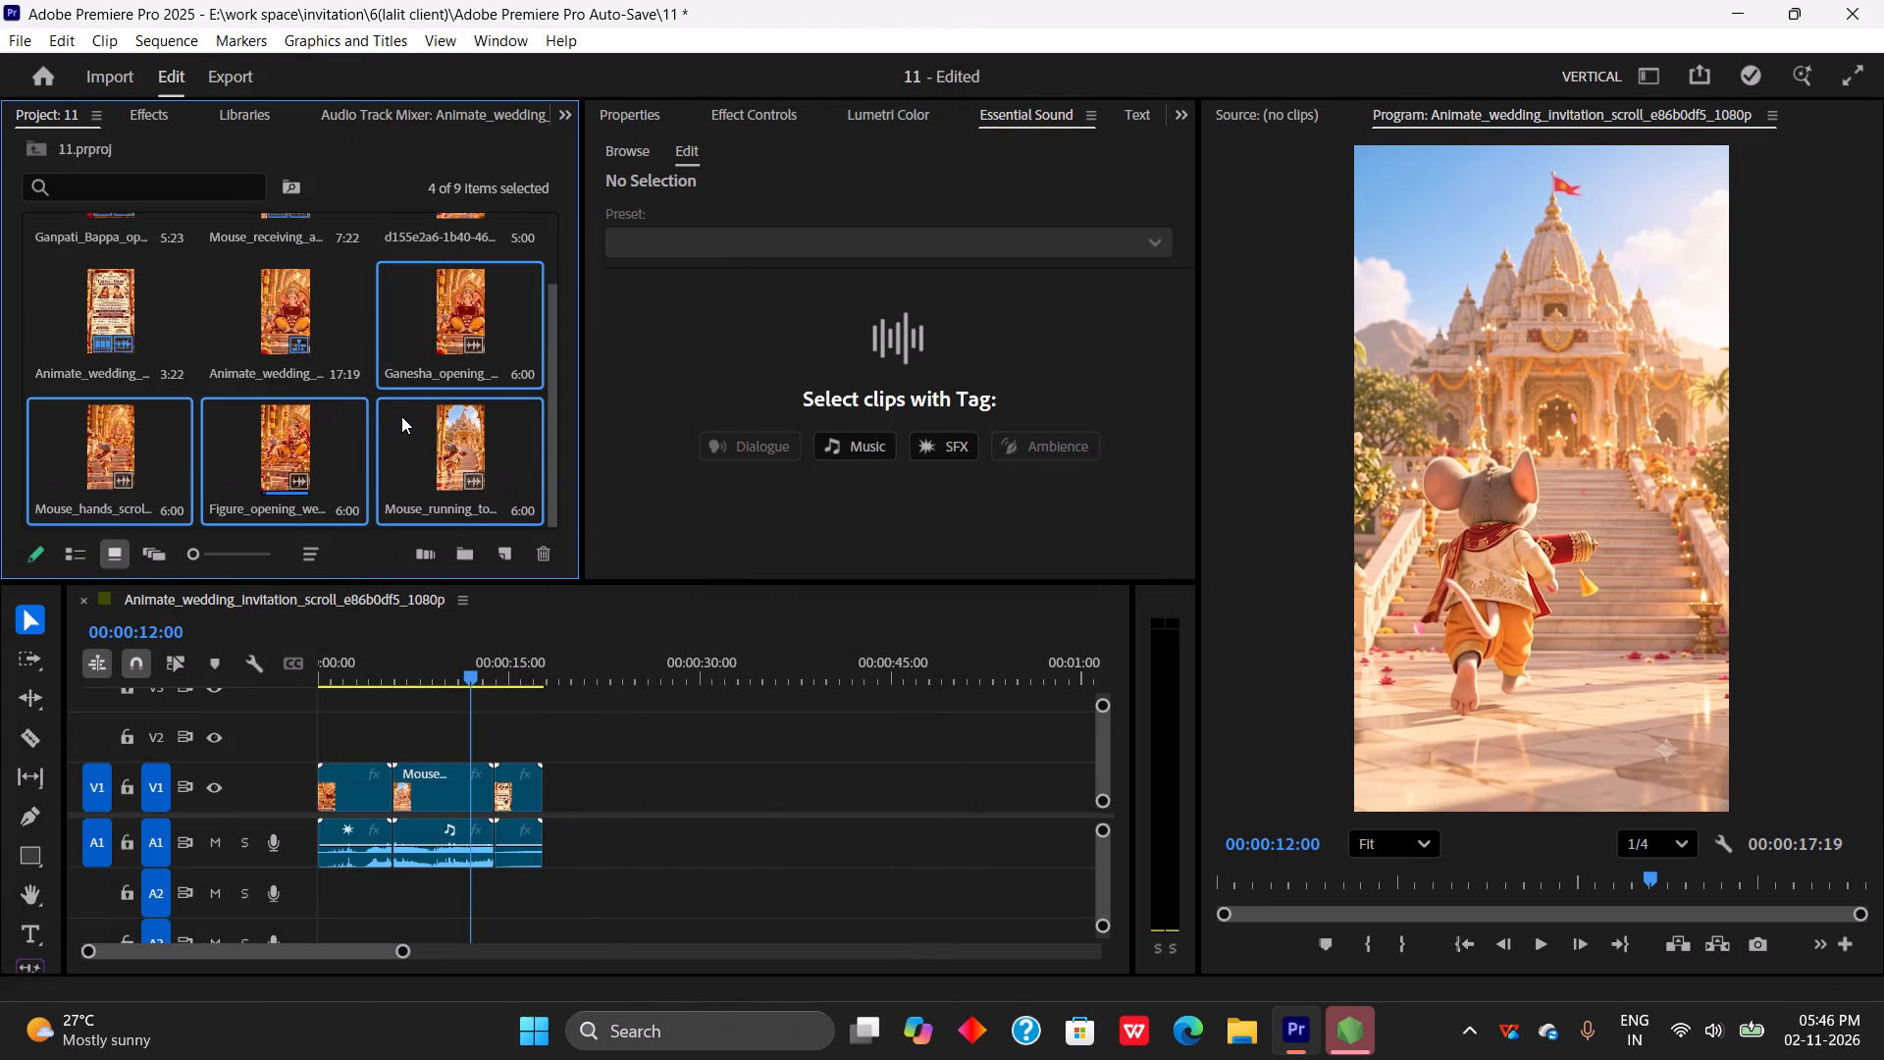
Move the Ganpati_Bappa clip from the start of the sequence to its end and close the gap left behind.
click(410, 426)
click(465, 327)
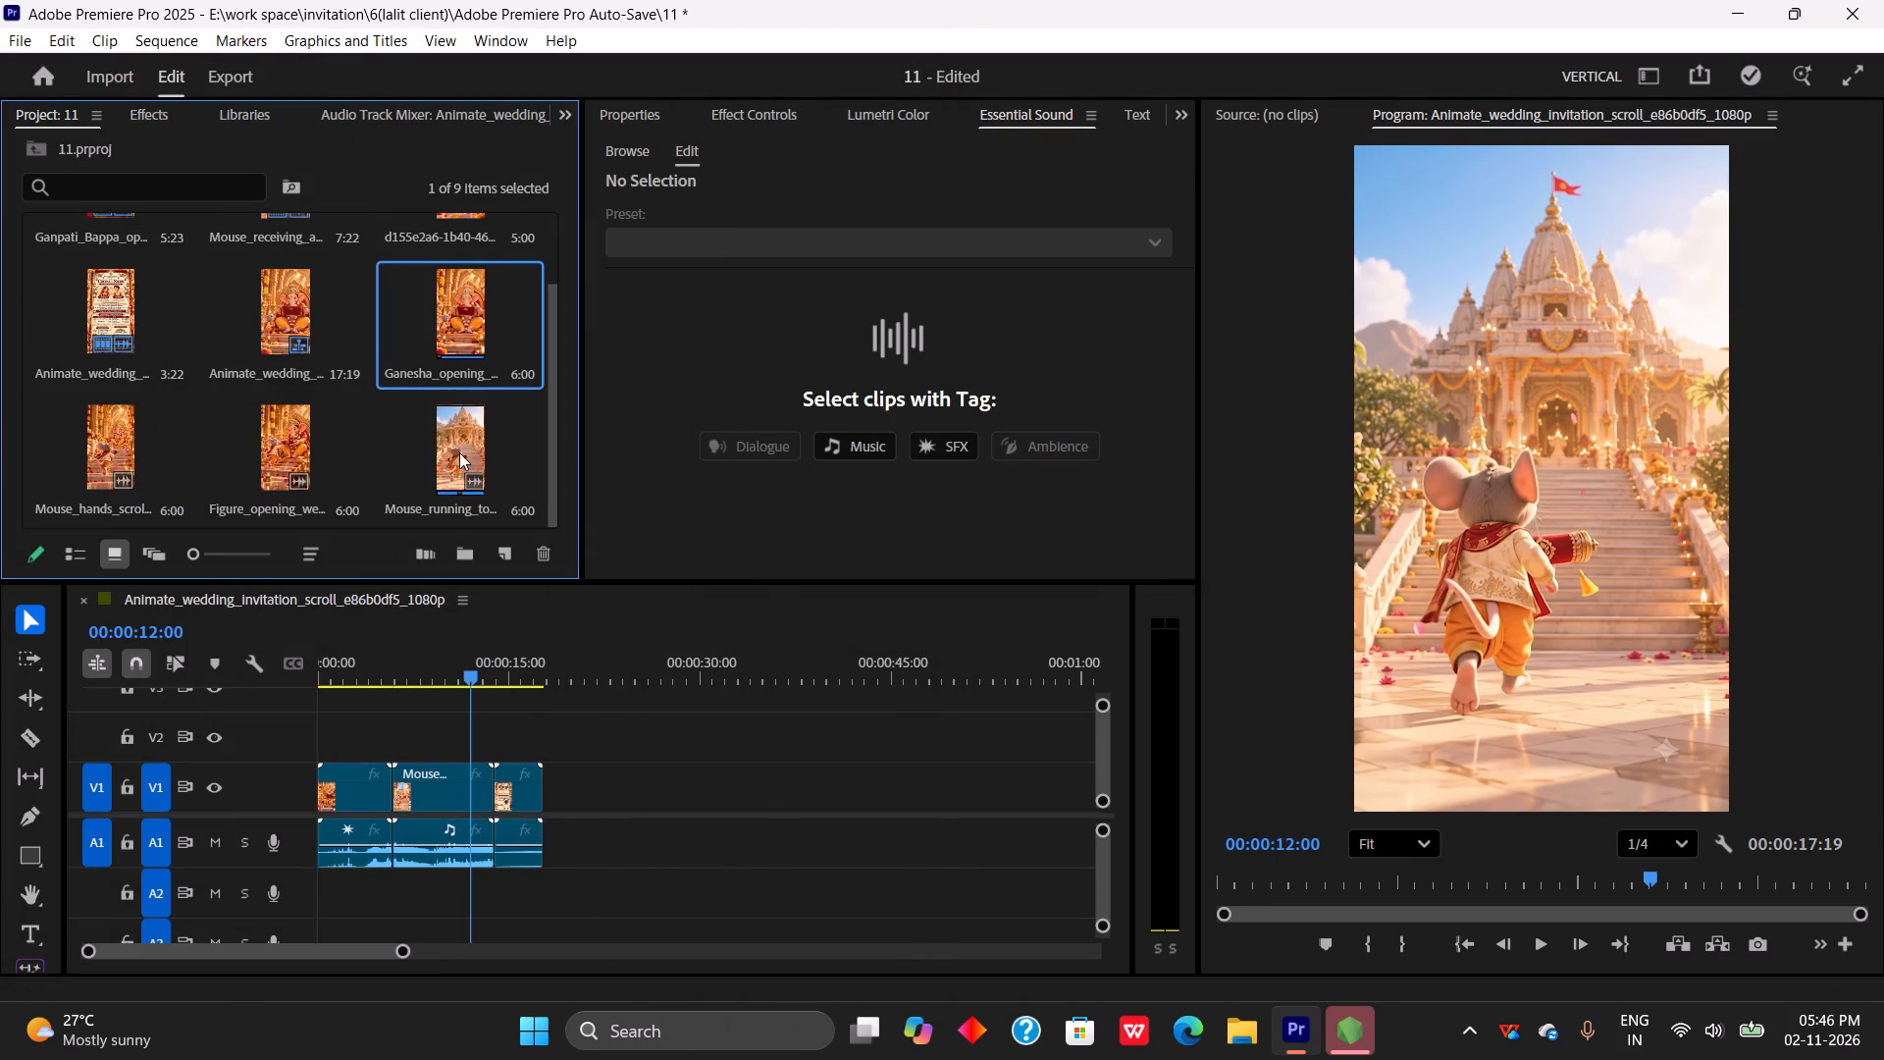
drag(351, 737, 348, 886)
drag(337, 786, 567, 795)
click(348, 794)
key(Delete)
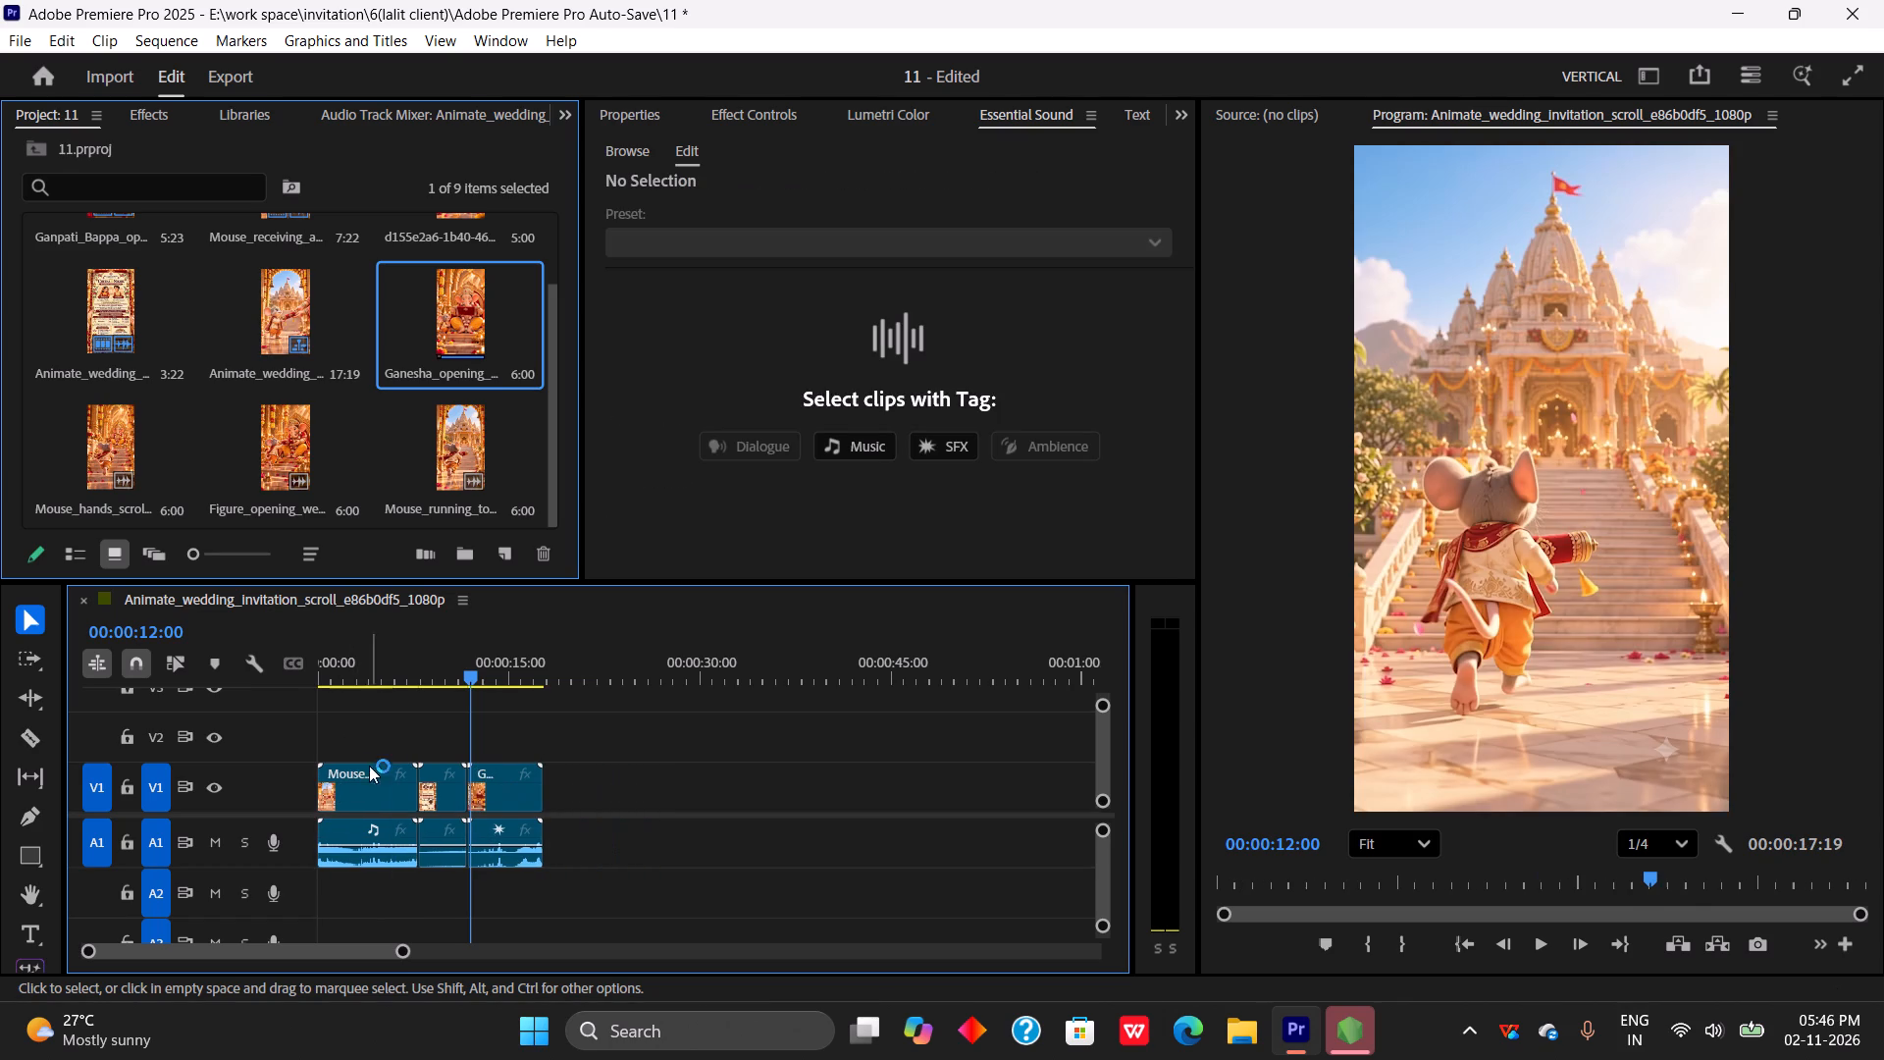
Shift the wedding invitation and Ganpati_Bappa clips together about 30 seconds further along, leaving a gap after the Mouse_receiving clip.
drag(429, 743, 525, 885)
drag(514, 785, 719, 804)
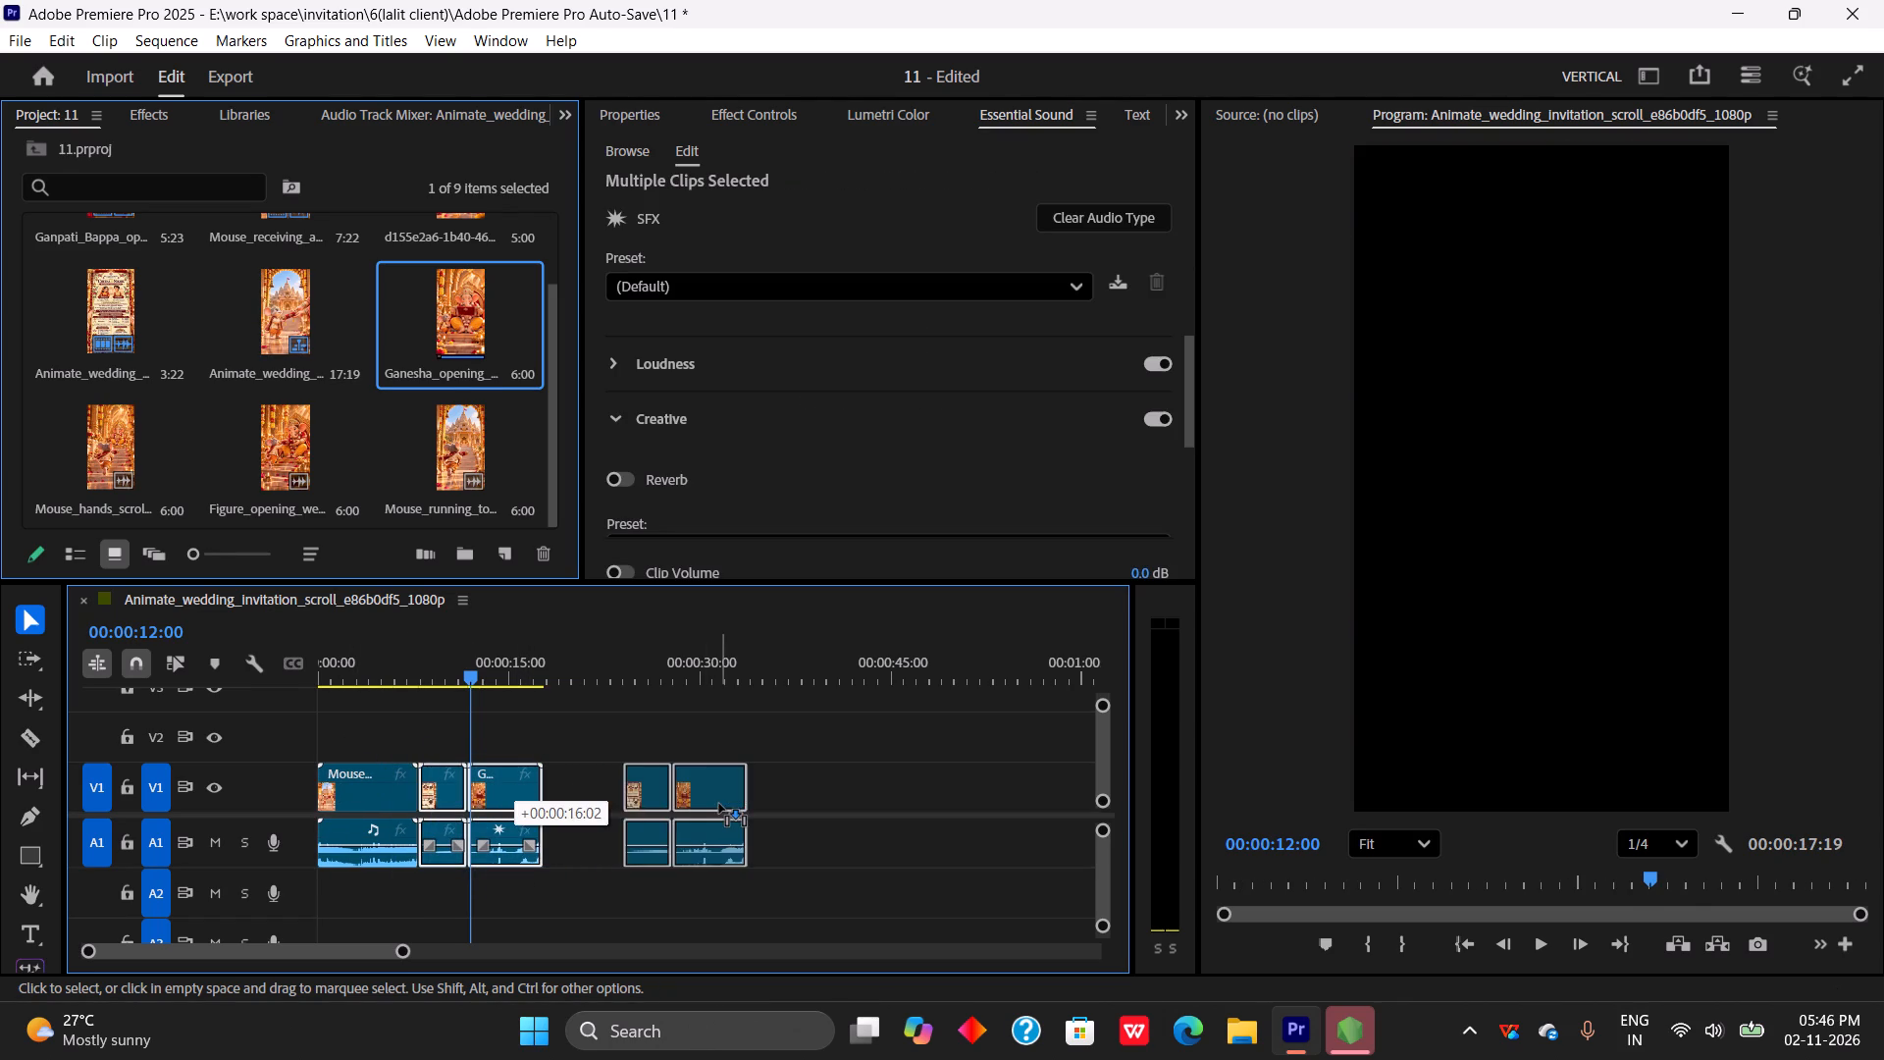
drag(719, 804, 892, 805)
Place the Mouse_running, Mouse_hands_scroll and Figure_opening clips in that order directly after the Mouse_receiving clip.
drag(461, 431, 423, 826)
drag(108, 435, 120, 449)
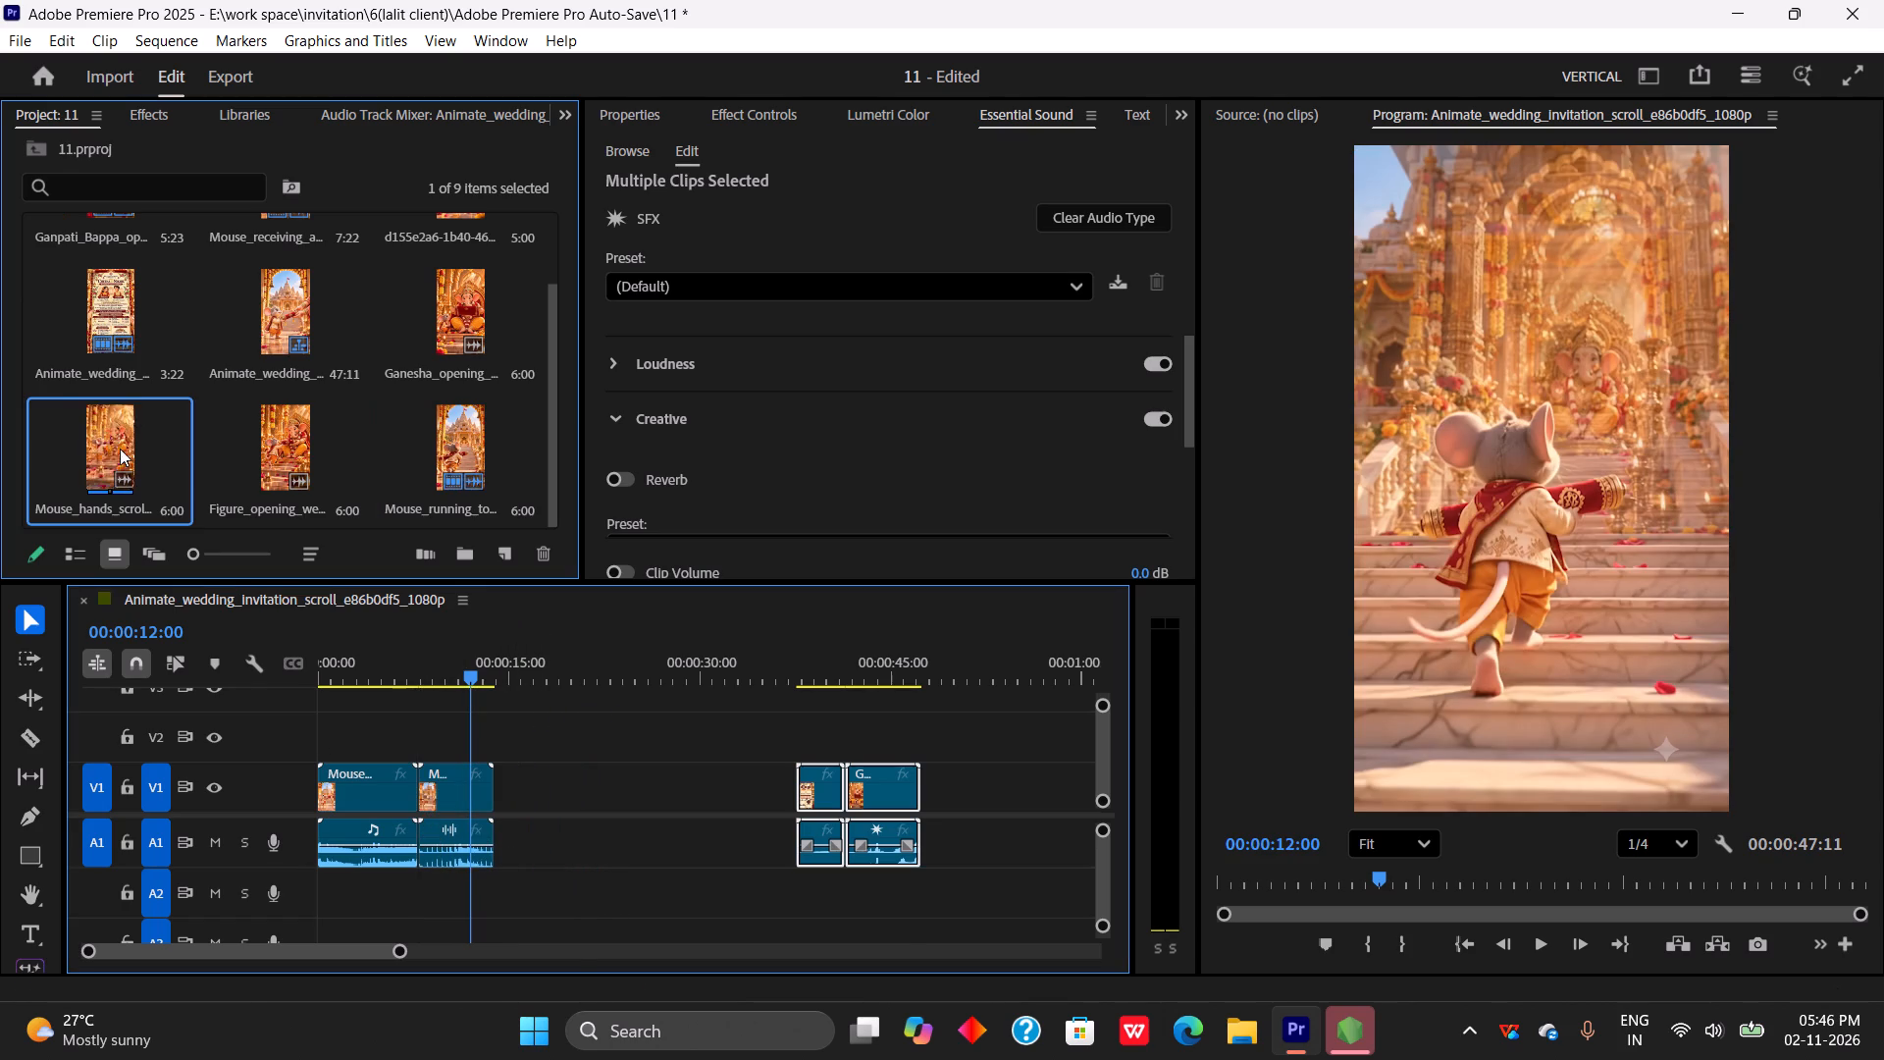
drag(120, 449, 503, 775)
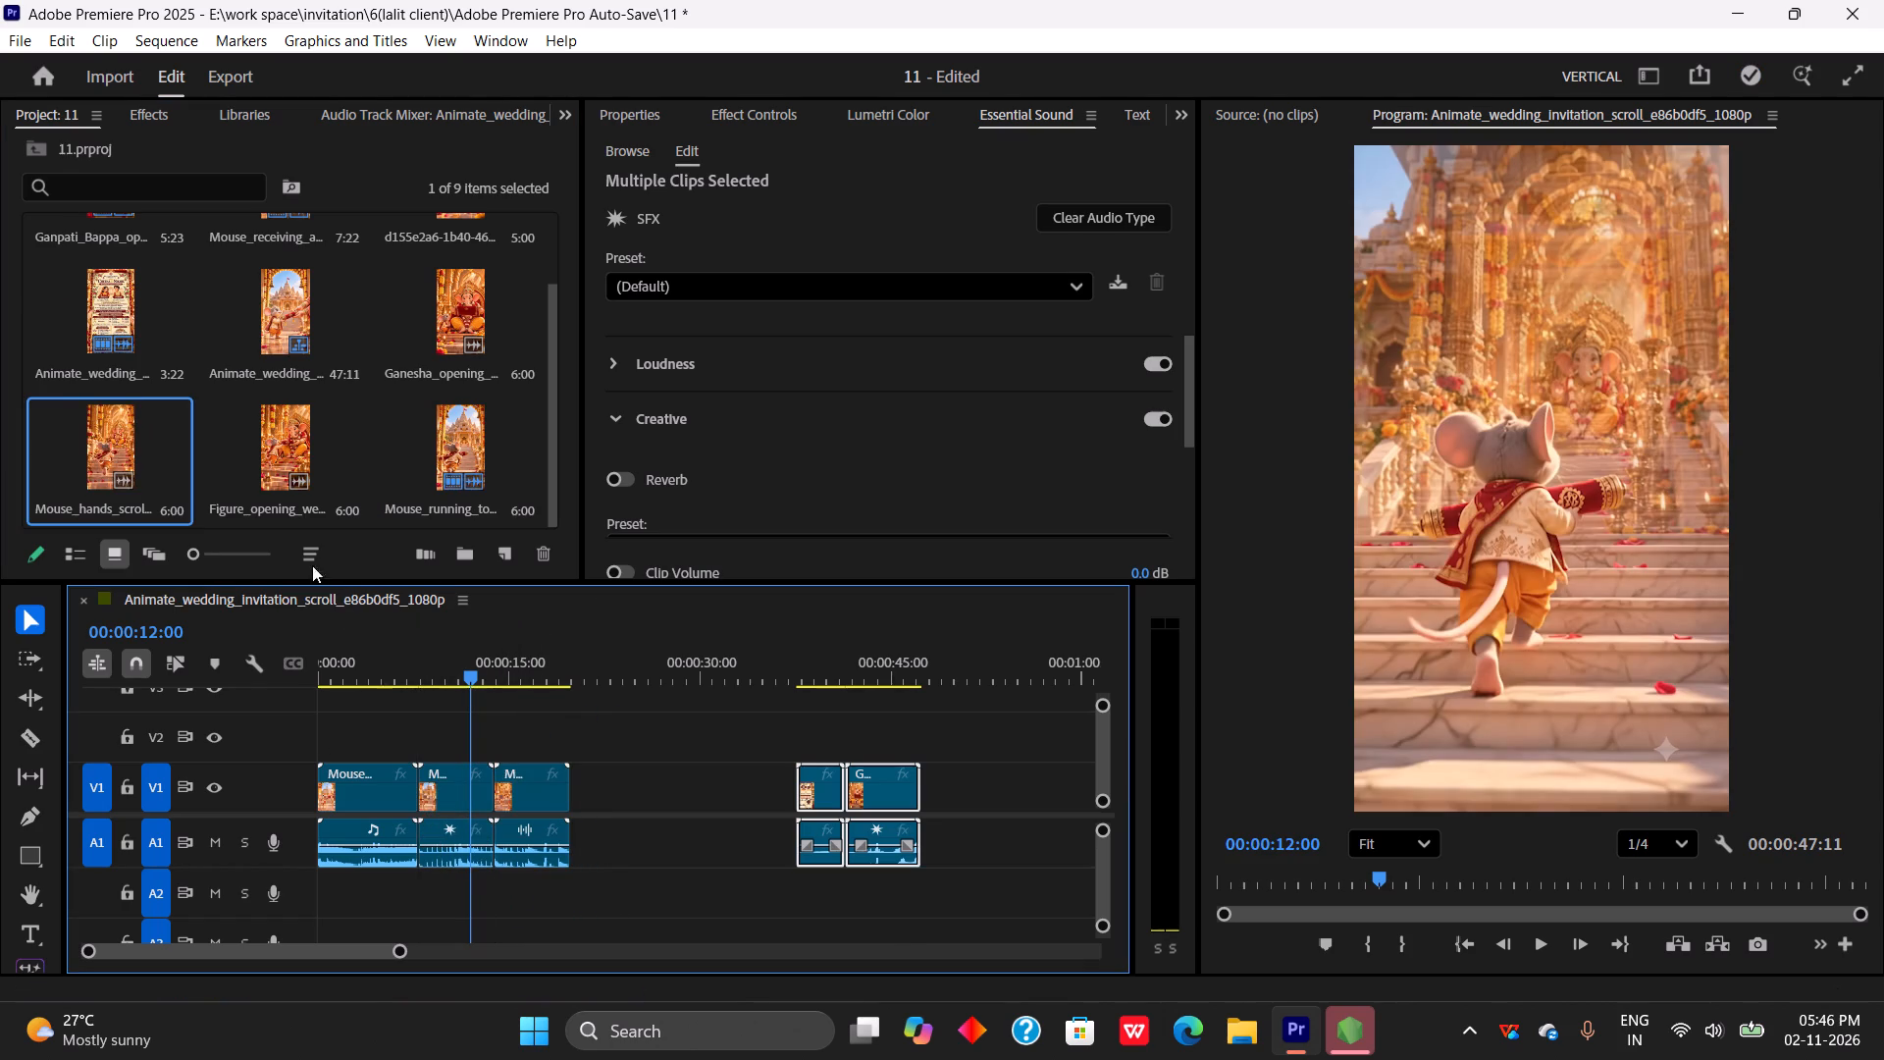
drag(269, 421, 574, 783)
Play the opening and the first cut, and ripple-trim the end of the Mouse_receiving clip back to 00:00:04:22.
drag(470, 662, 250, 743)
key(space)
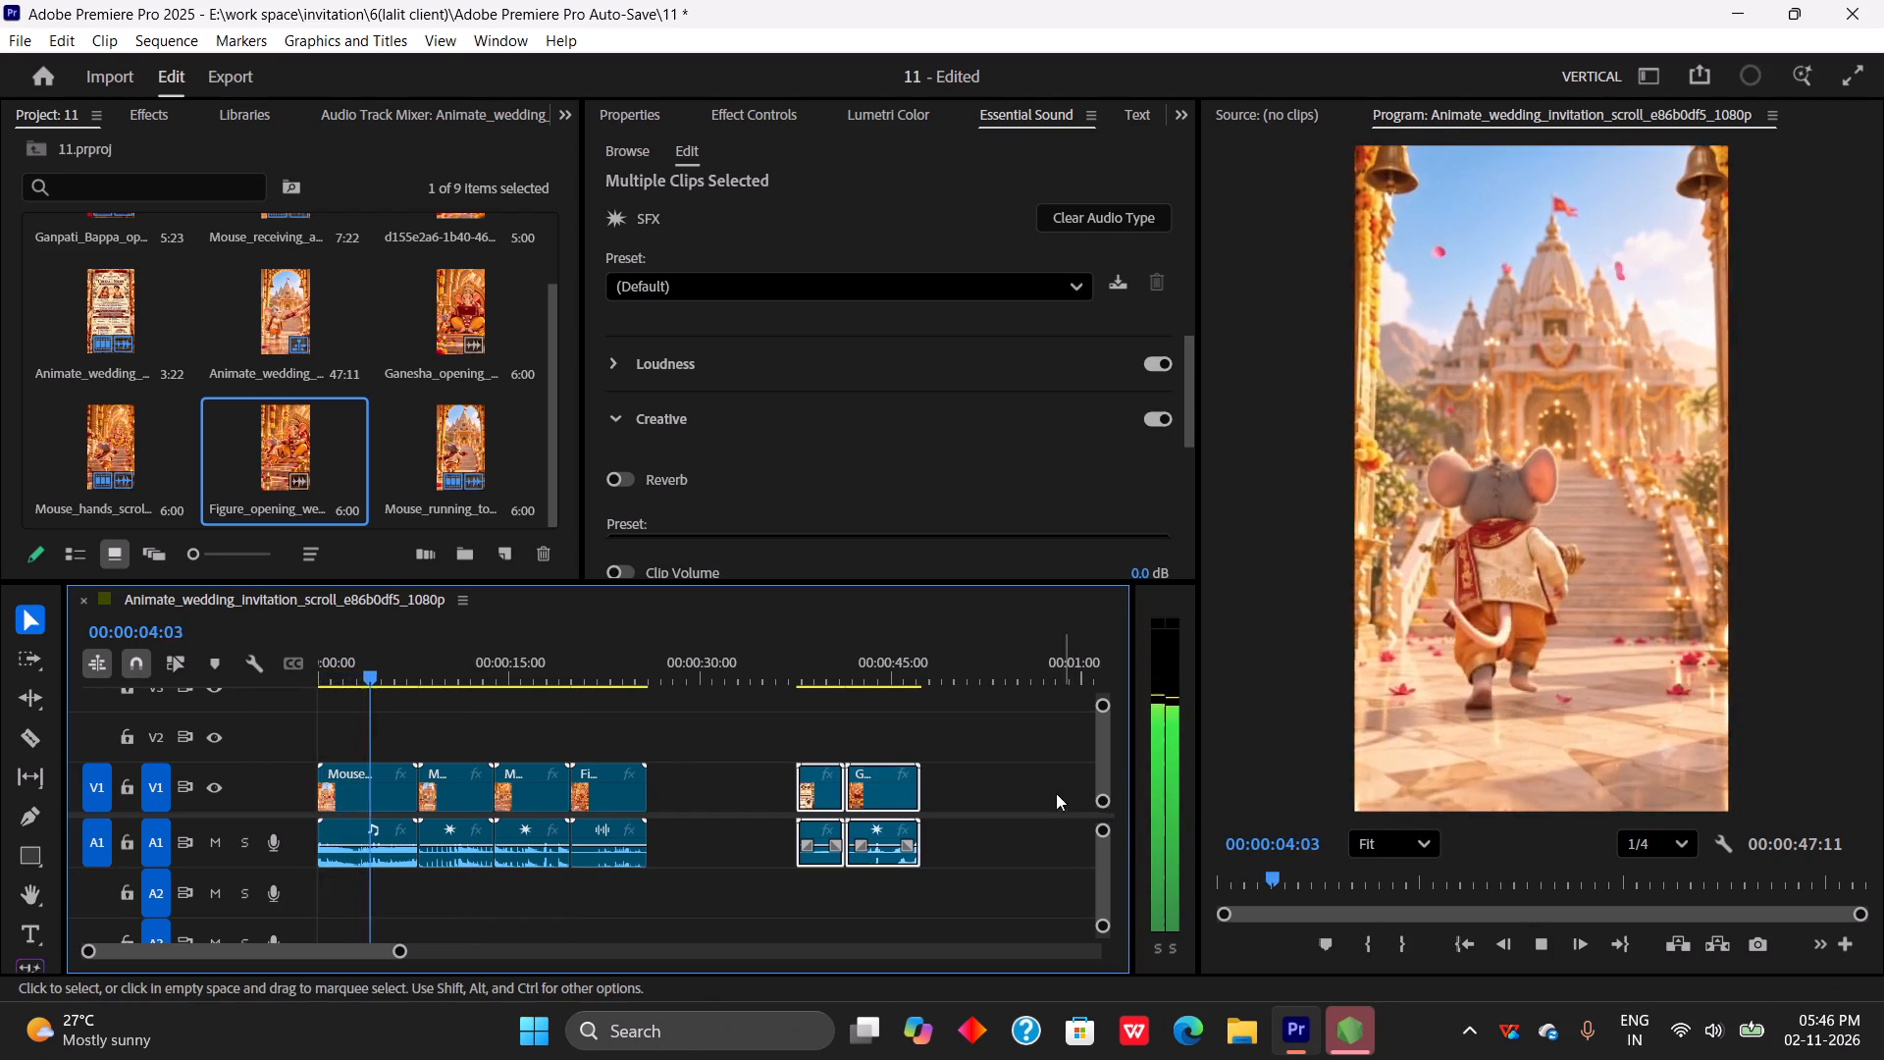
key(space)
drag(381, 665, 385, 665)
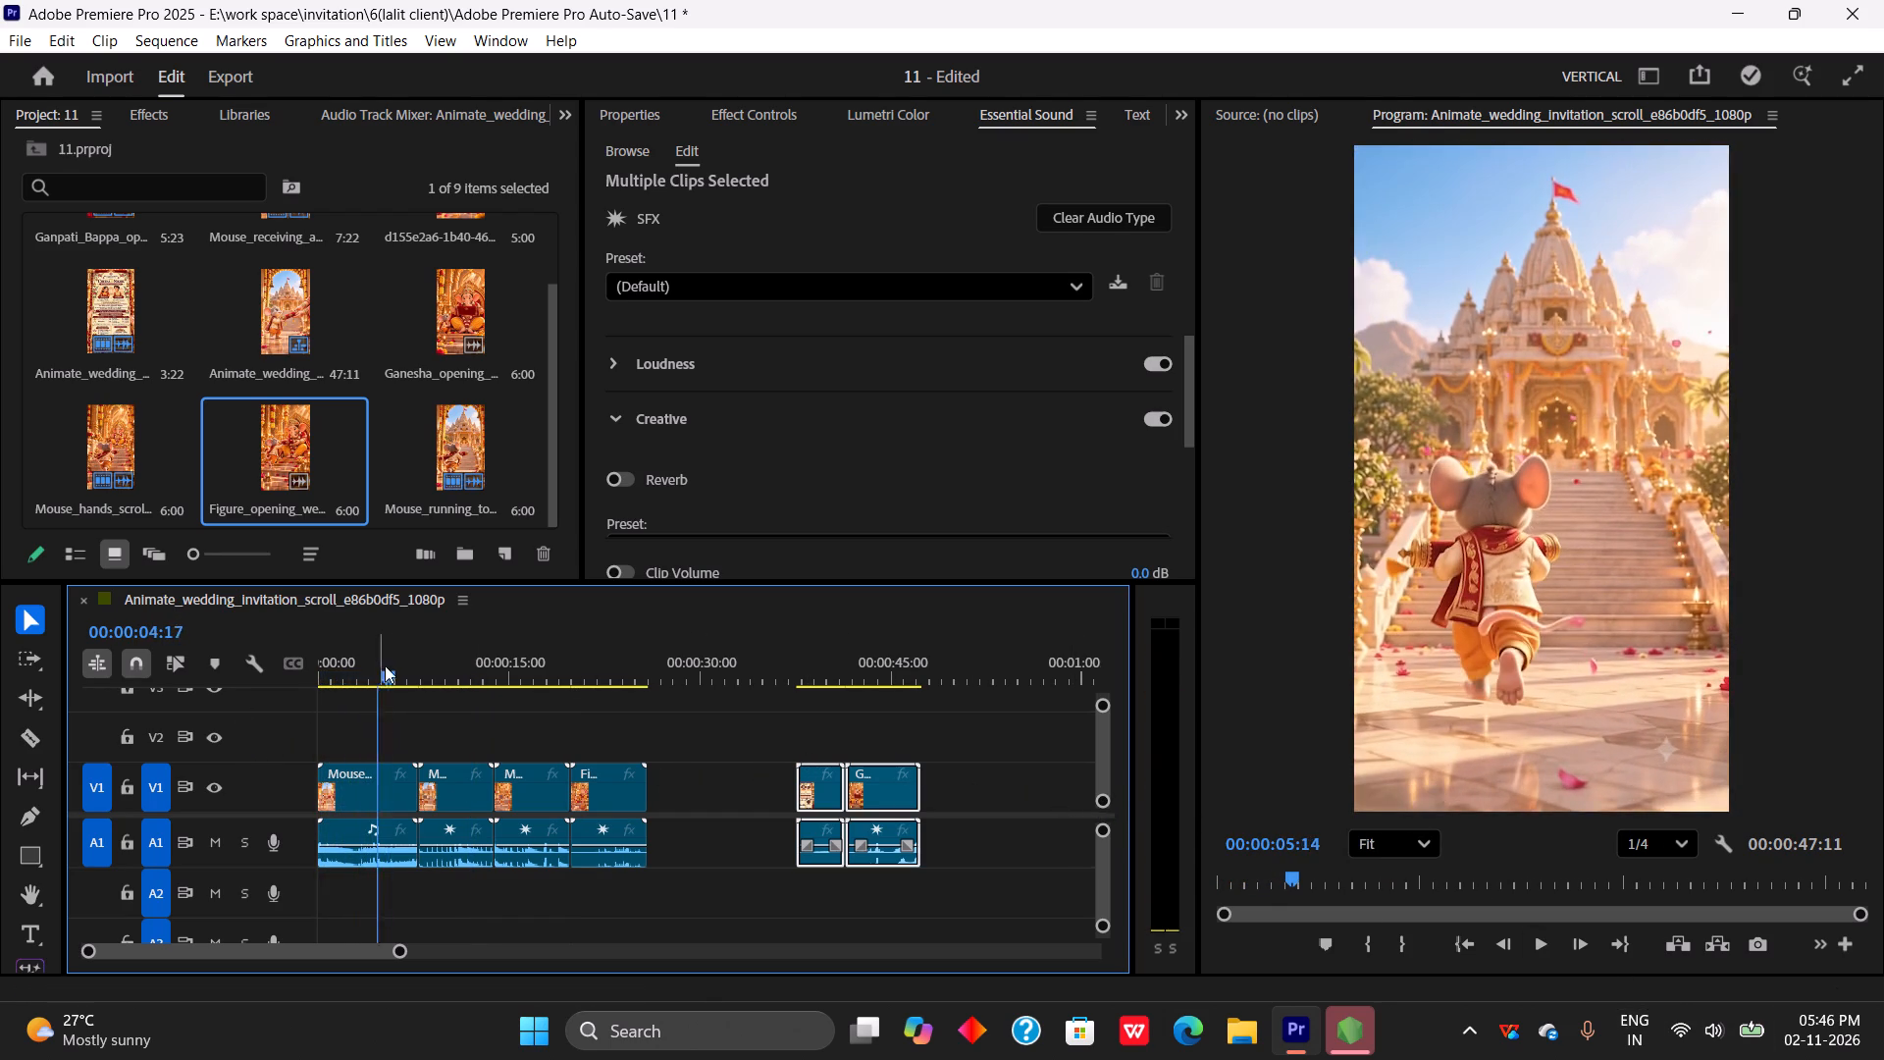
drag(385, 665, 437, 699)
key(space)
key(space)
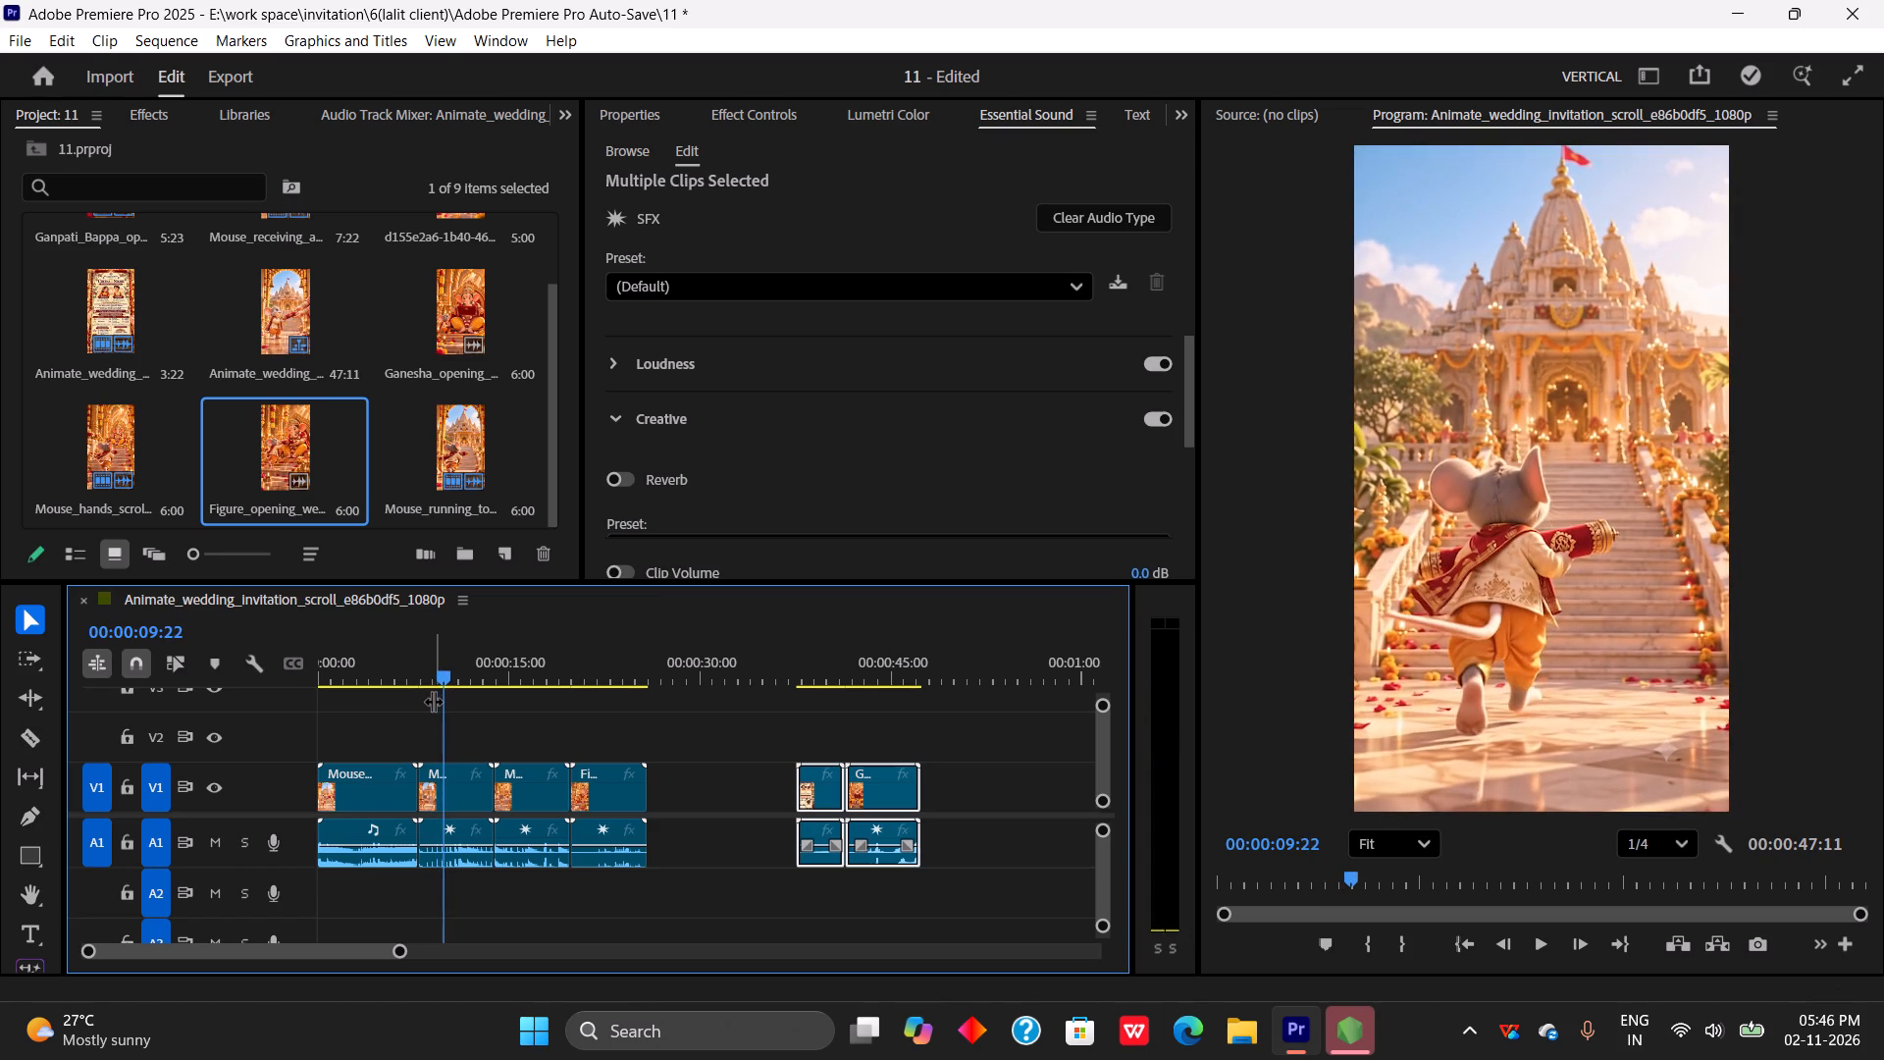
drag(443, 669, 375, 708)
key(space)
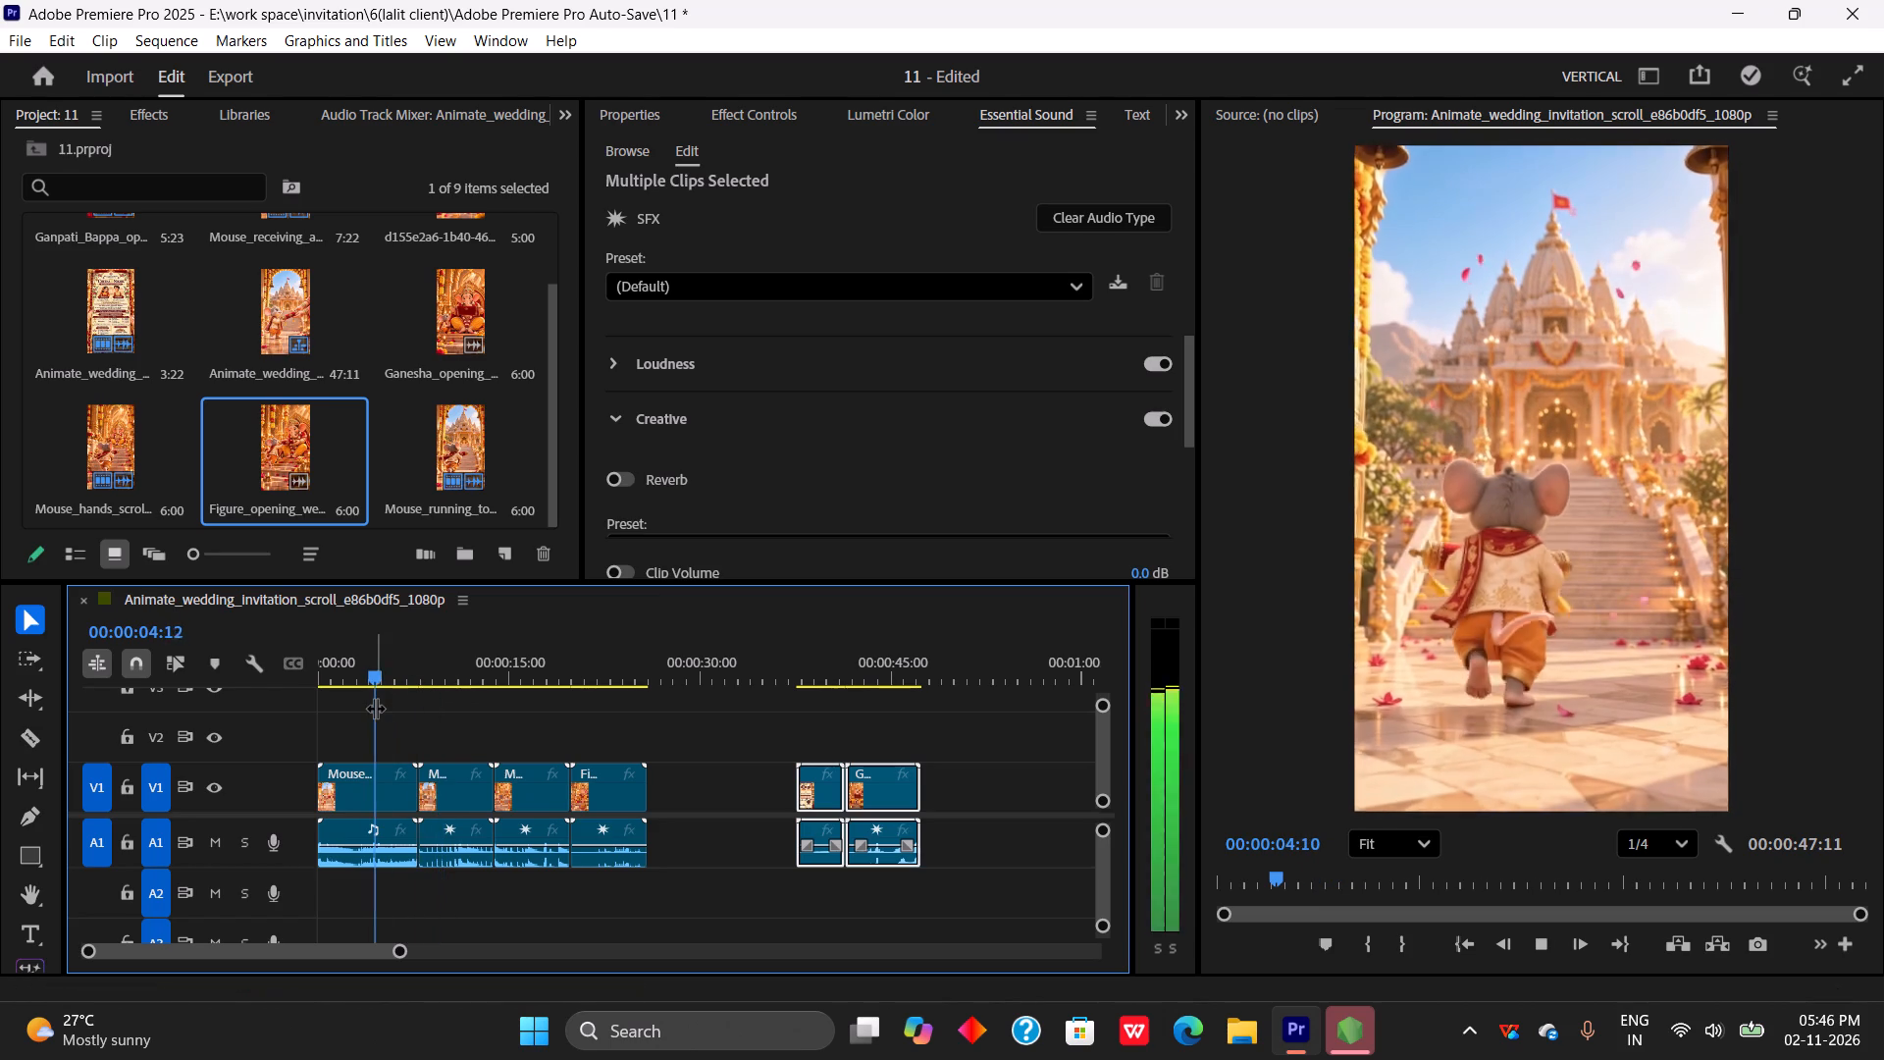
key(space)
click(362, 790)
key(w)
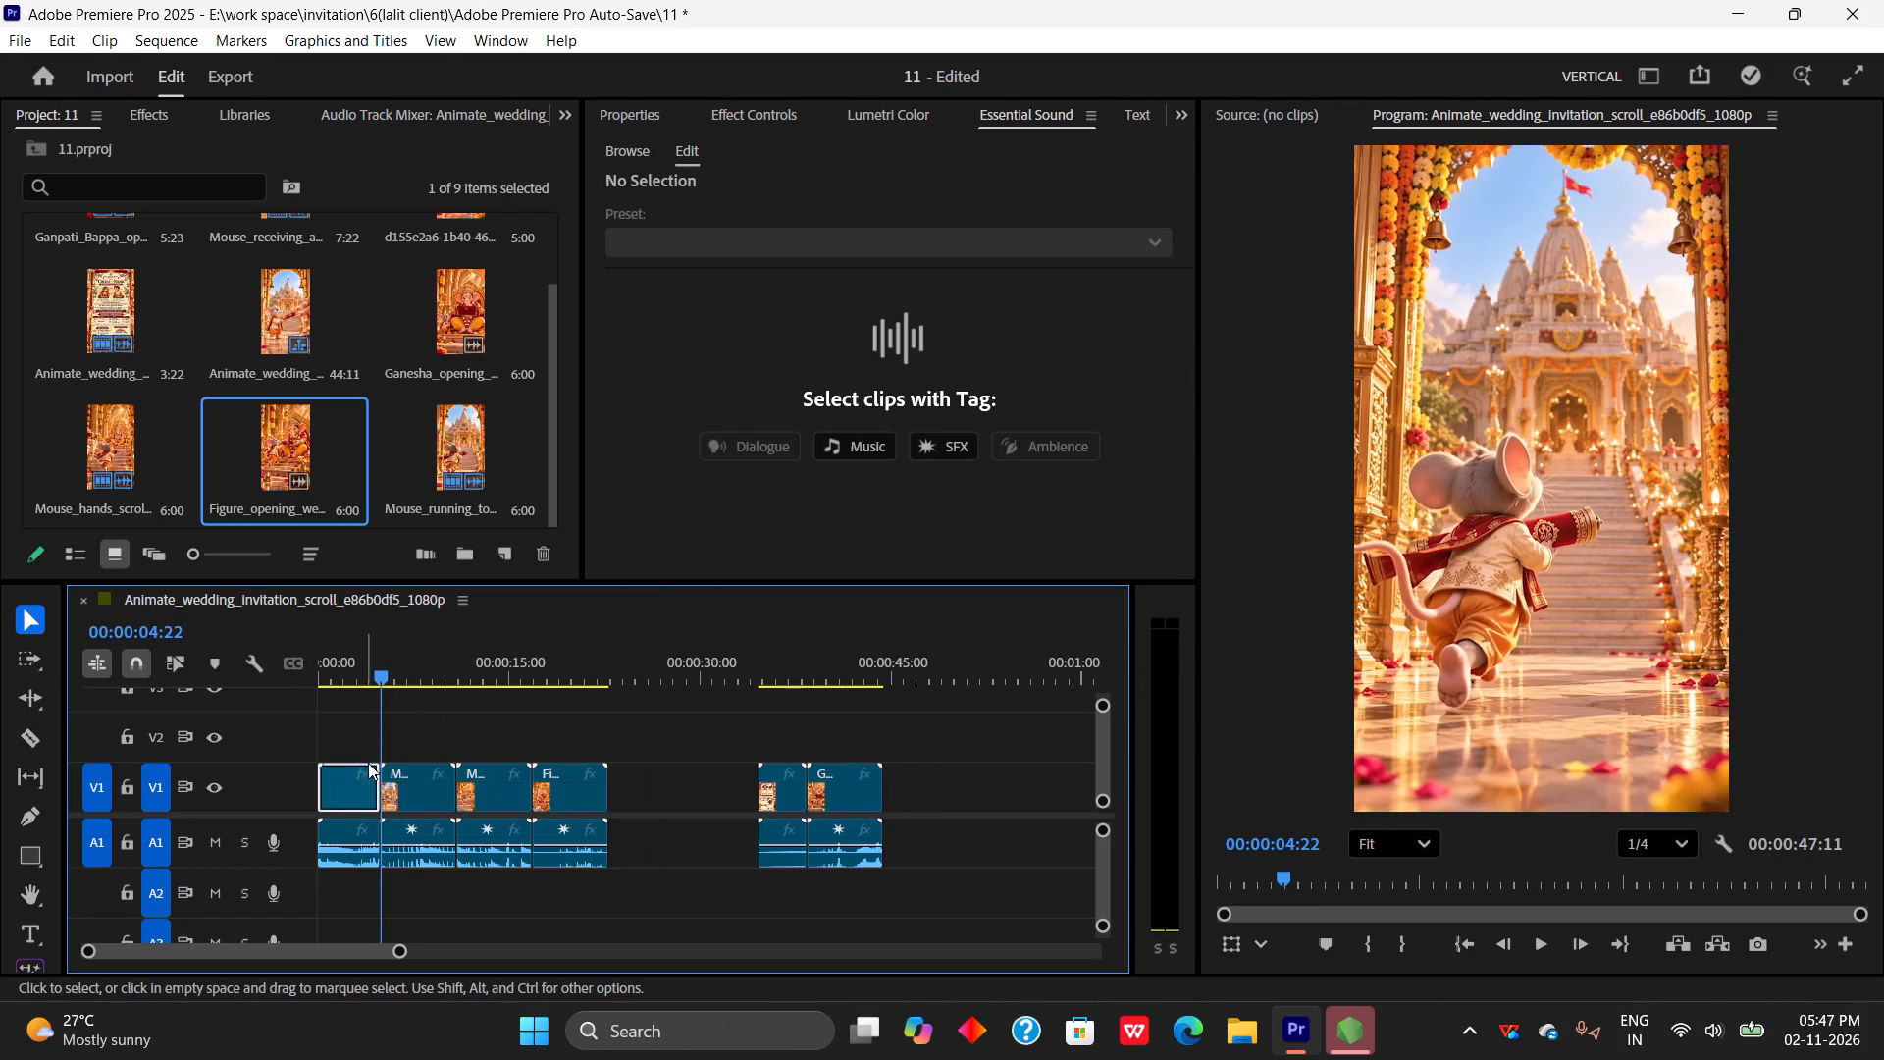
Replay the cut into the Mouse_running clip and ripple-trim the end of the Mouse_receiving clip back to 00:00:02:18.
key(space)
key(space)
drag(388, 671, 372, 688)
key(space)
key(space)
drag(389, 671, 373, 681)
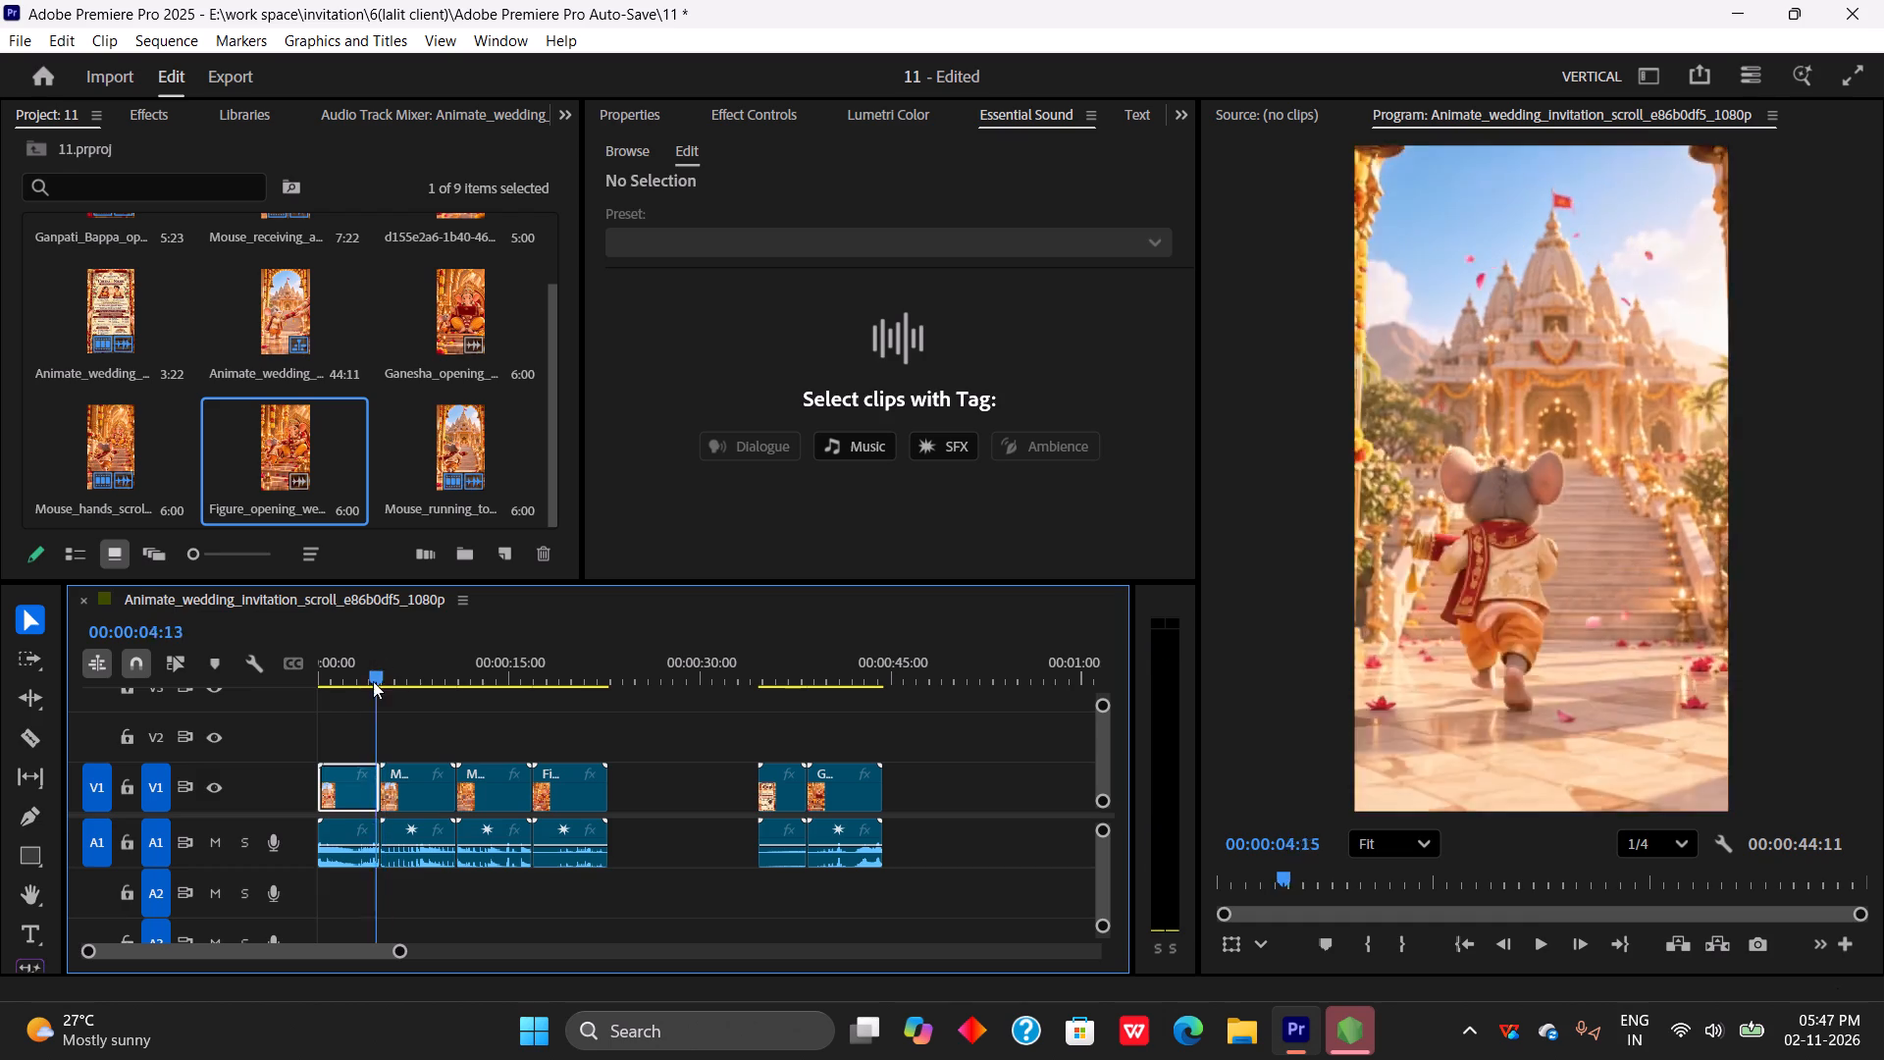
drag(373, 681, 353, 700)
key(space)
key(space)
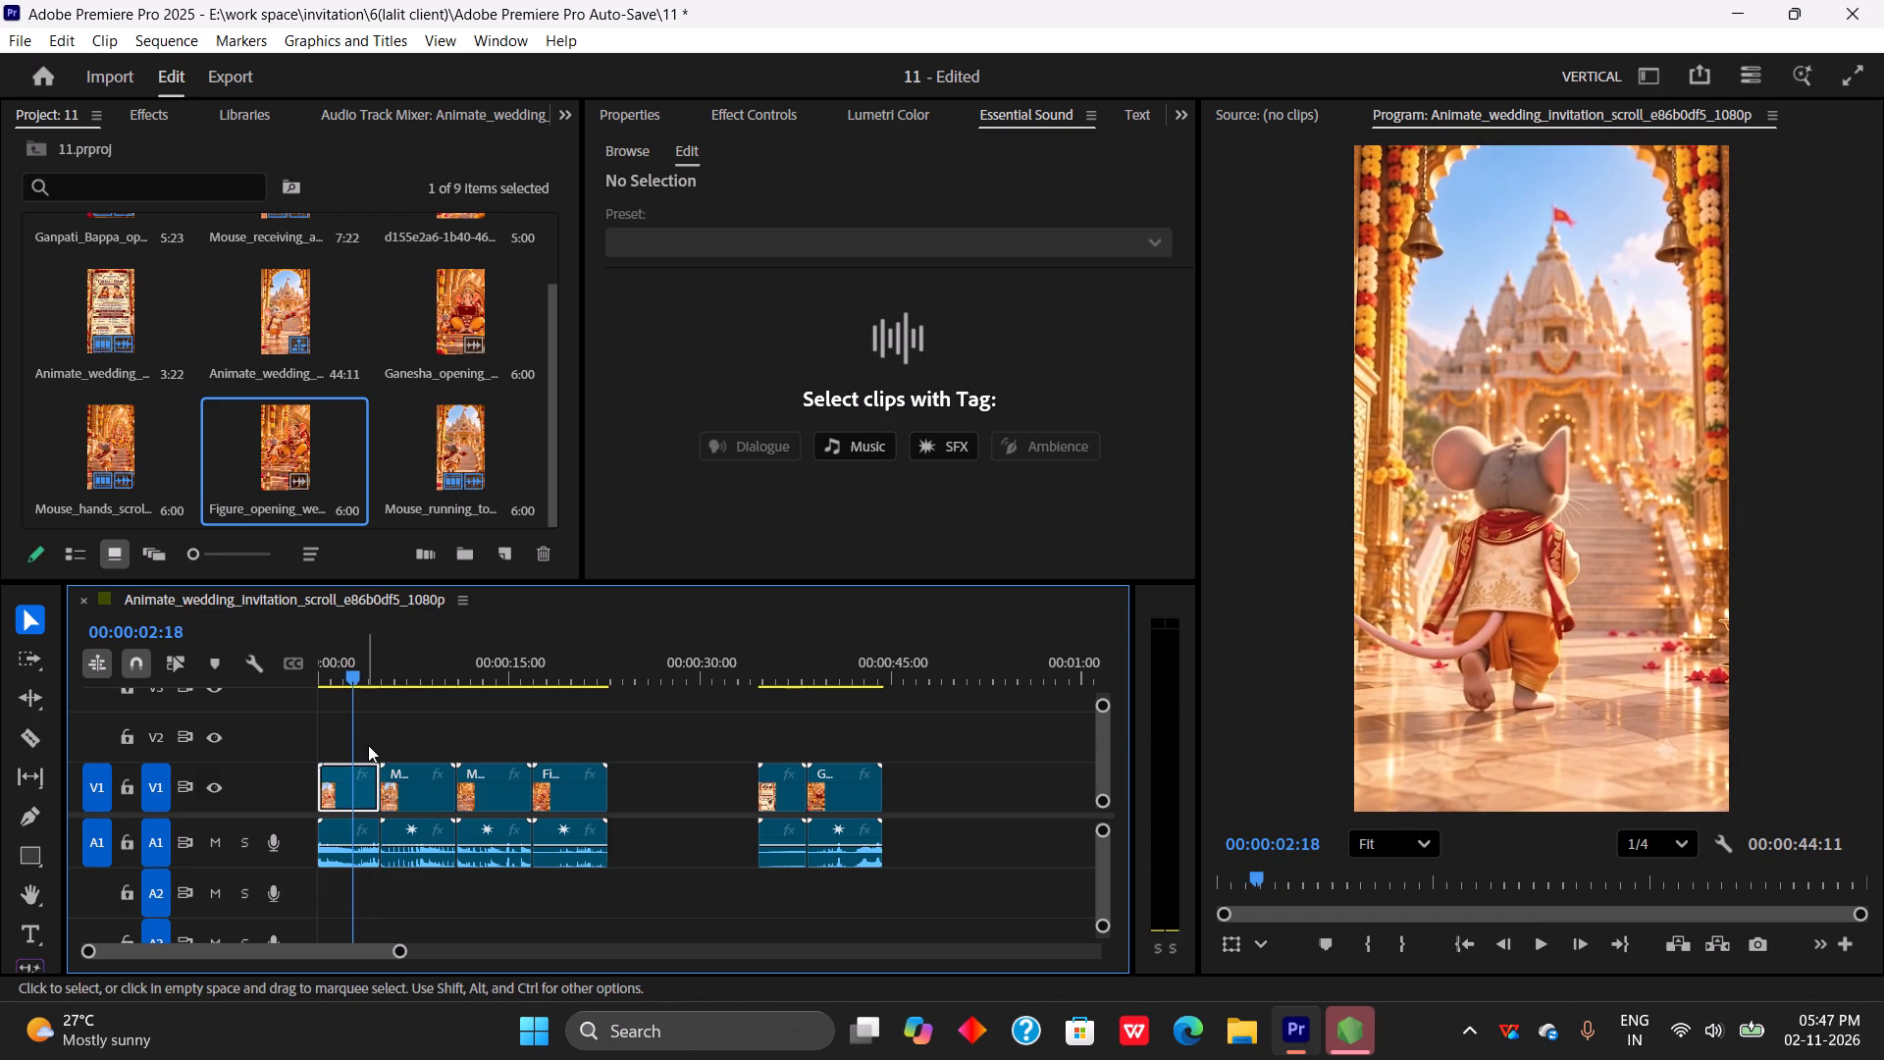
key(w)
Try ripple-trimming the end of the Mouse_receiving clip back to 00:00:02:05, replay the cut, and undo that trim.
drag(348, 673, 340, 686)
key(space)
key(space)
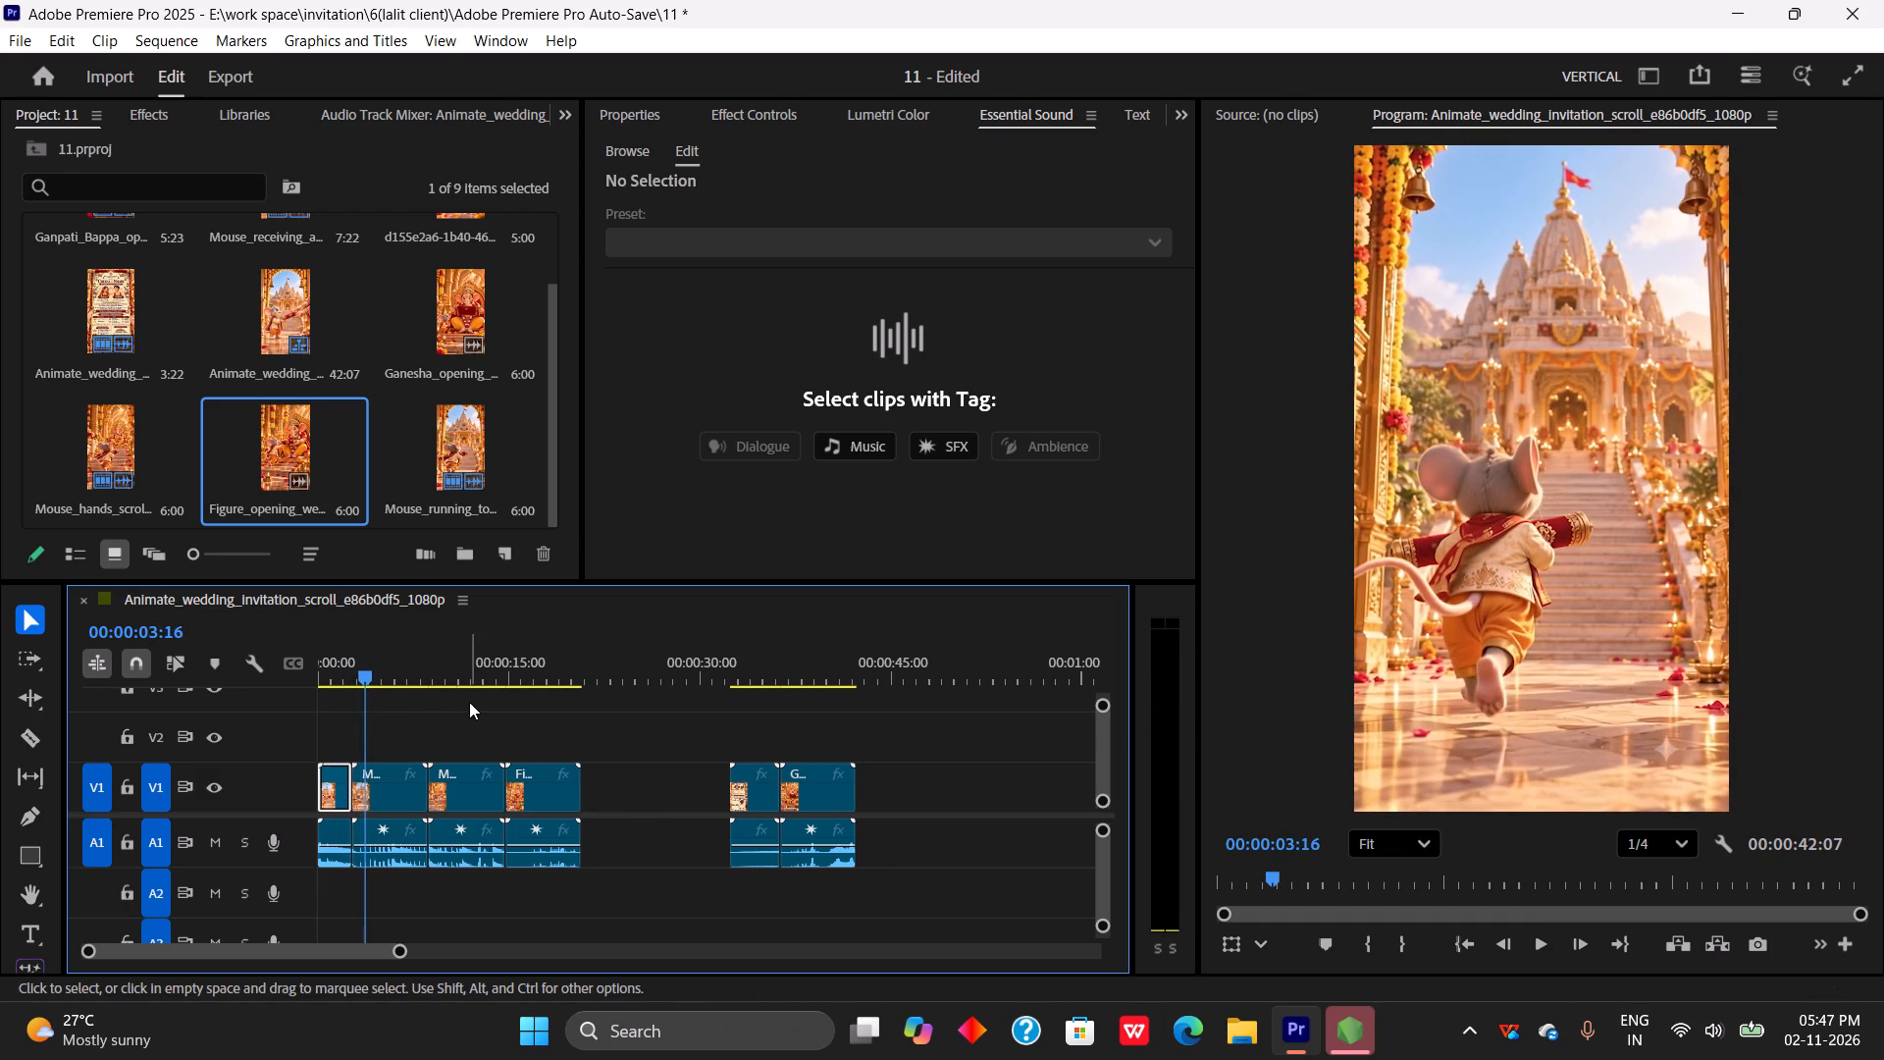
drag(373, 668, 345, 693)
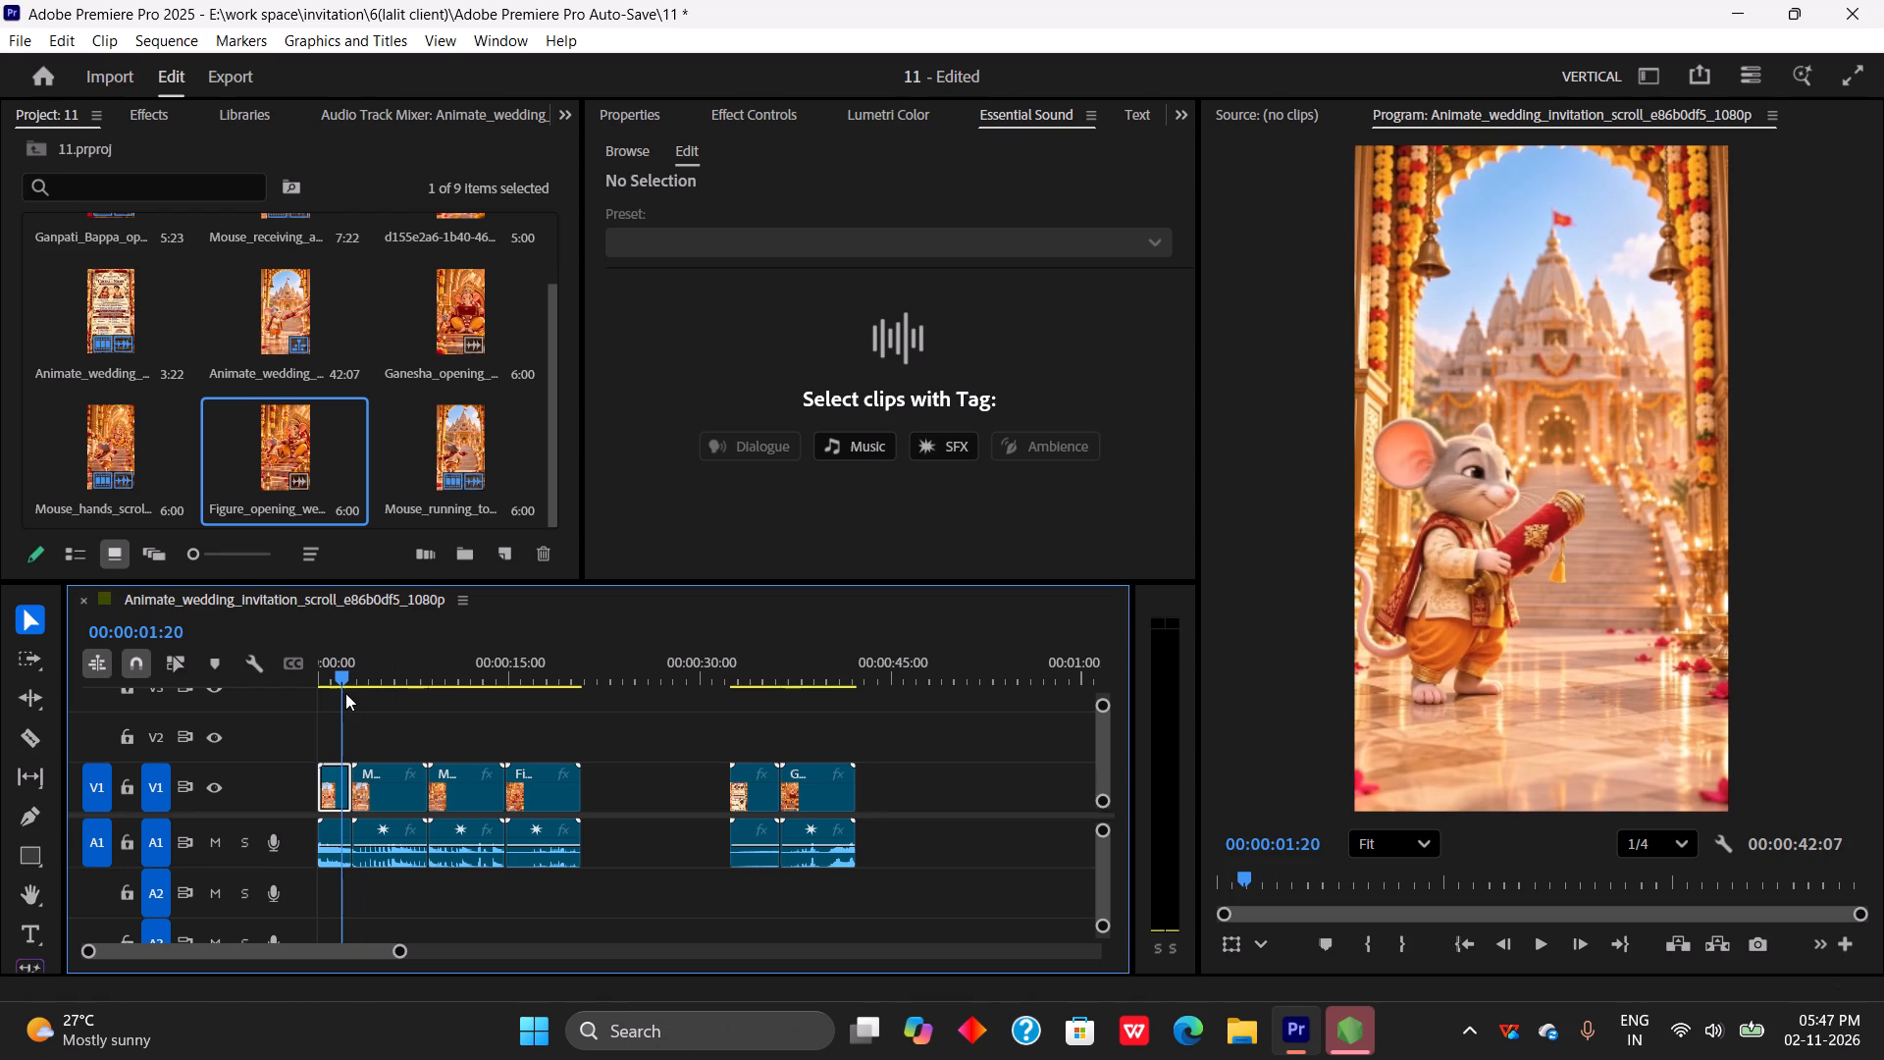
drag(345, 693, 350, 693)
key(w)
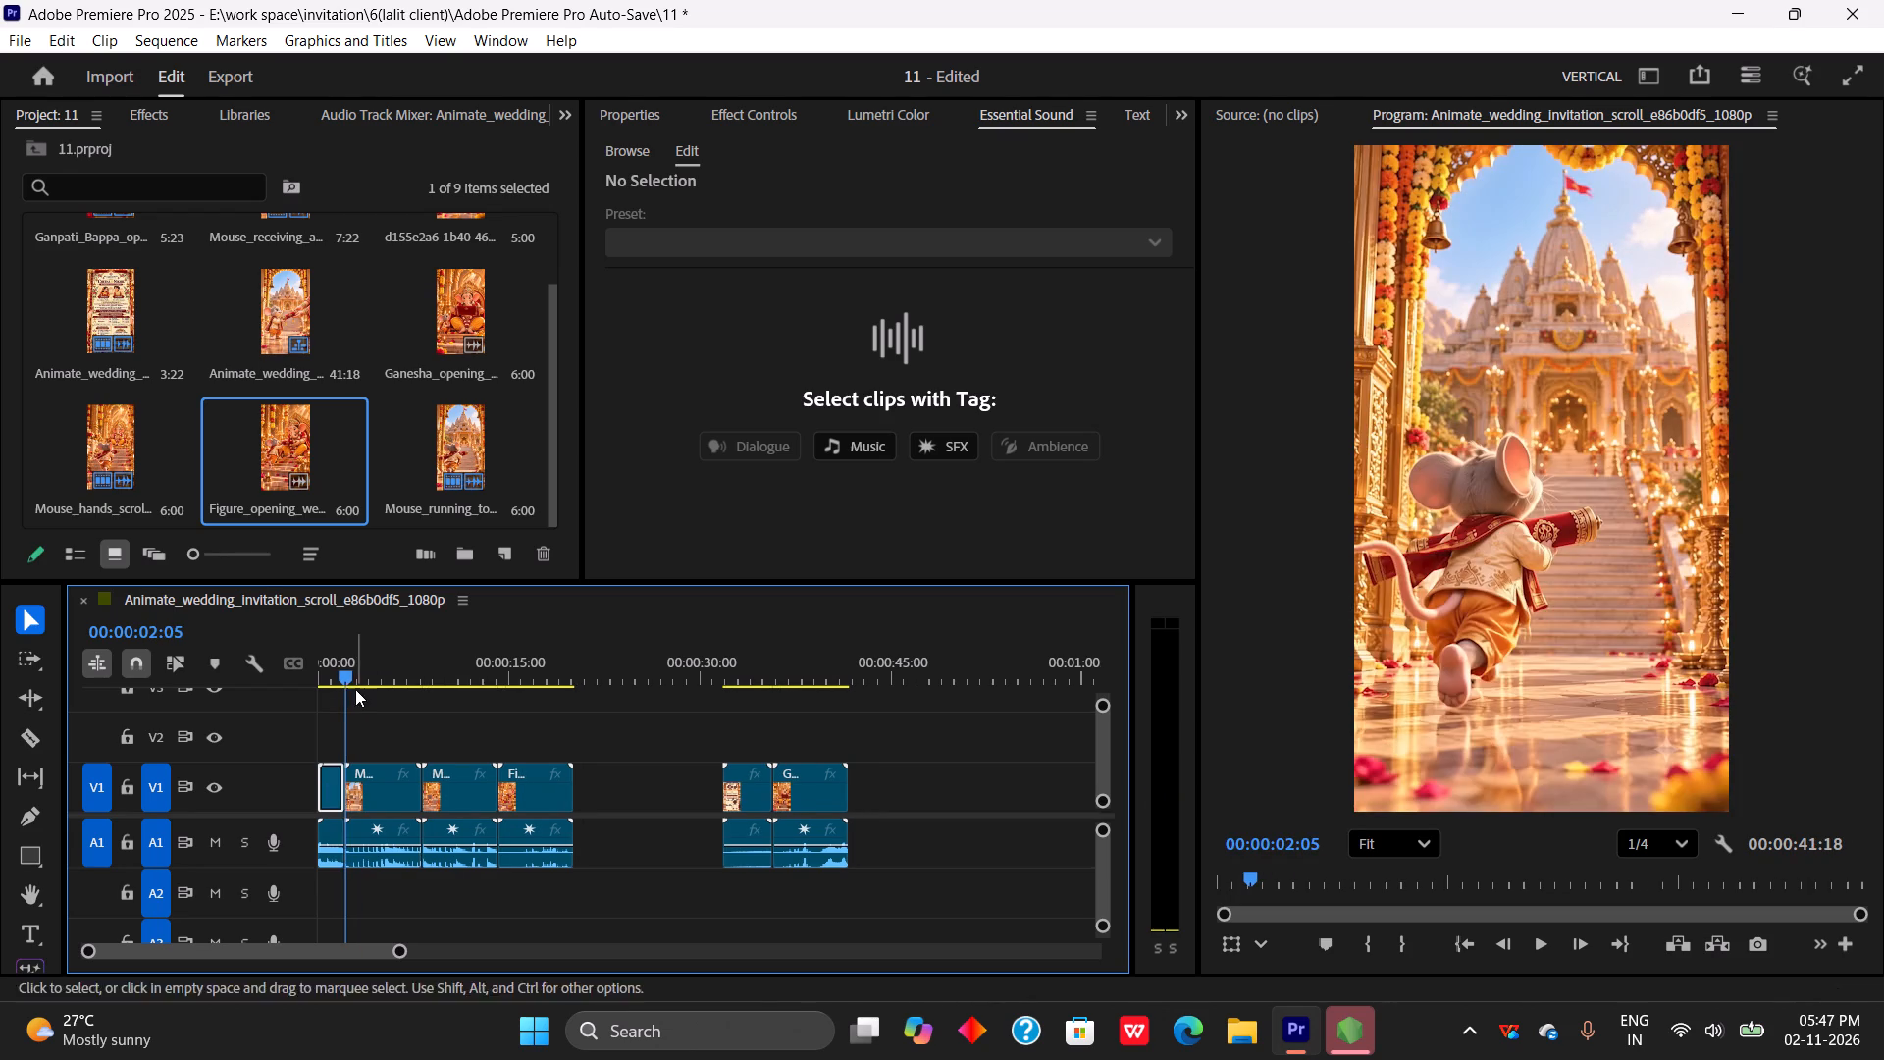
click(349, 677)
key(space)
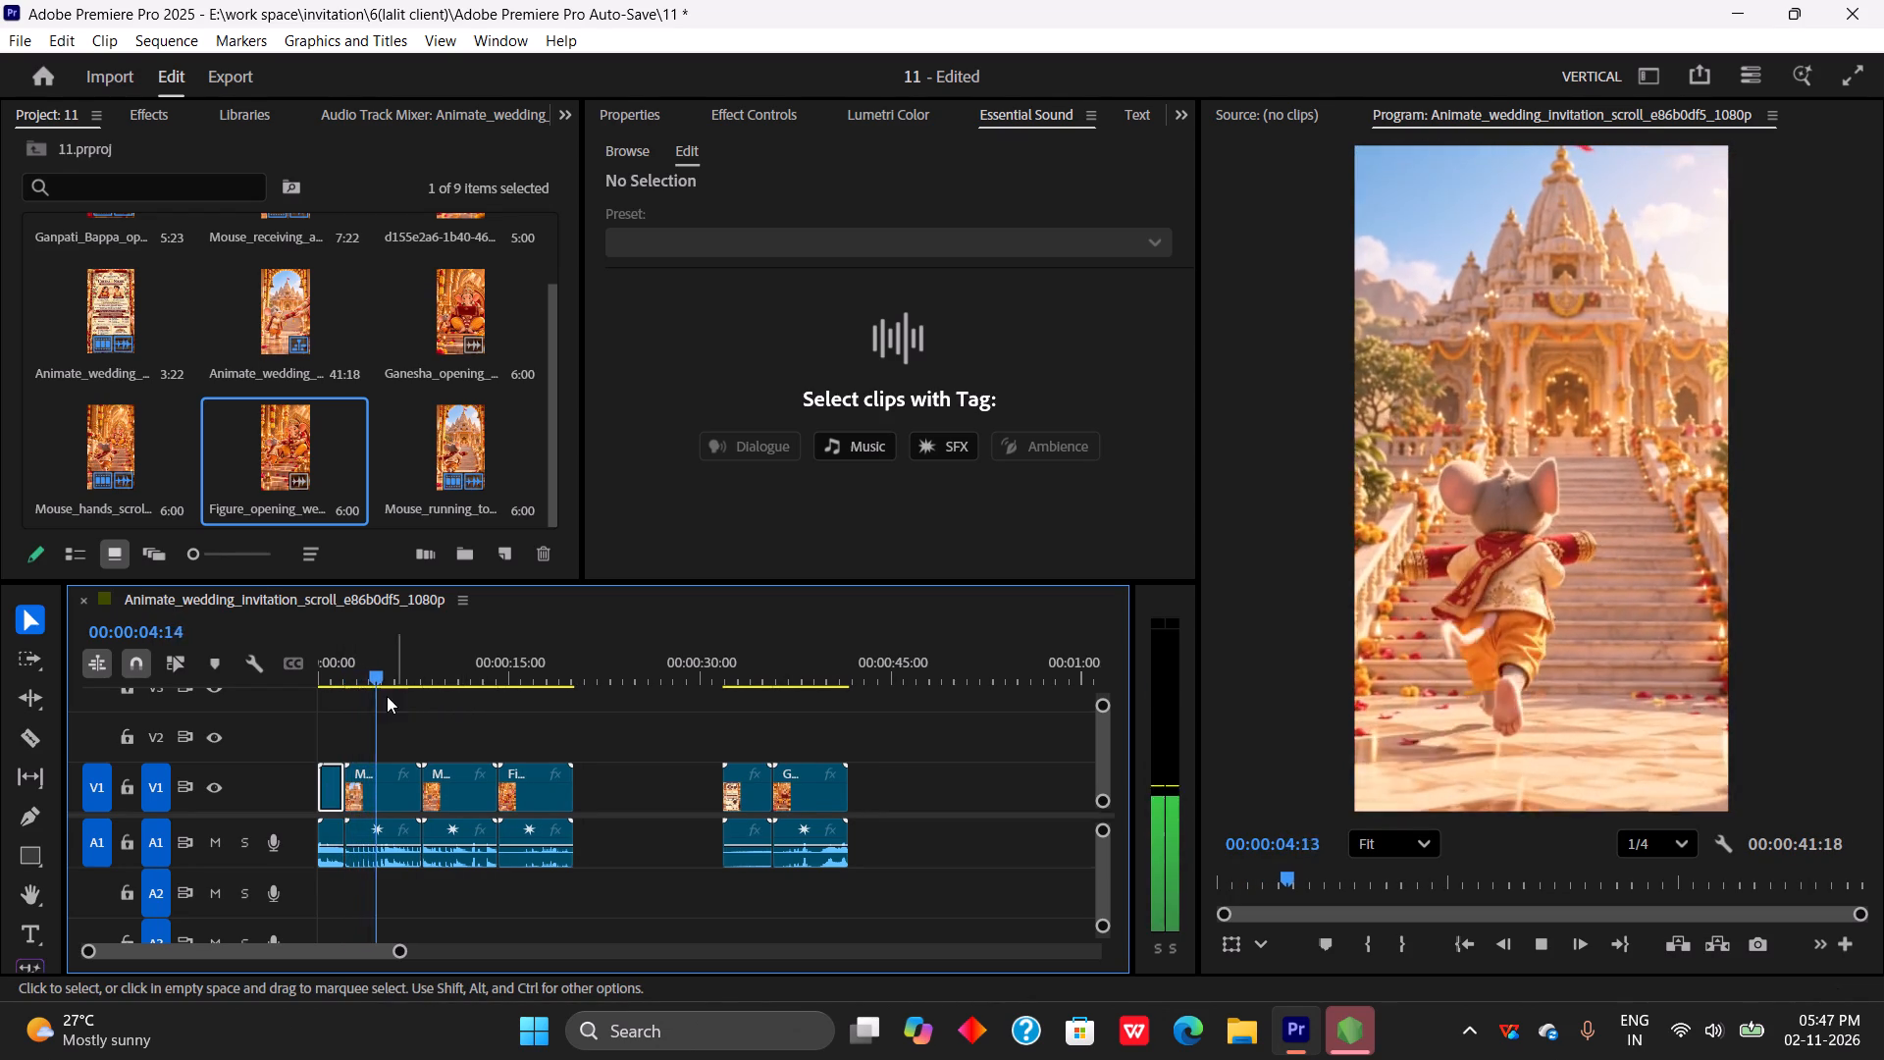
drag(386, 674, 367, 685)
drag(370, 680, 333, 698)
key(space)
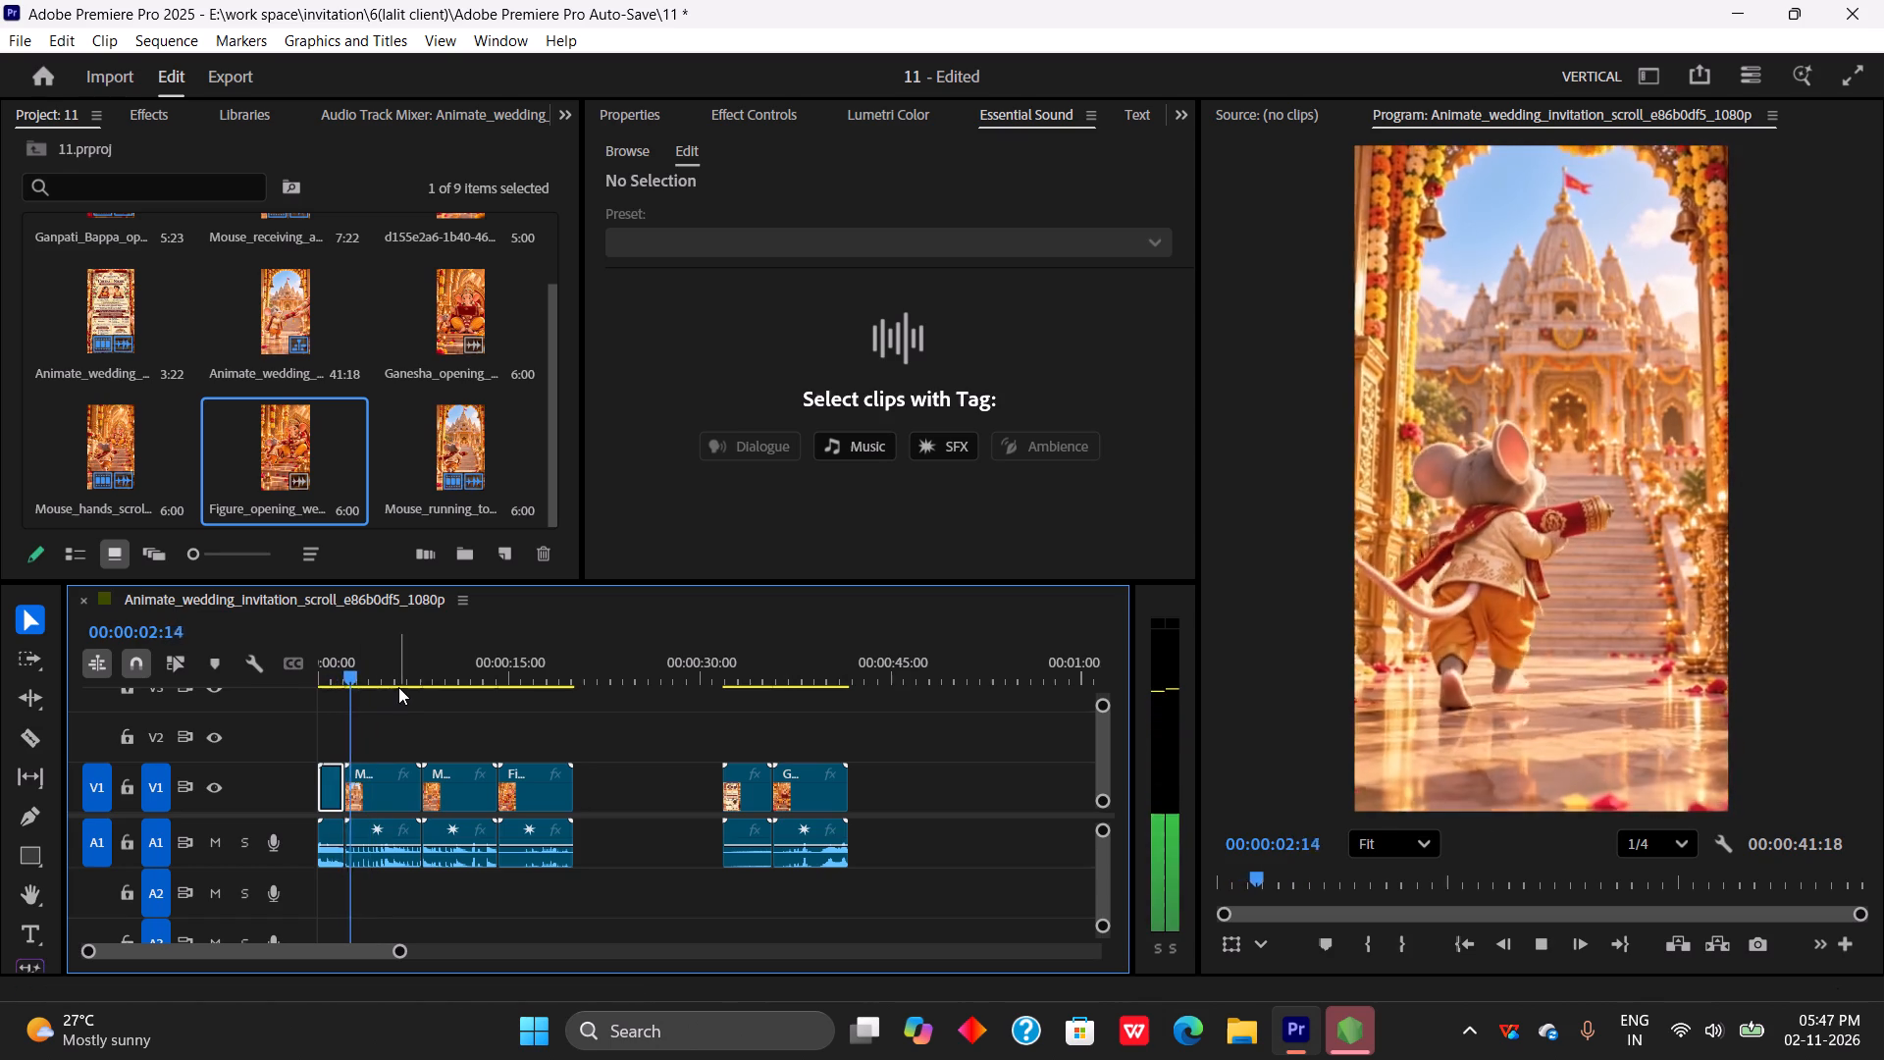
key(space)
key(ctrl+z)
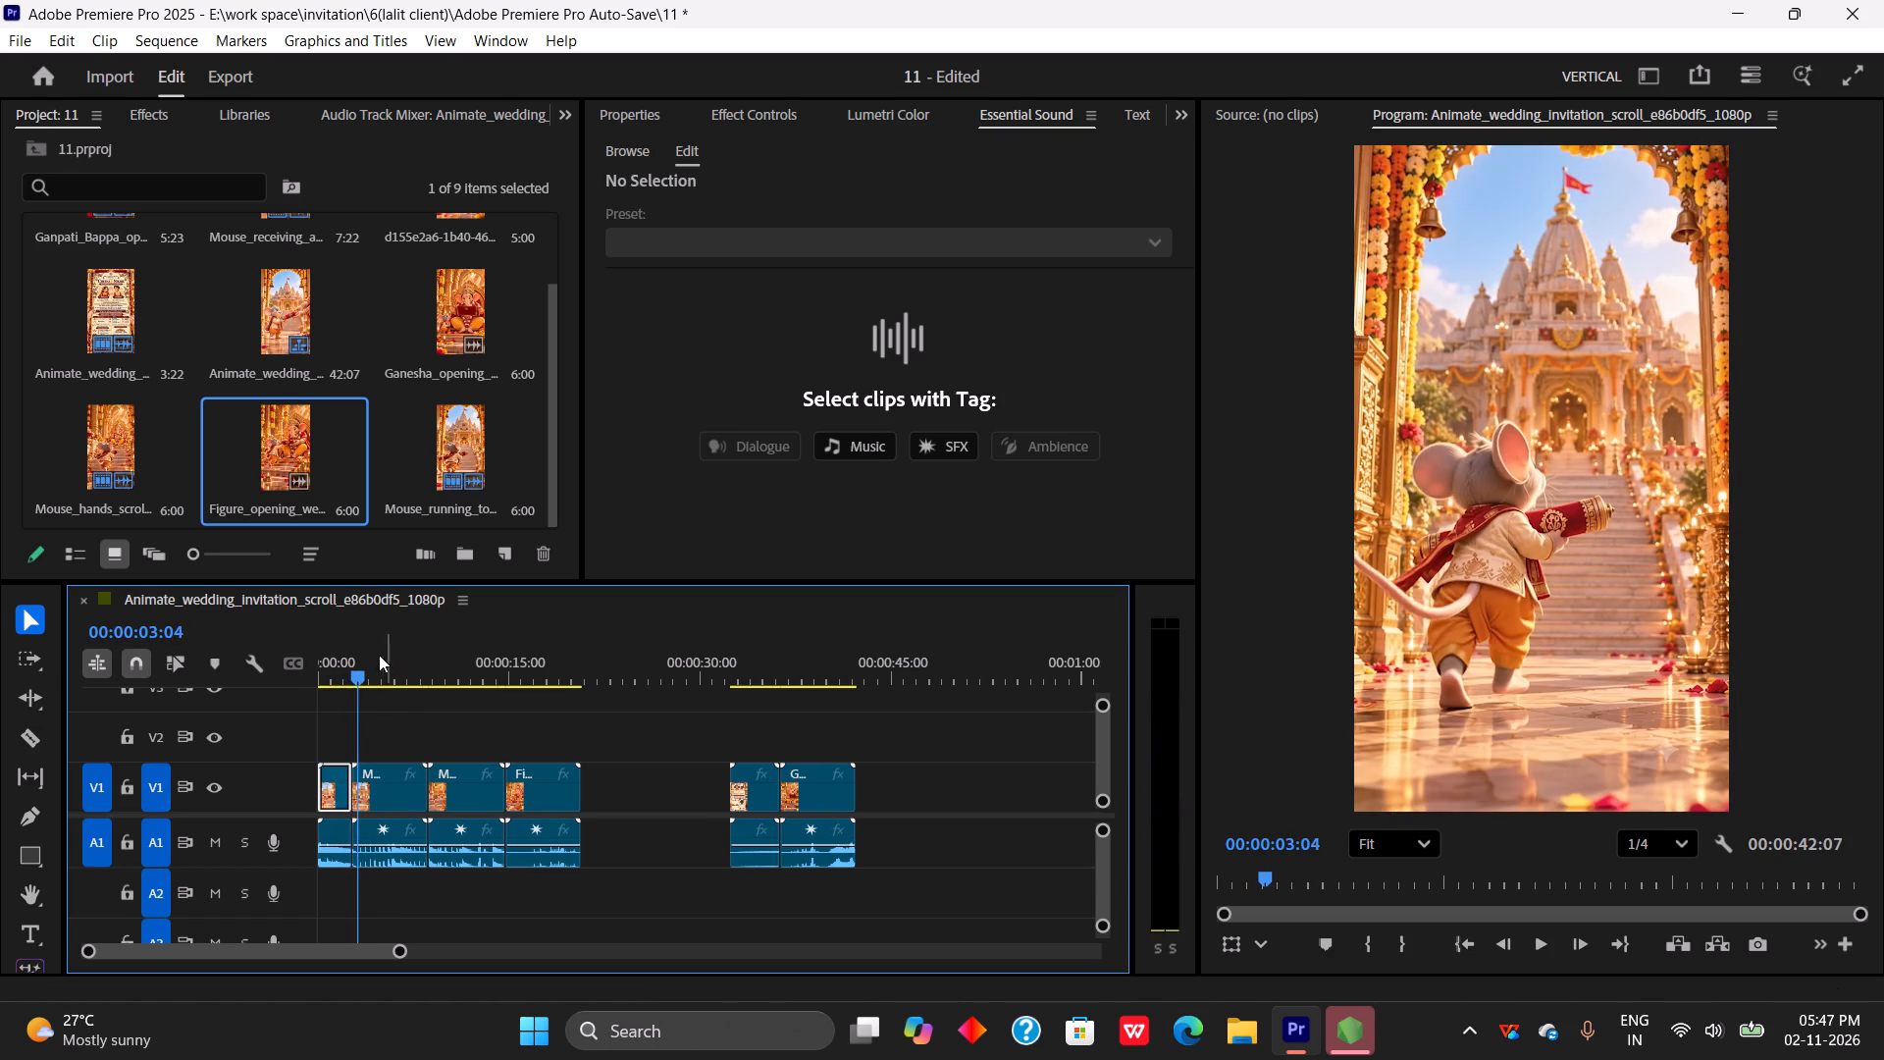
Ripple-trim the start of the Mouse_running clip up to 00:00:03:07 and play across the cut.
drag(362, 662, 347, 699)
key(space)
key(space)
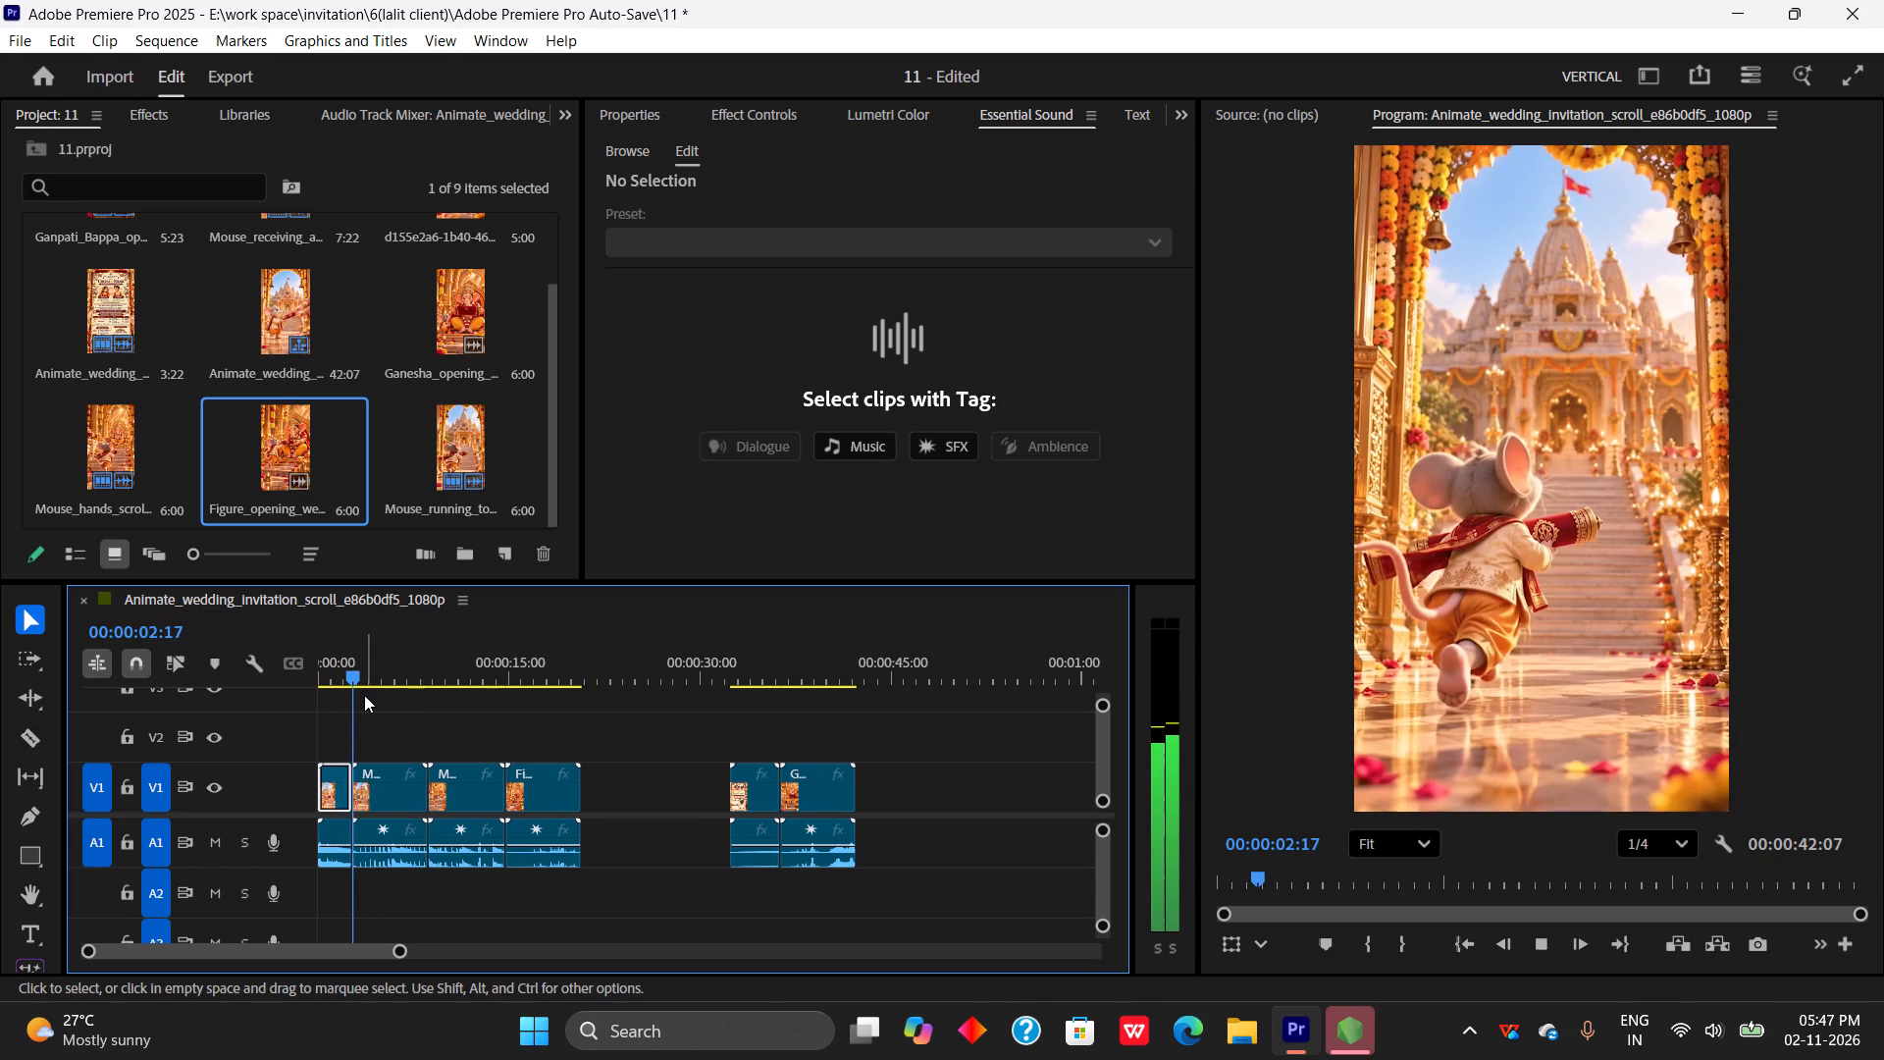
click(346, 669)
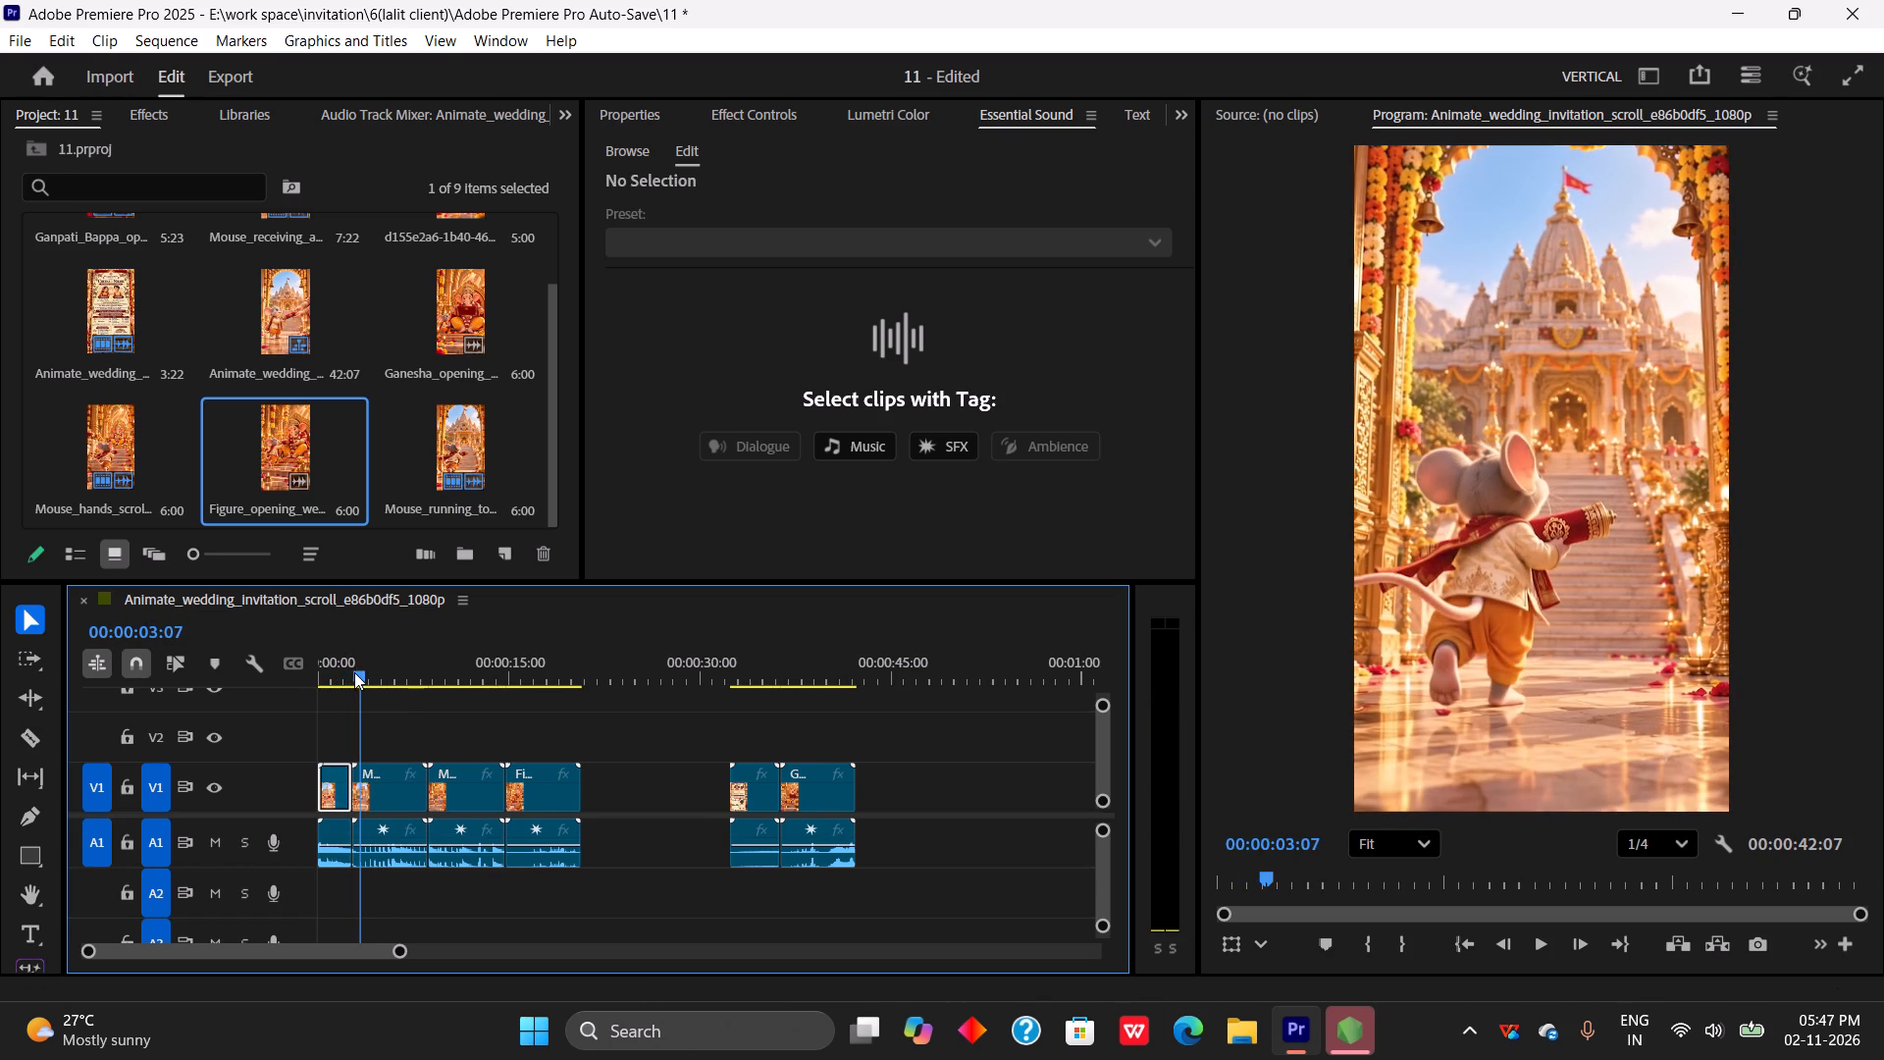
click(380, 779)
key(q)
drag(351, 673, 346, 692)
key(space)
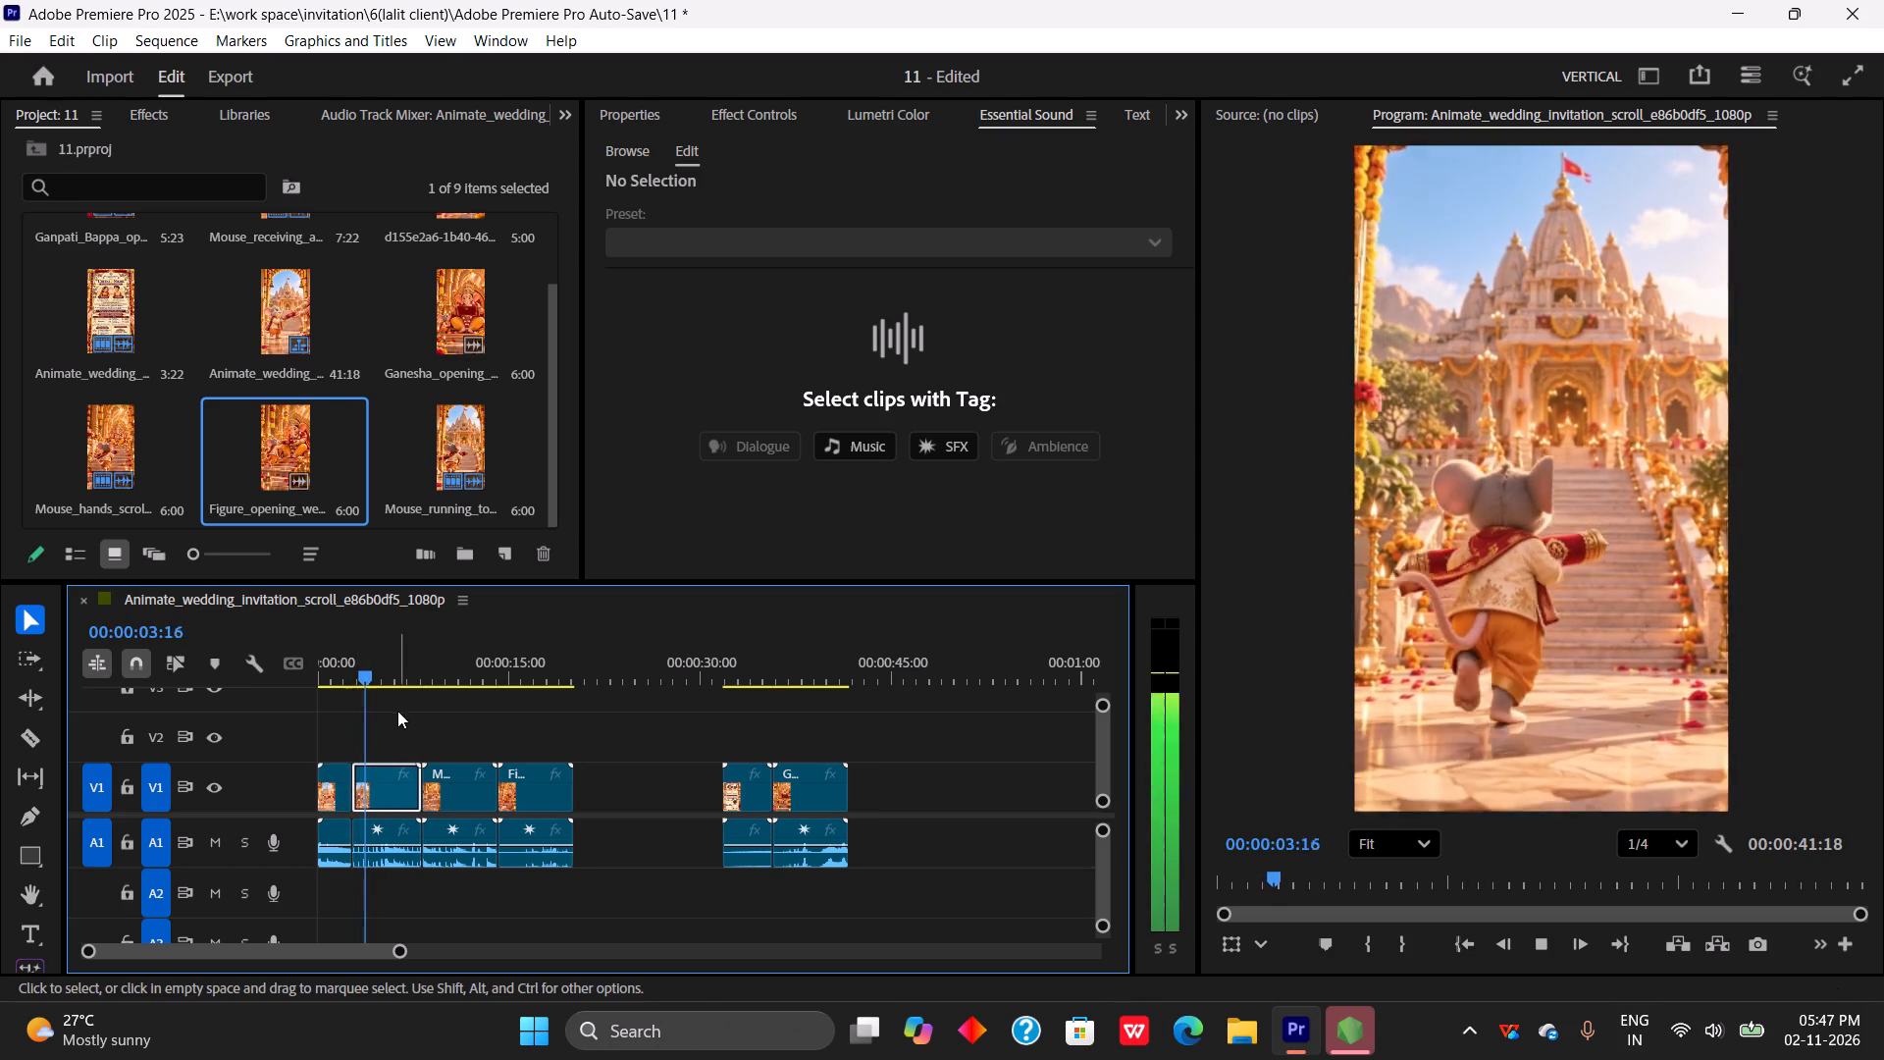
key(space)
Shift the three following clips along, extend the Mouse_receiving clip's video end to about 00:00:03:18, and close the remaining gap.
drag(389, 737, 531, 874)
drag(523, 794, 551, 798)
click(344, 789)
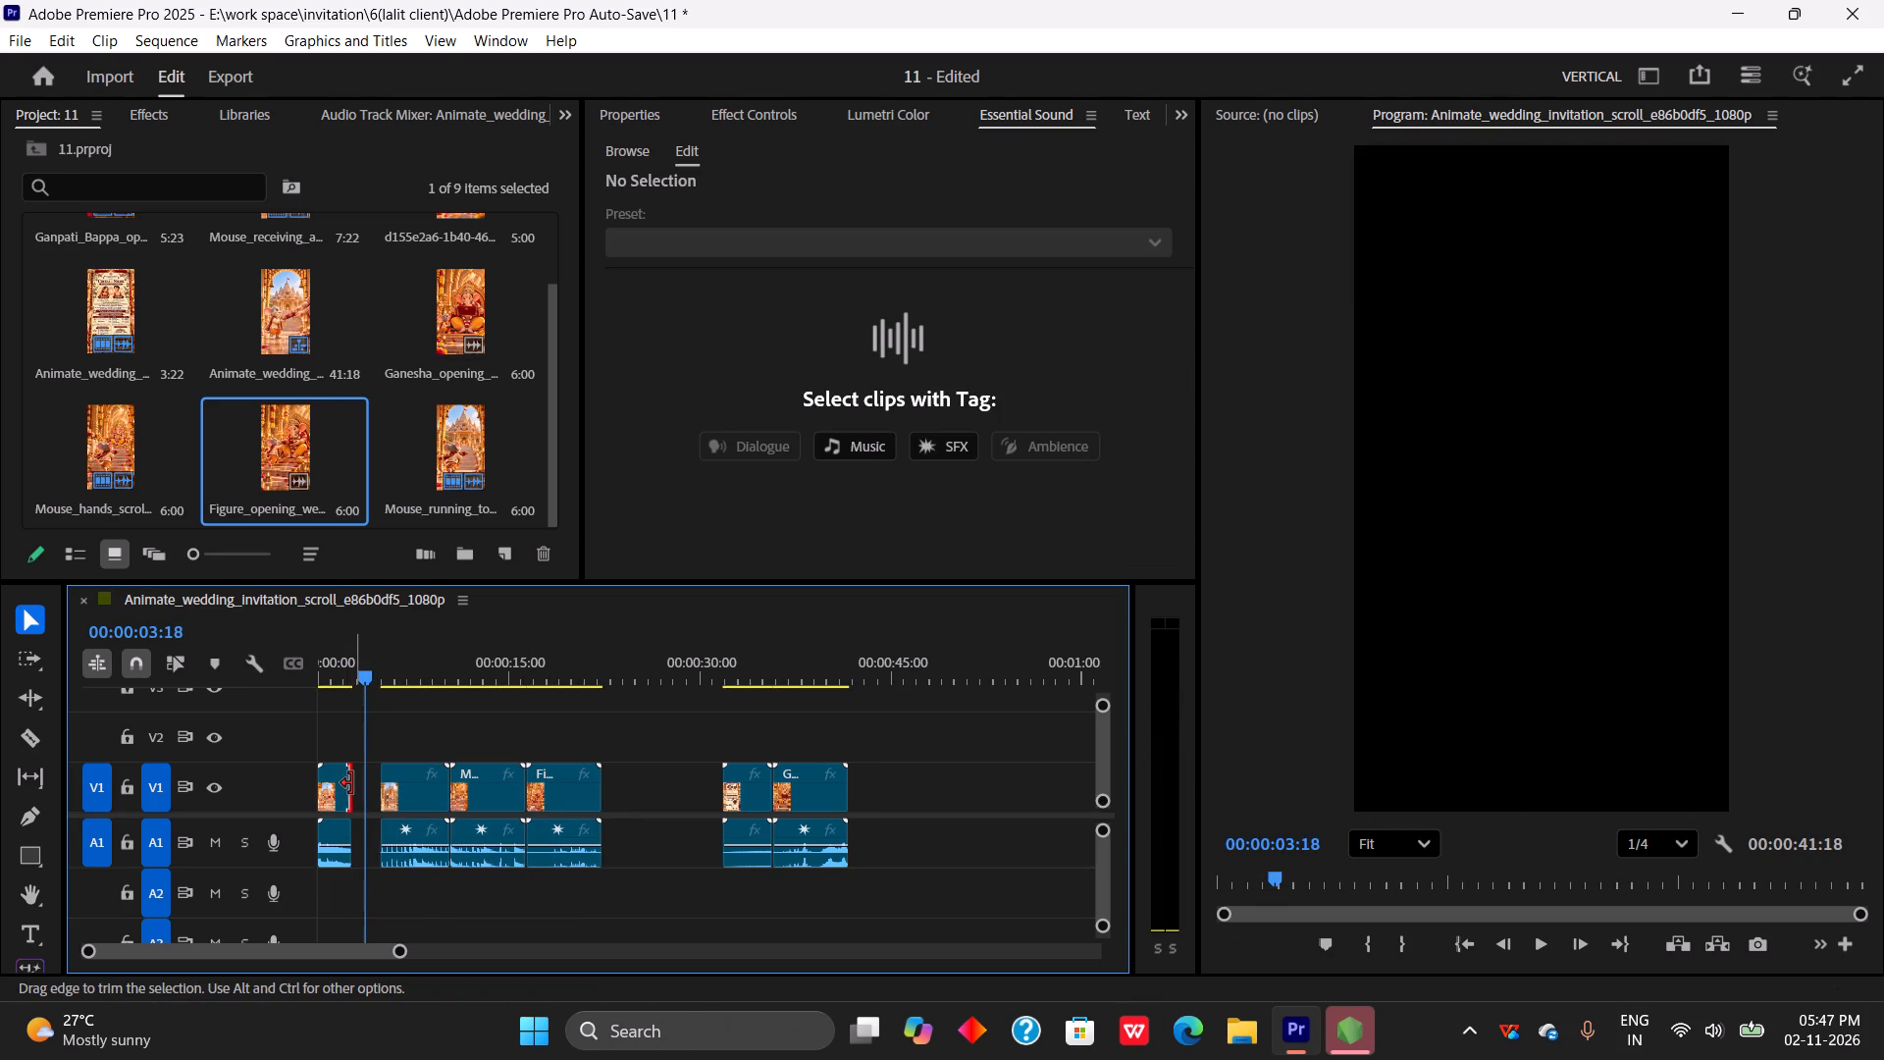
click(349, 783)
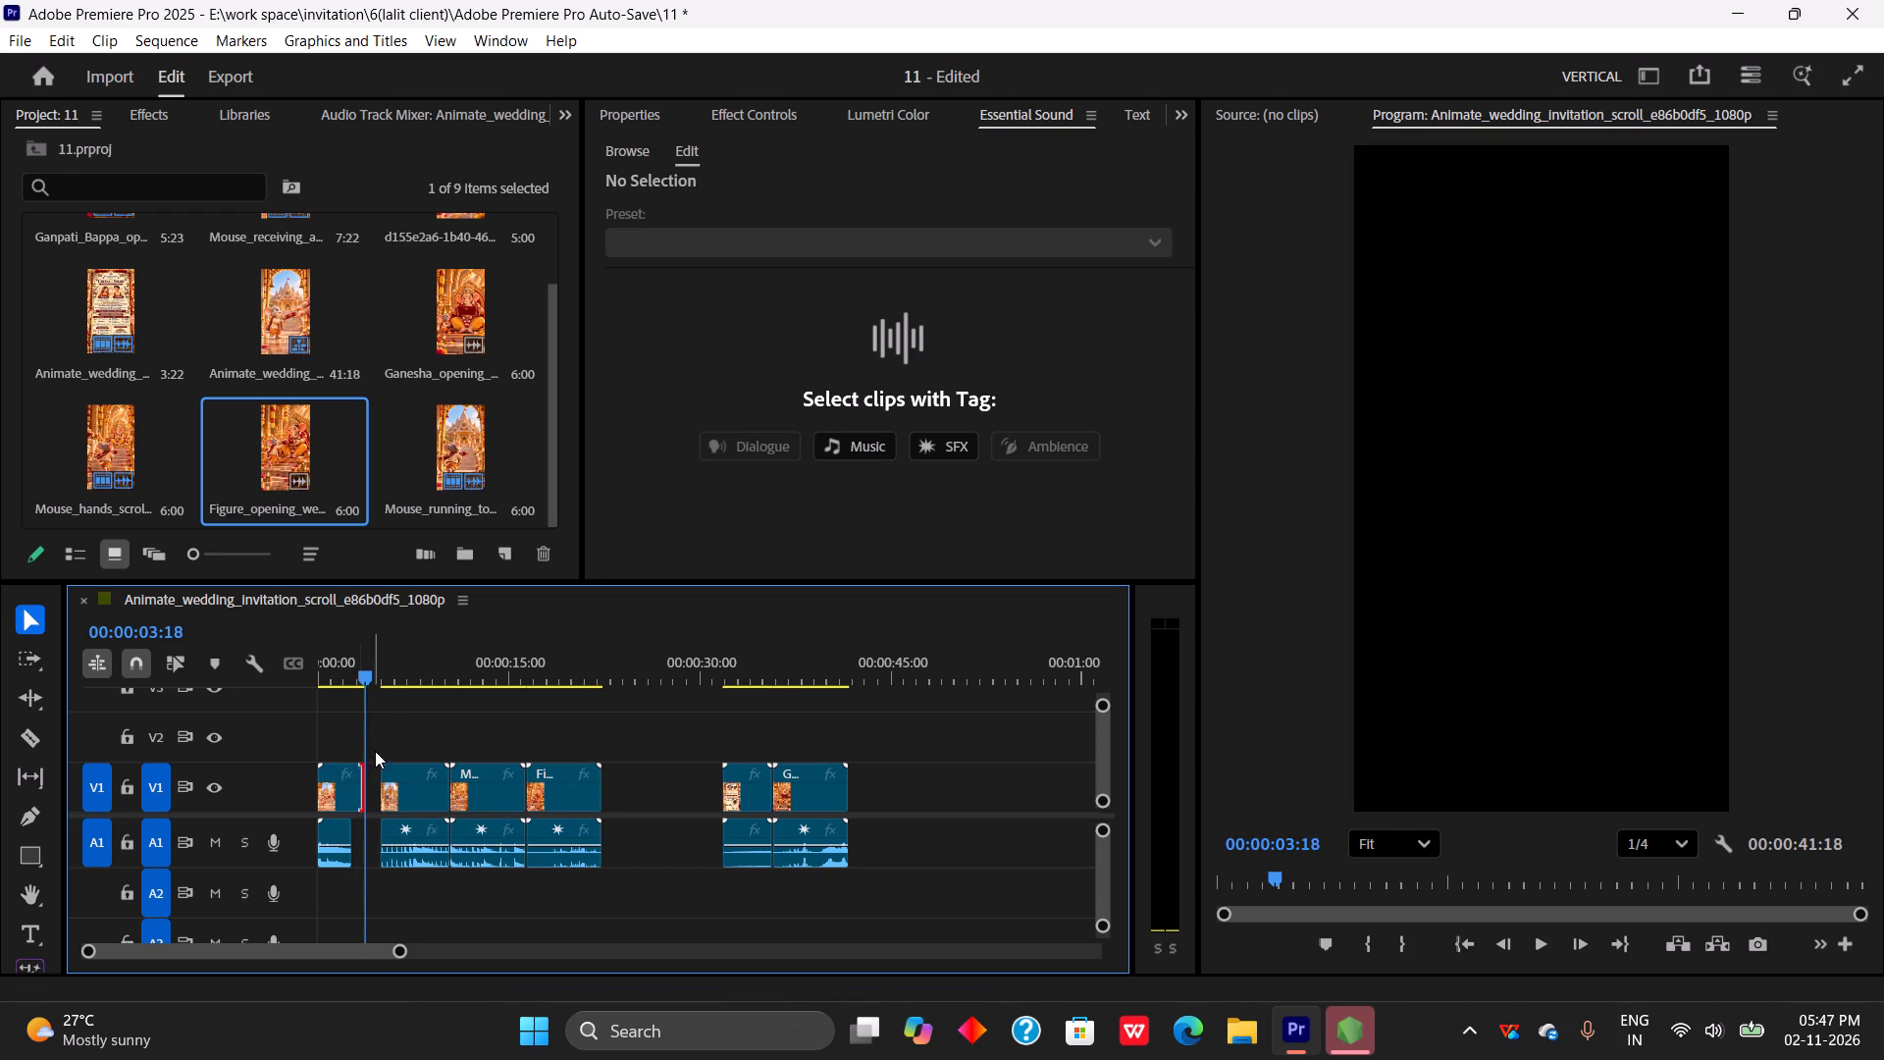
drag(356, 672, 343, 700)
click(366, 796)
click(373, 795)
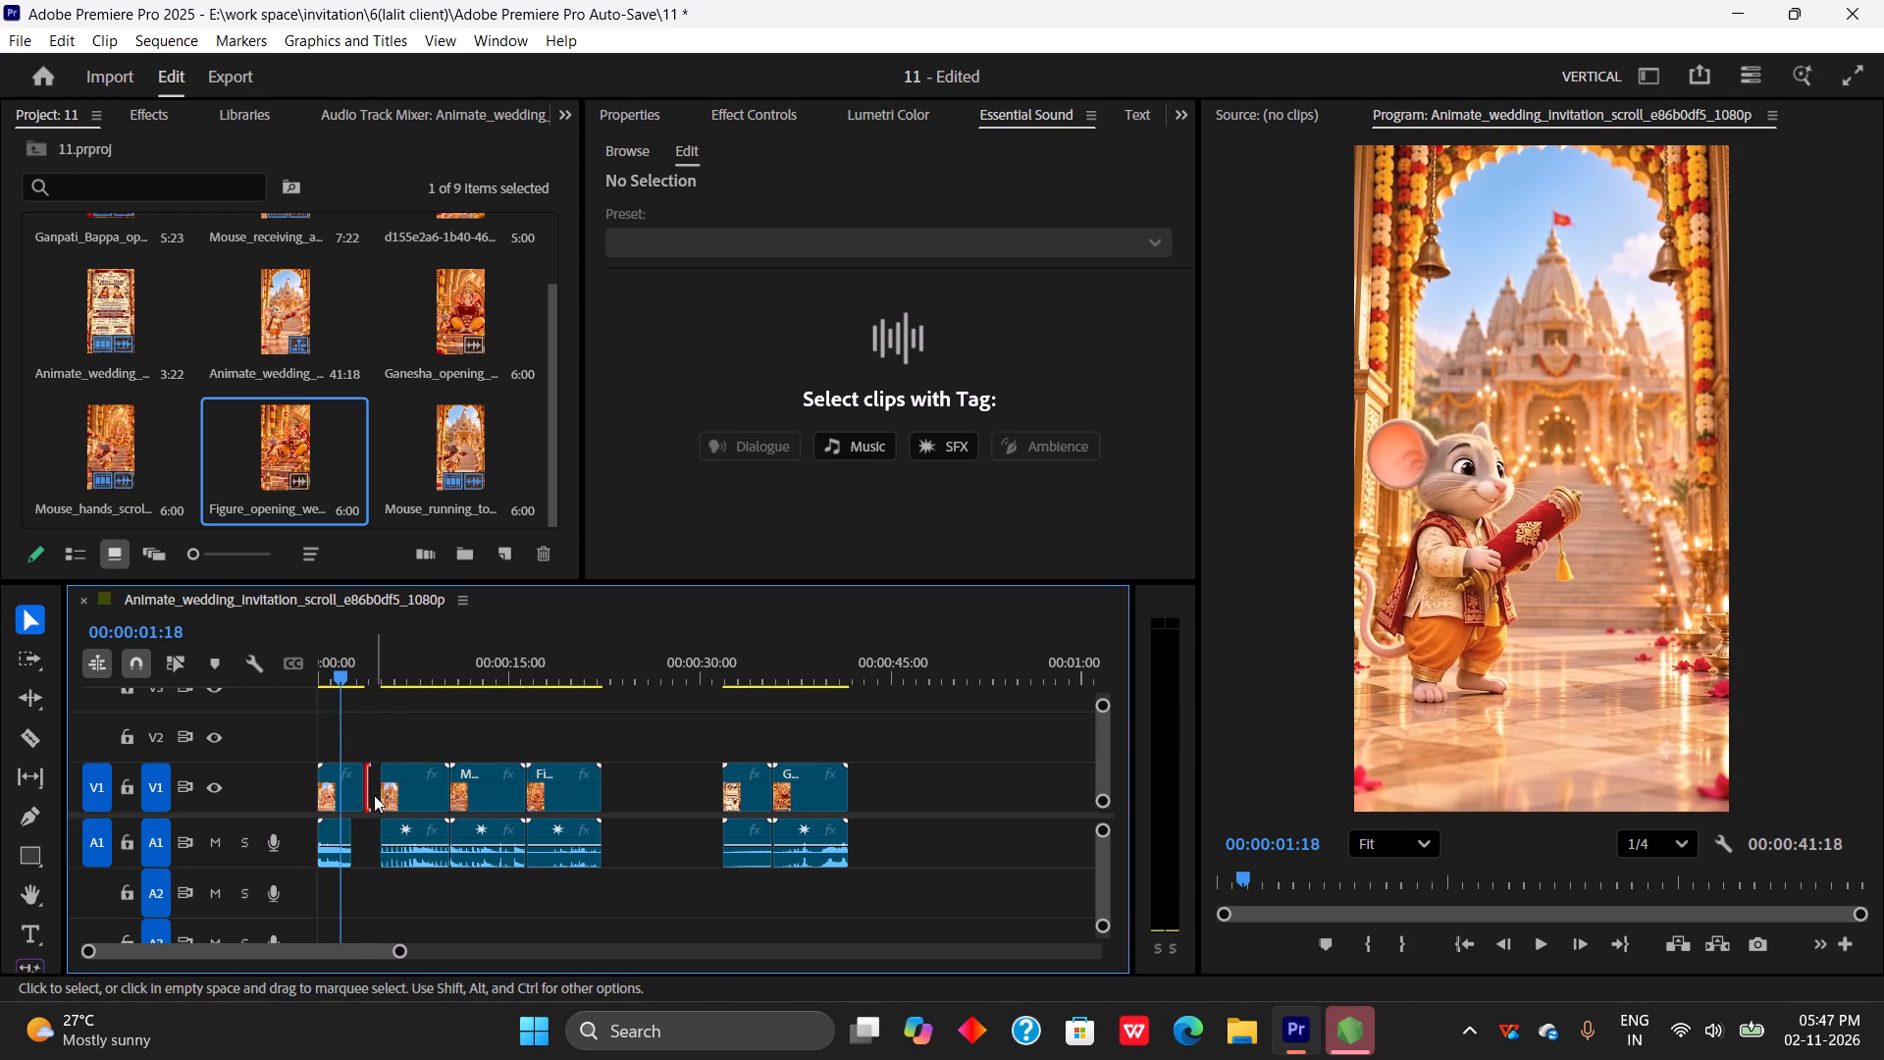
key(Delete)
Delete only the audio of the Mouse_receiving clip and play across the cut into the Mouse_running clip.
click(339, 849)
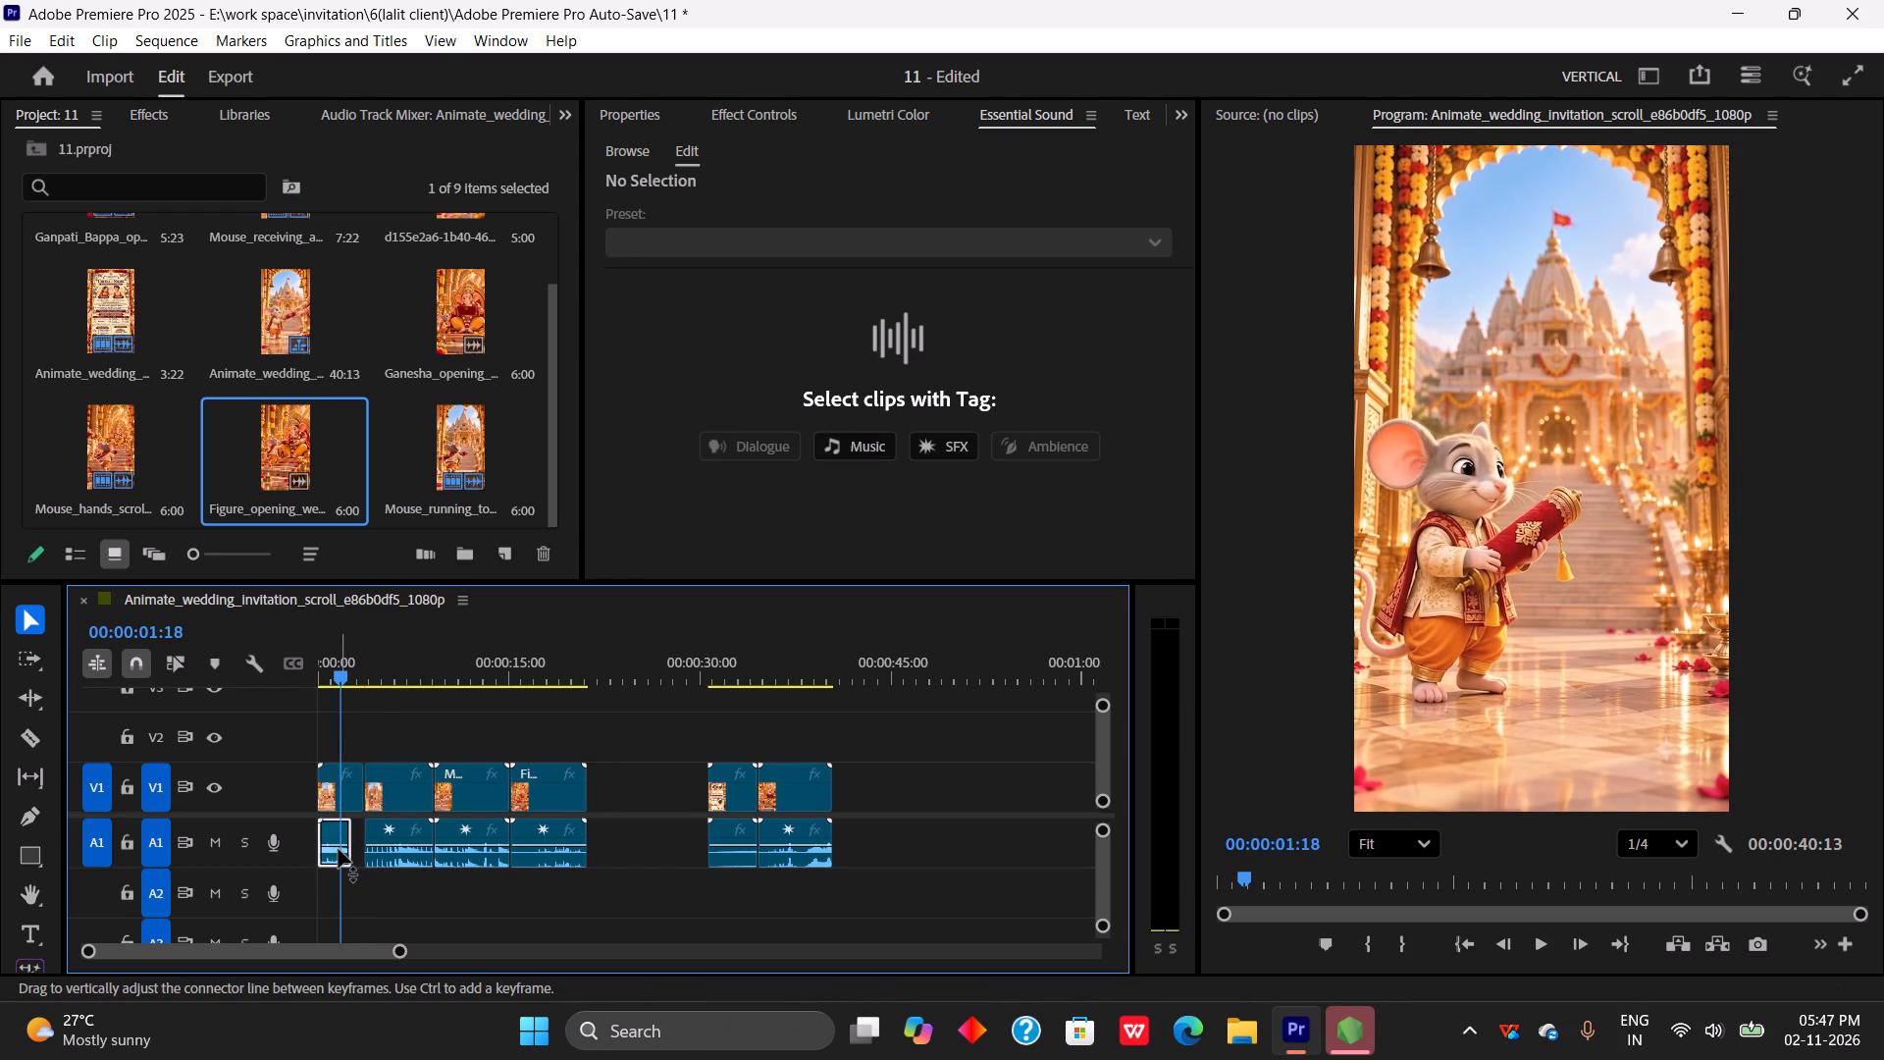
key(Delete)
key(space)
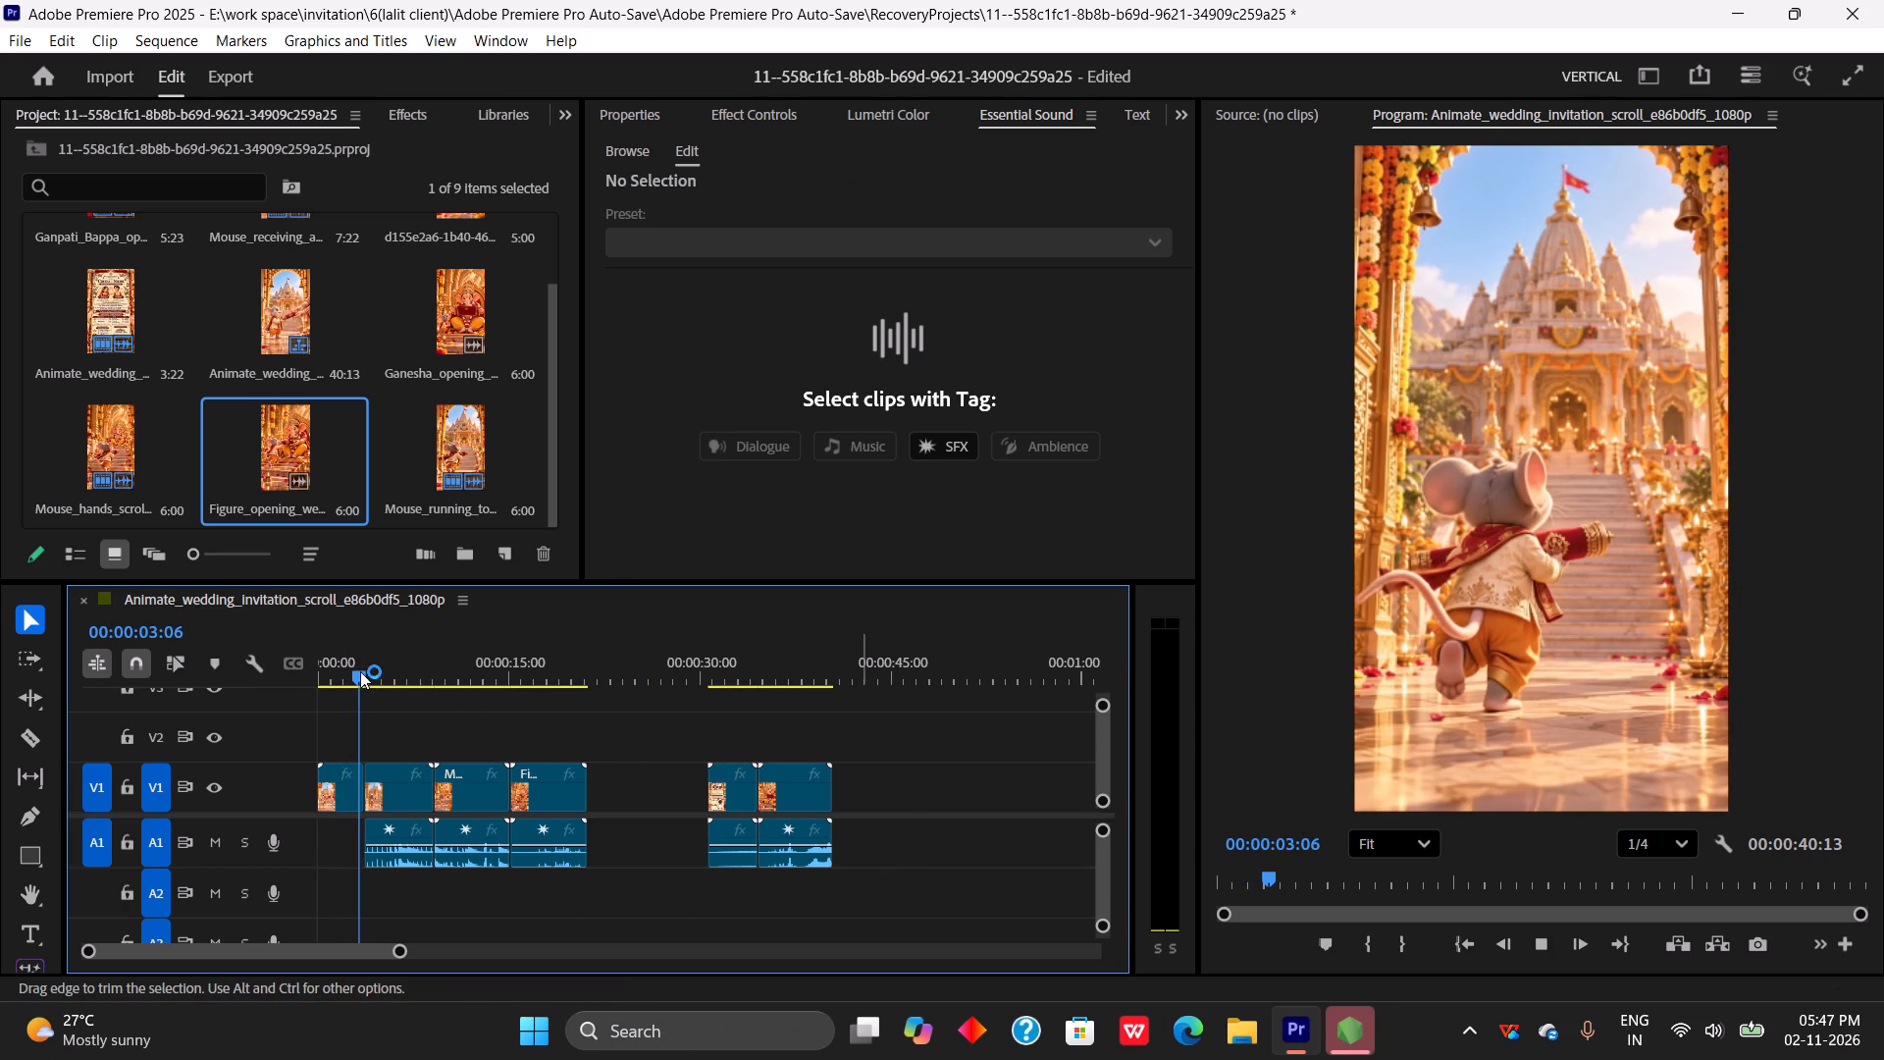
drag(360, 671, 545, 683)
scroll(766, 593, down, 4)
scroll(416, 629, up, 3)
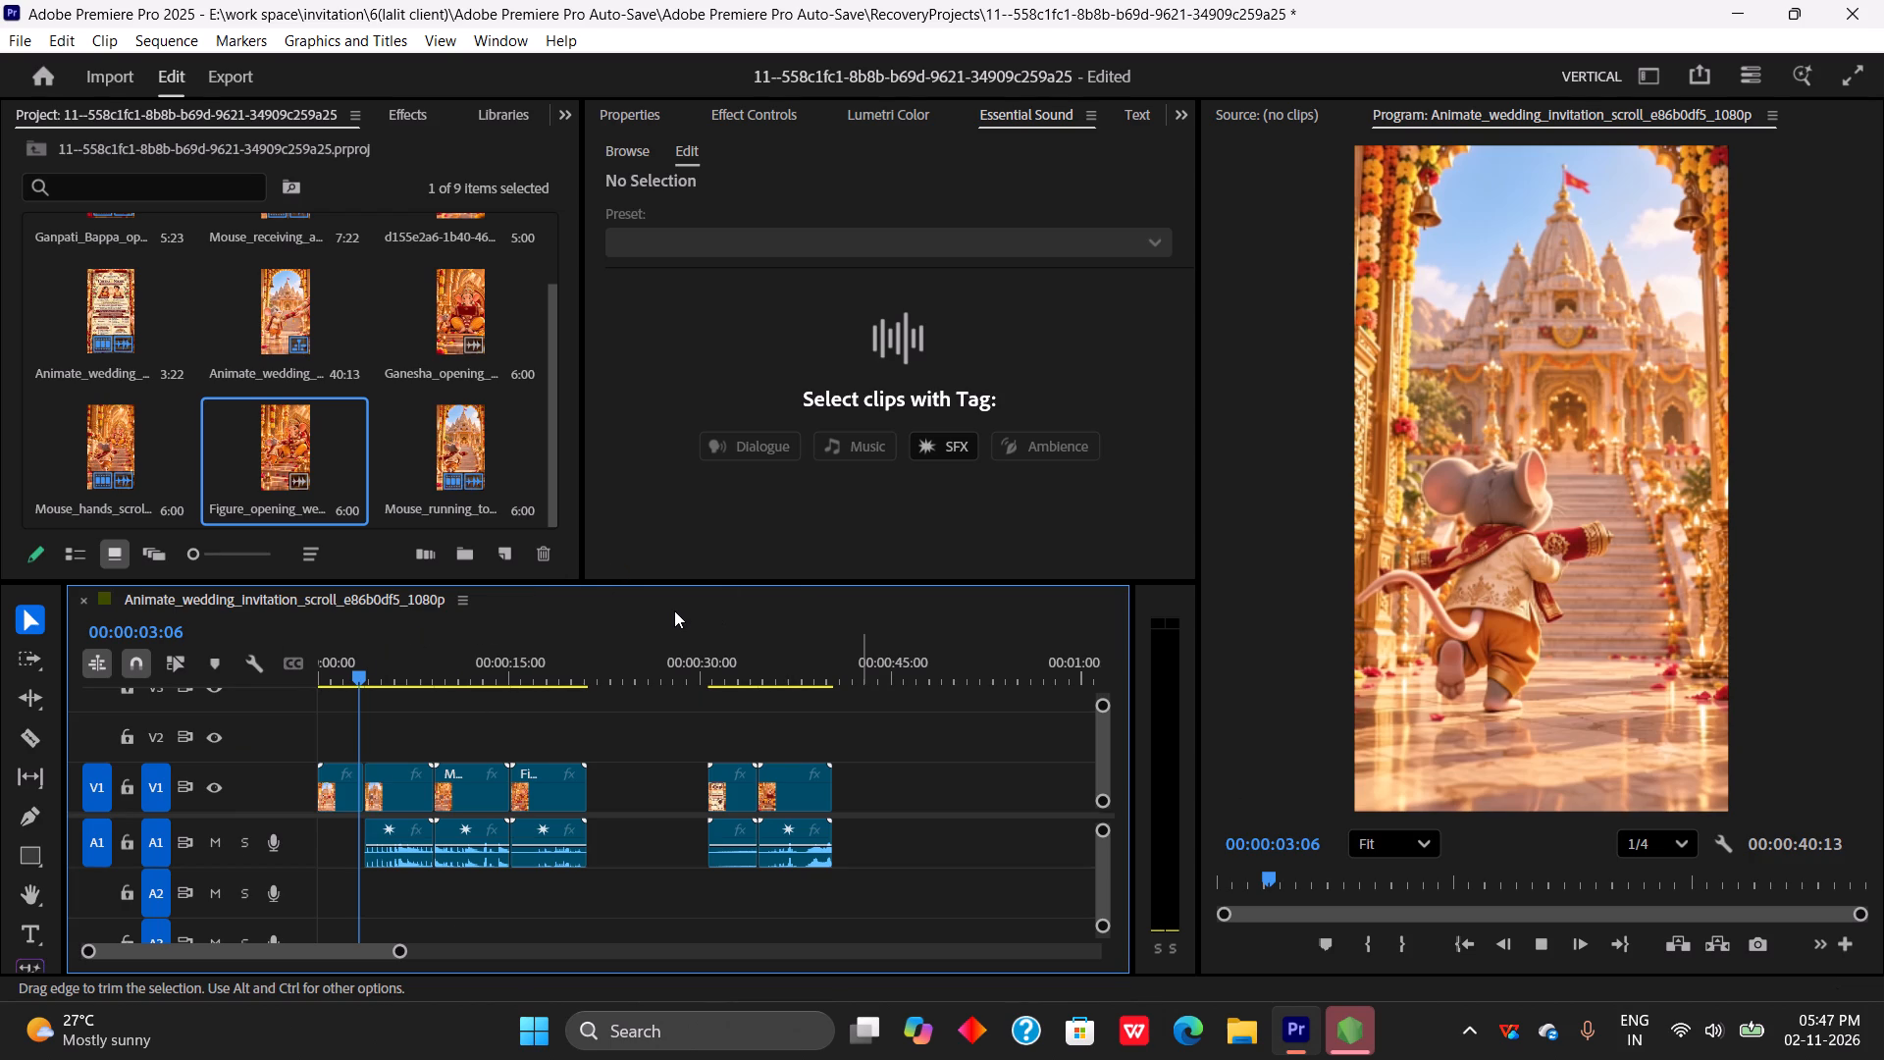
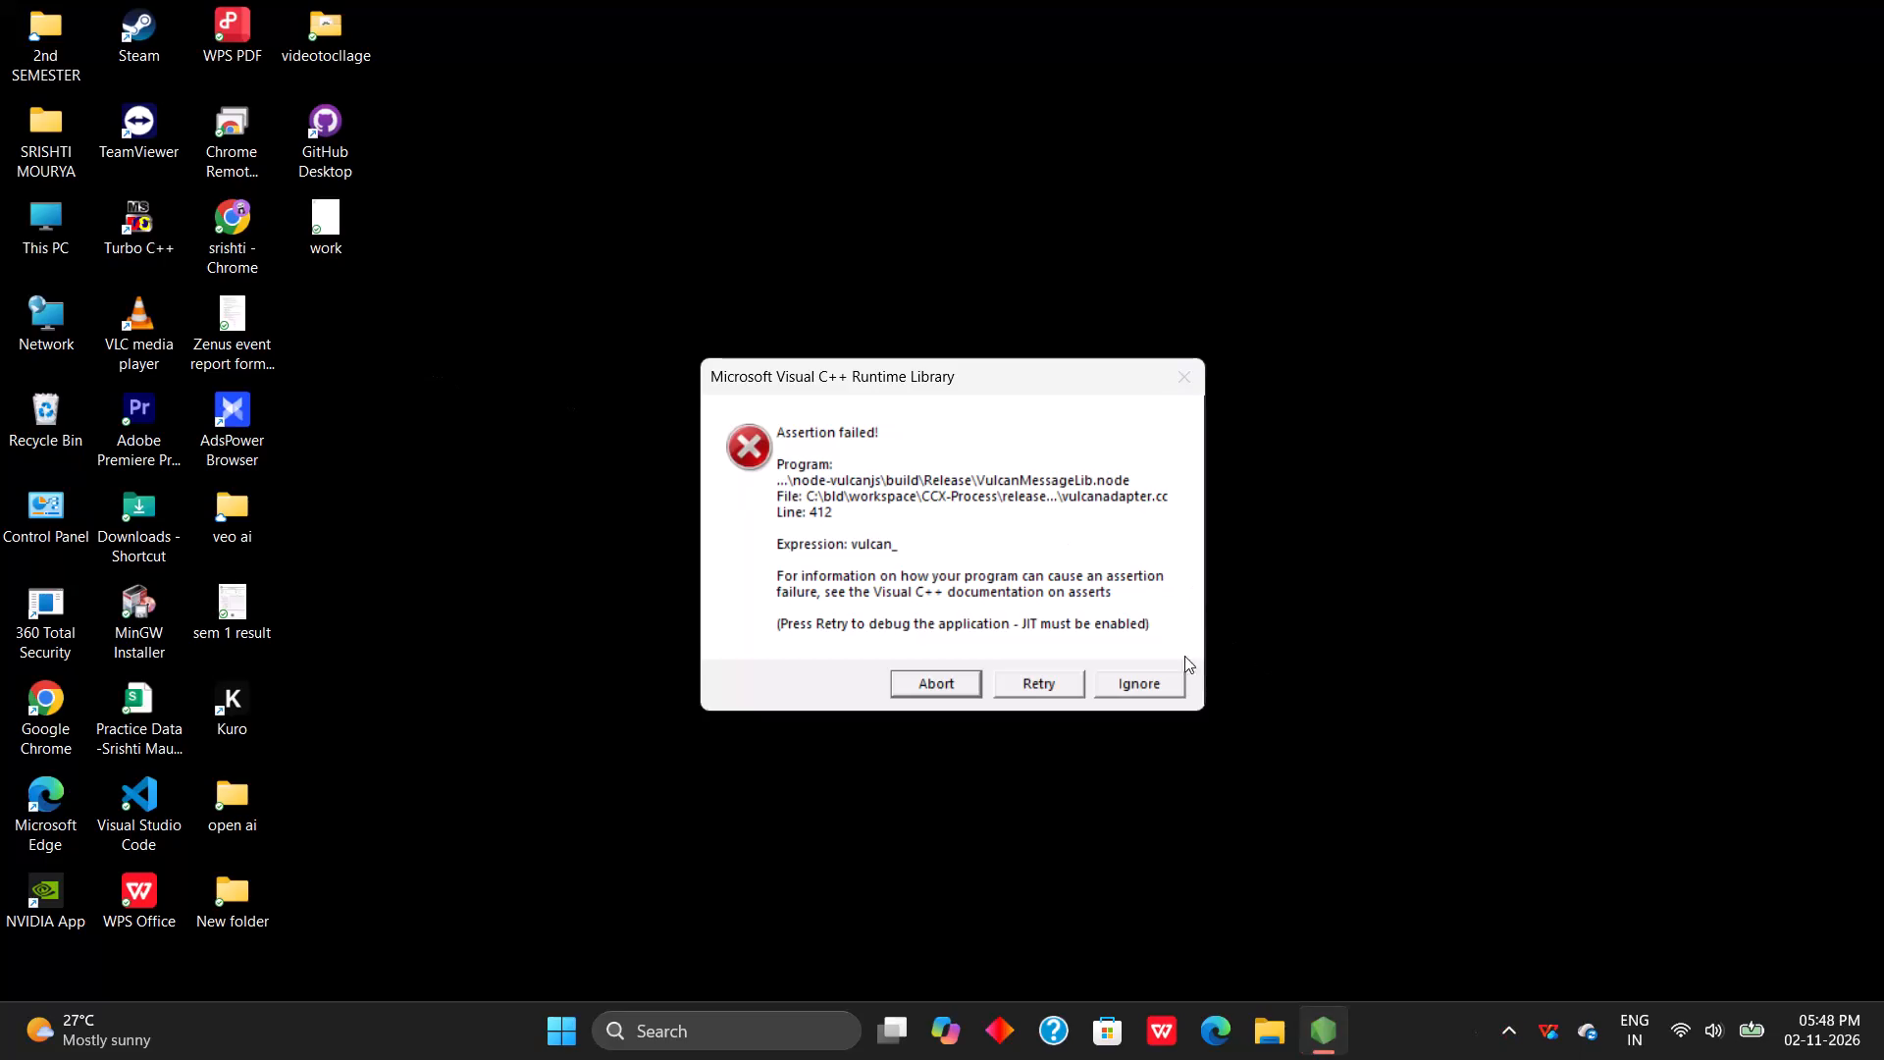
Ignore the runtime error, relaunch Adobe Premiere Pro and reopen the recovered version of project 11.
click(1131, 696)
double_click(131, 457)
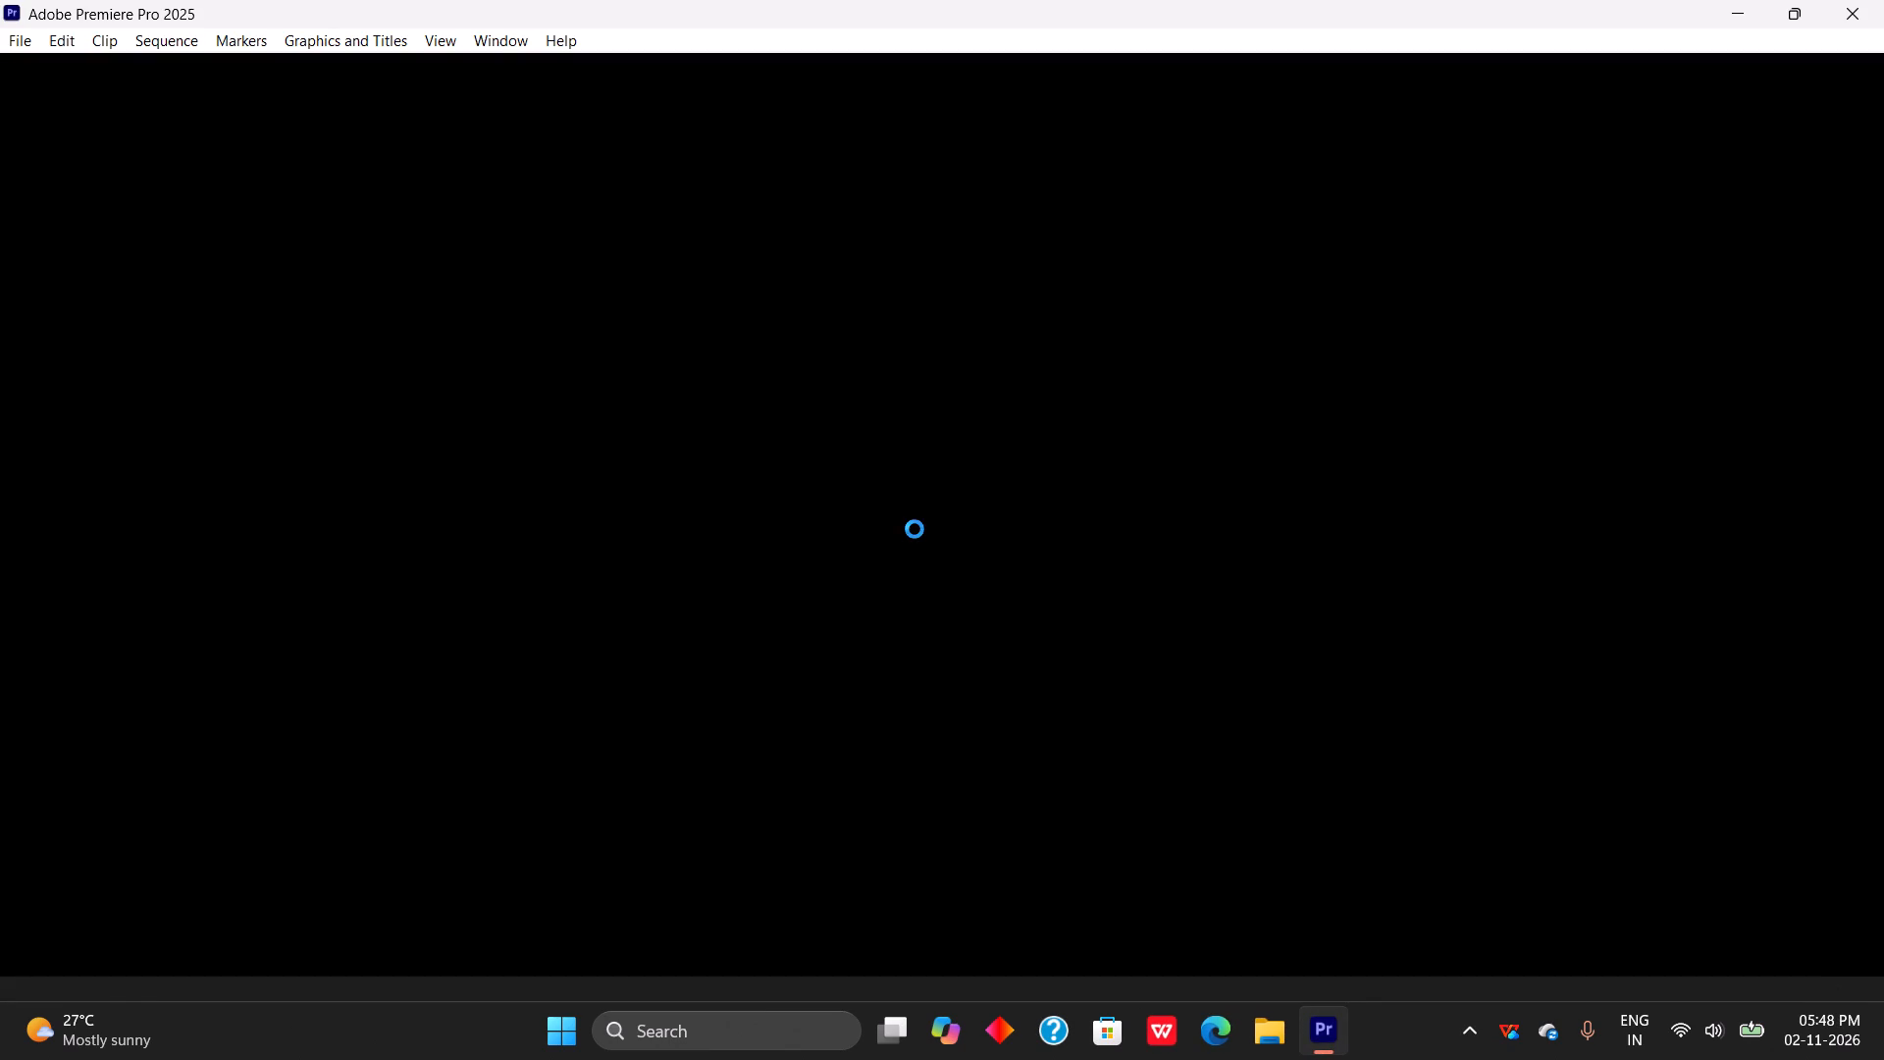
click(1128, 901)
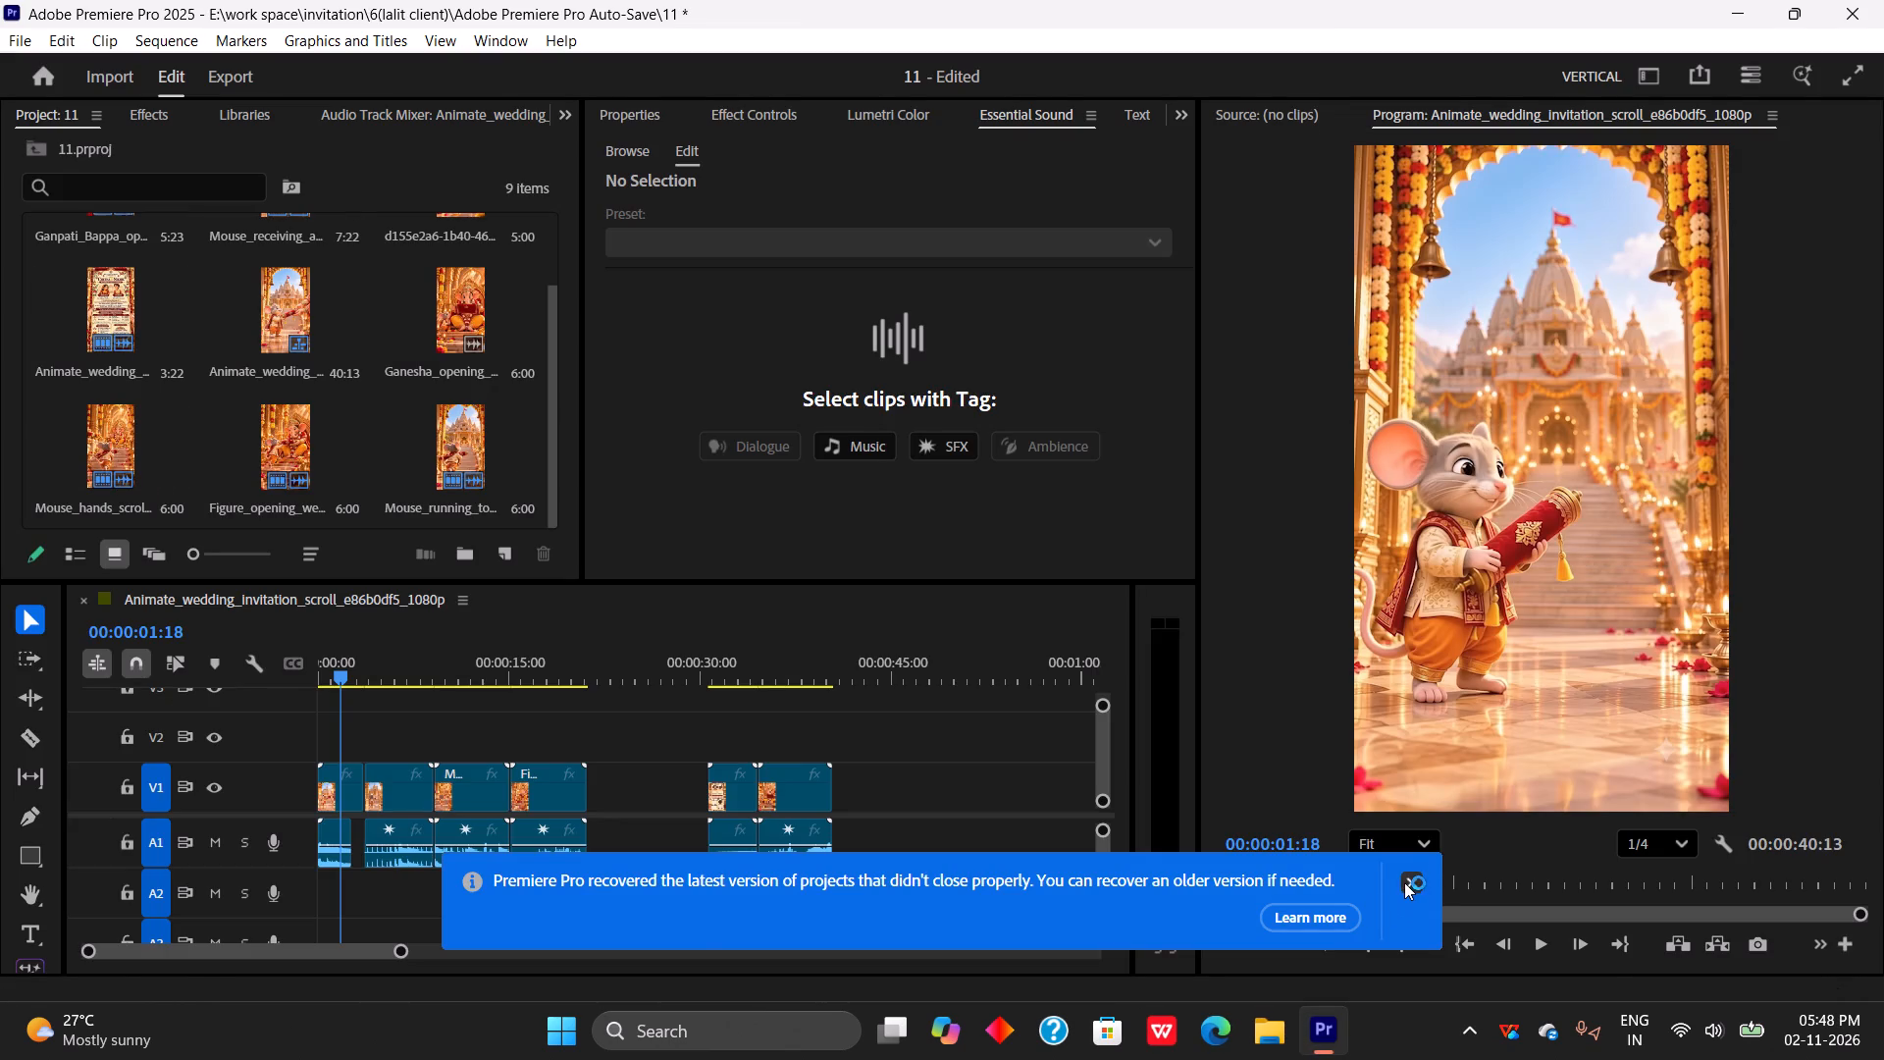
click(1404, 882)
Delete only the audio of the Mouse_receiving clip and play across the cut into the Mouse_running clip.
key(space)
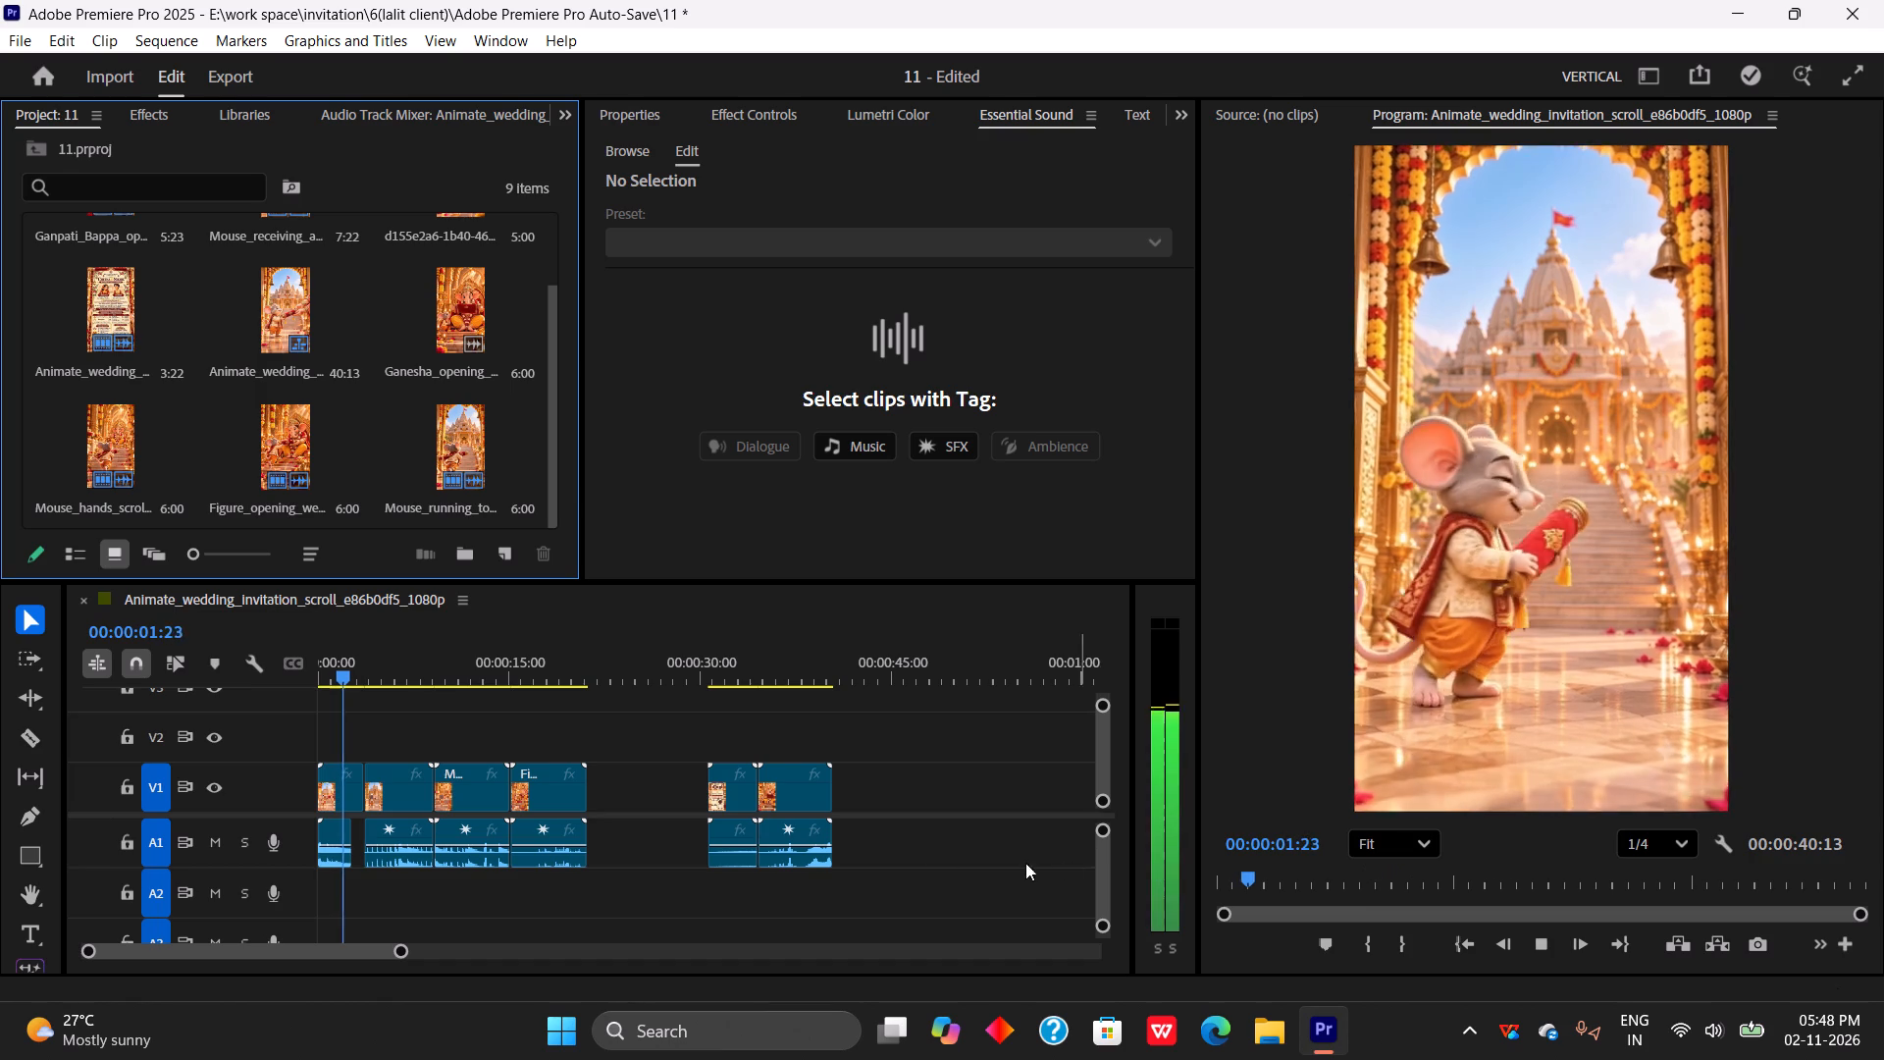
key(space)
click(338, 838)
key(Delete)
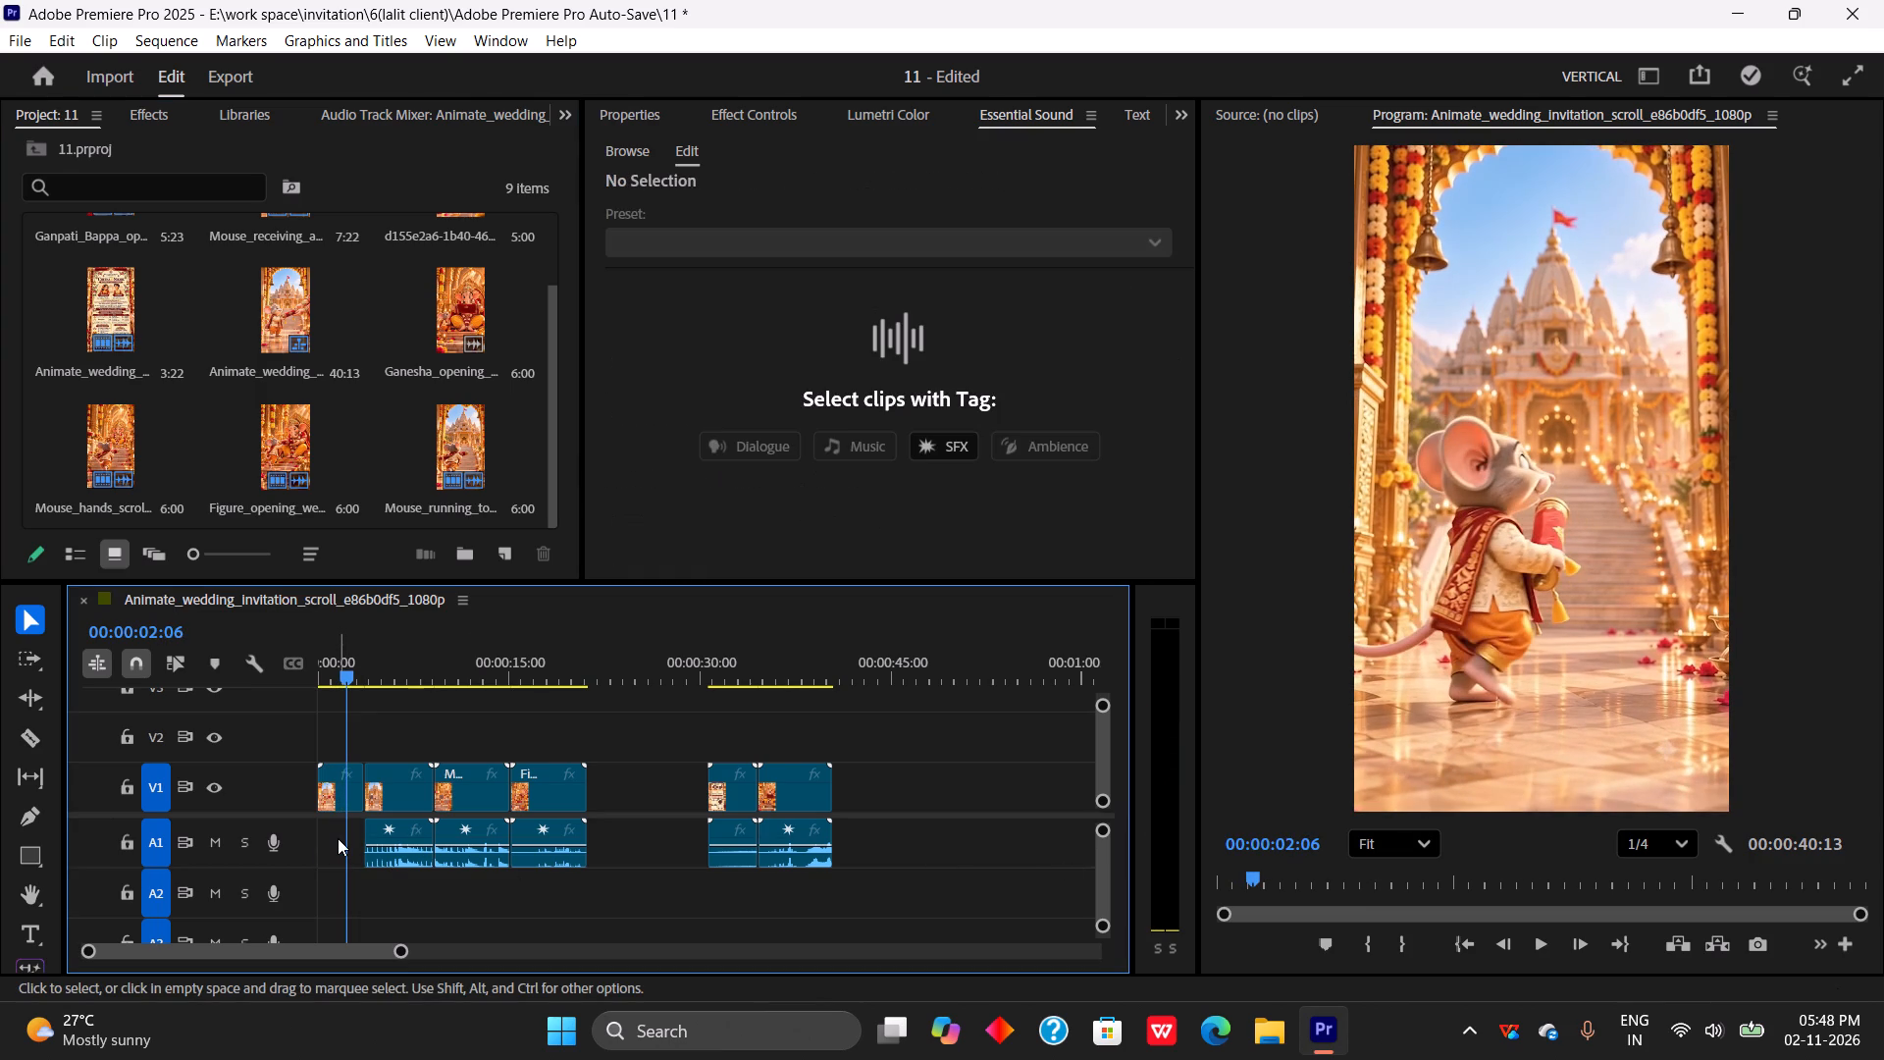
key(space)
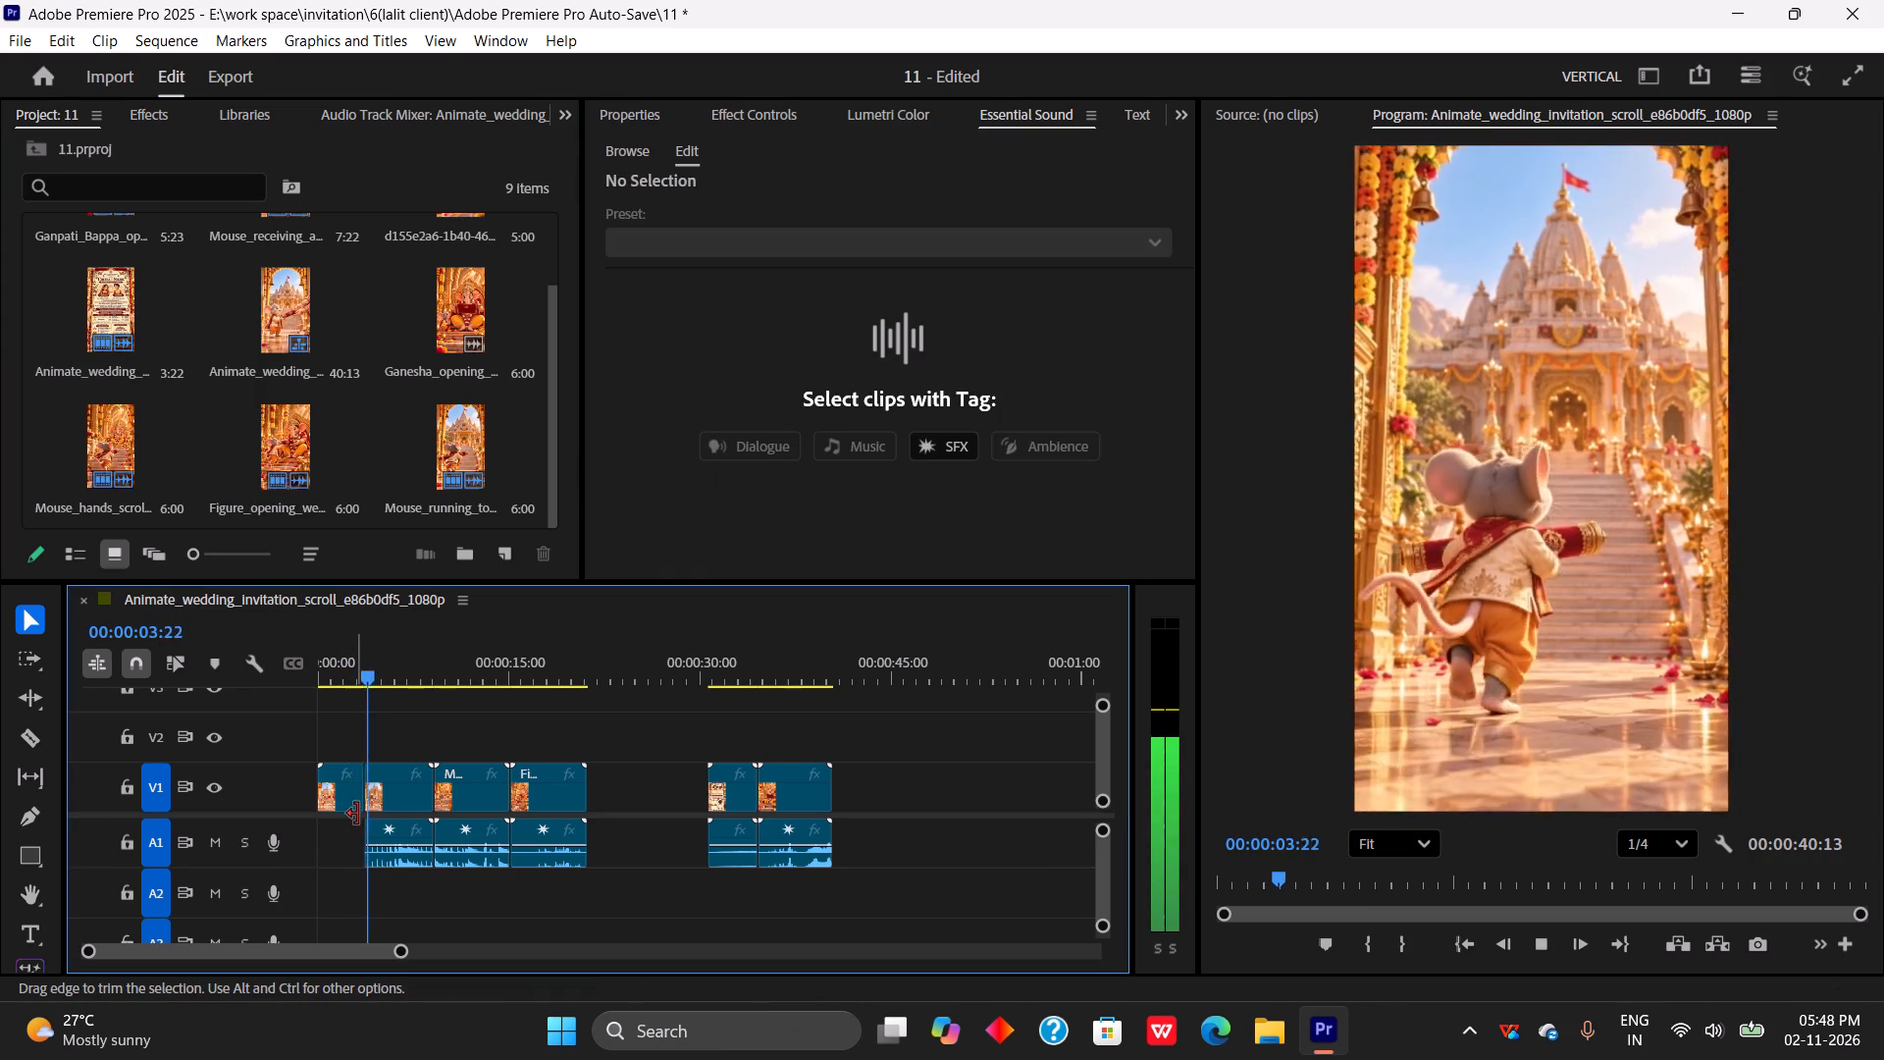
drag(390, 664, 361, 704)
key(space)
key(space)
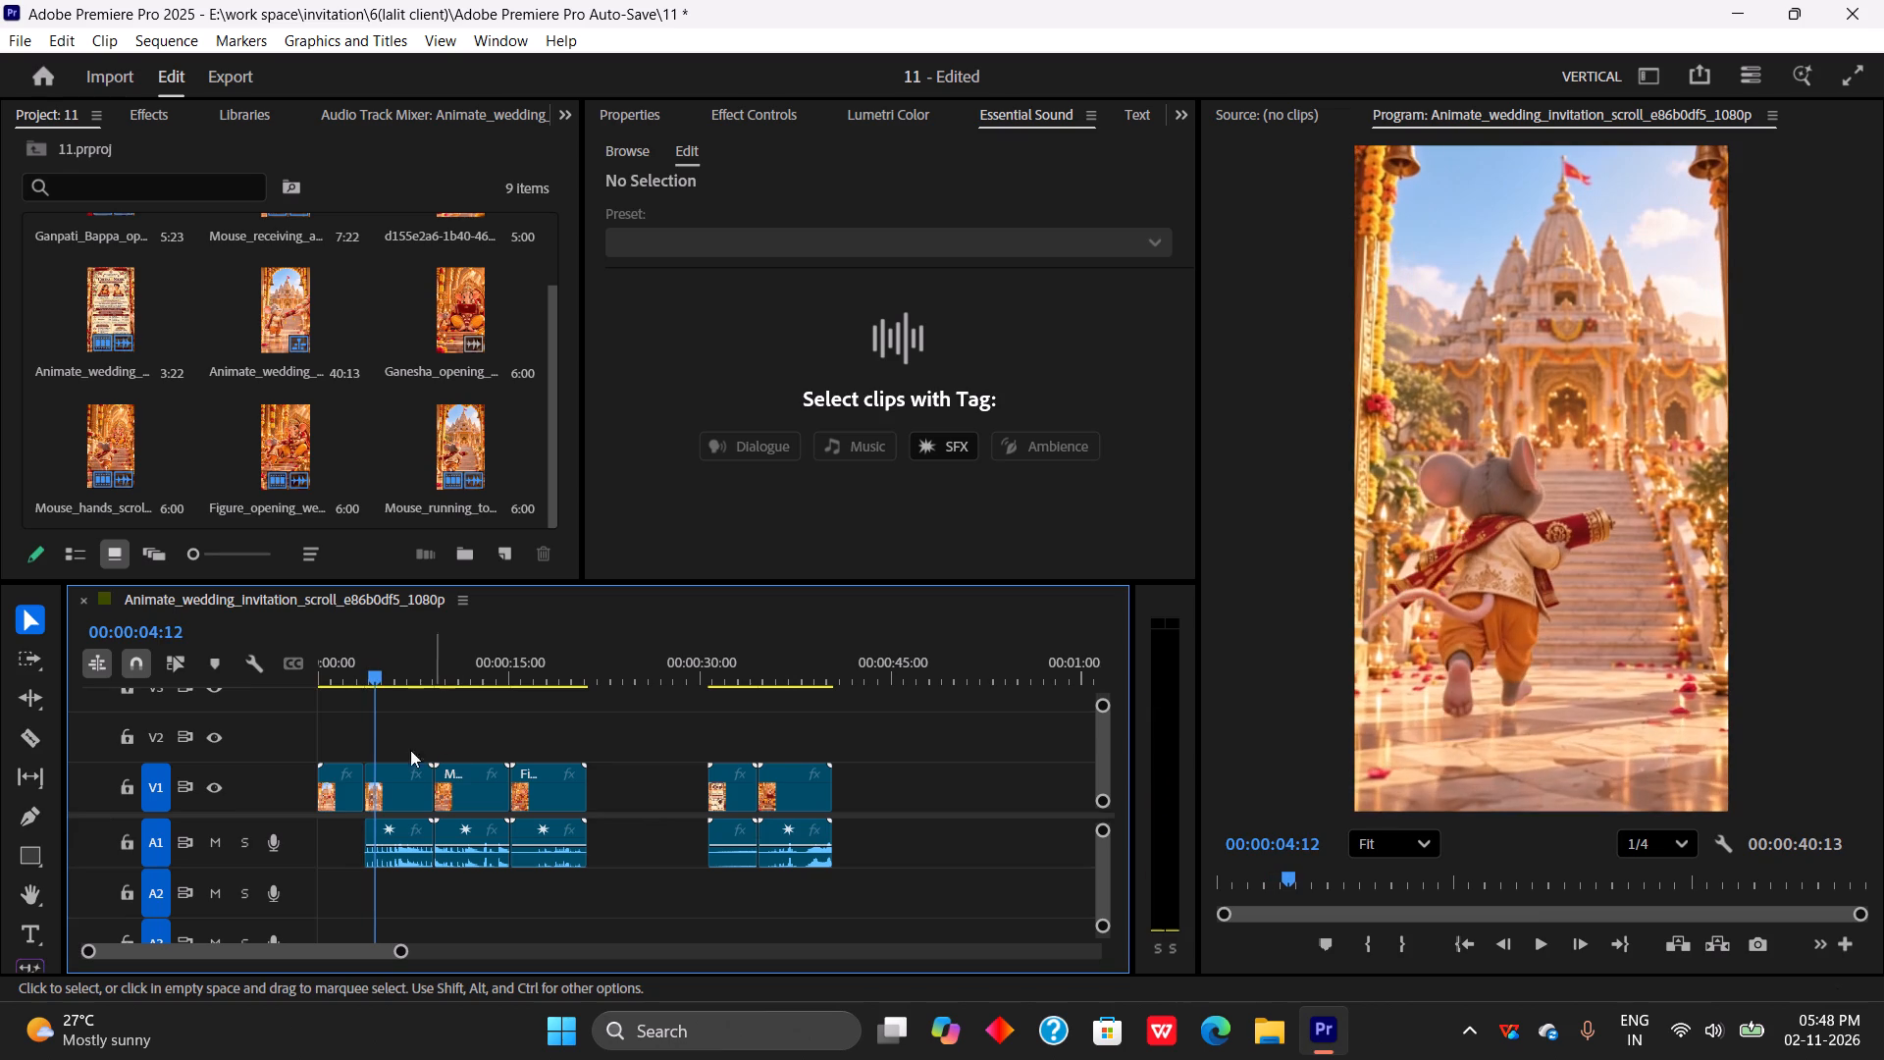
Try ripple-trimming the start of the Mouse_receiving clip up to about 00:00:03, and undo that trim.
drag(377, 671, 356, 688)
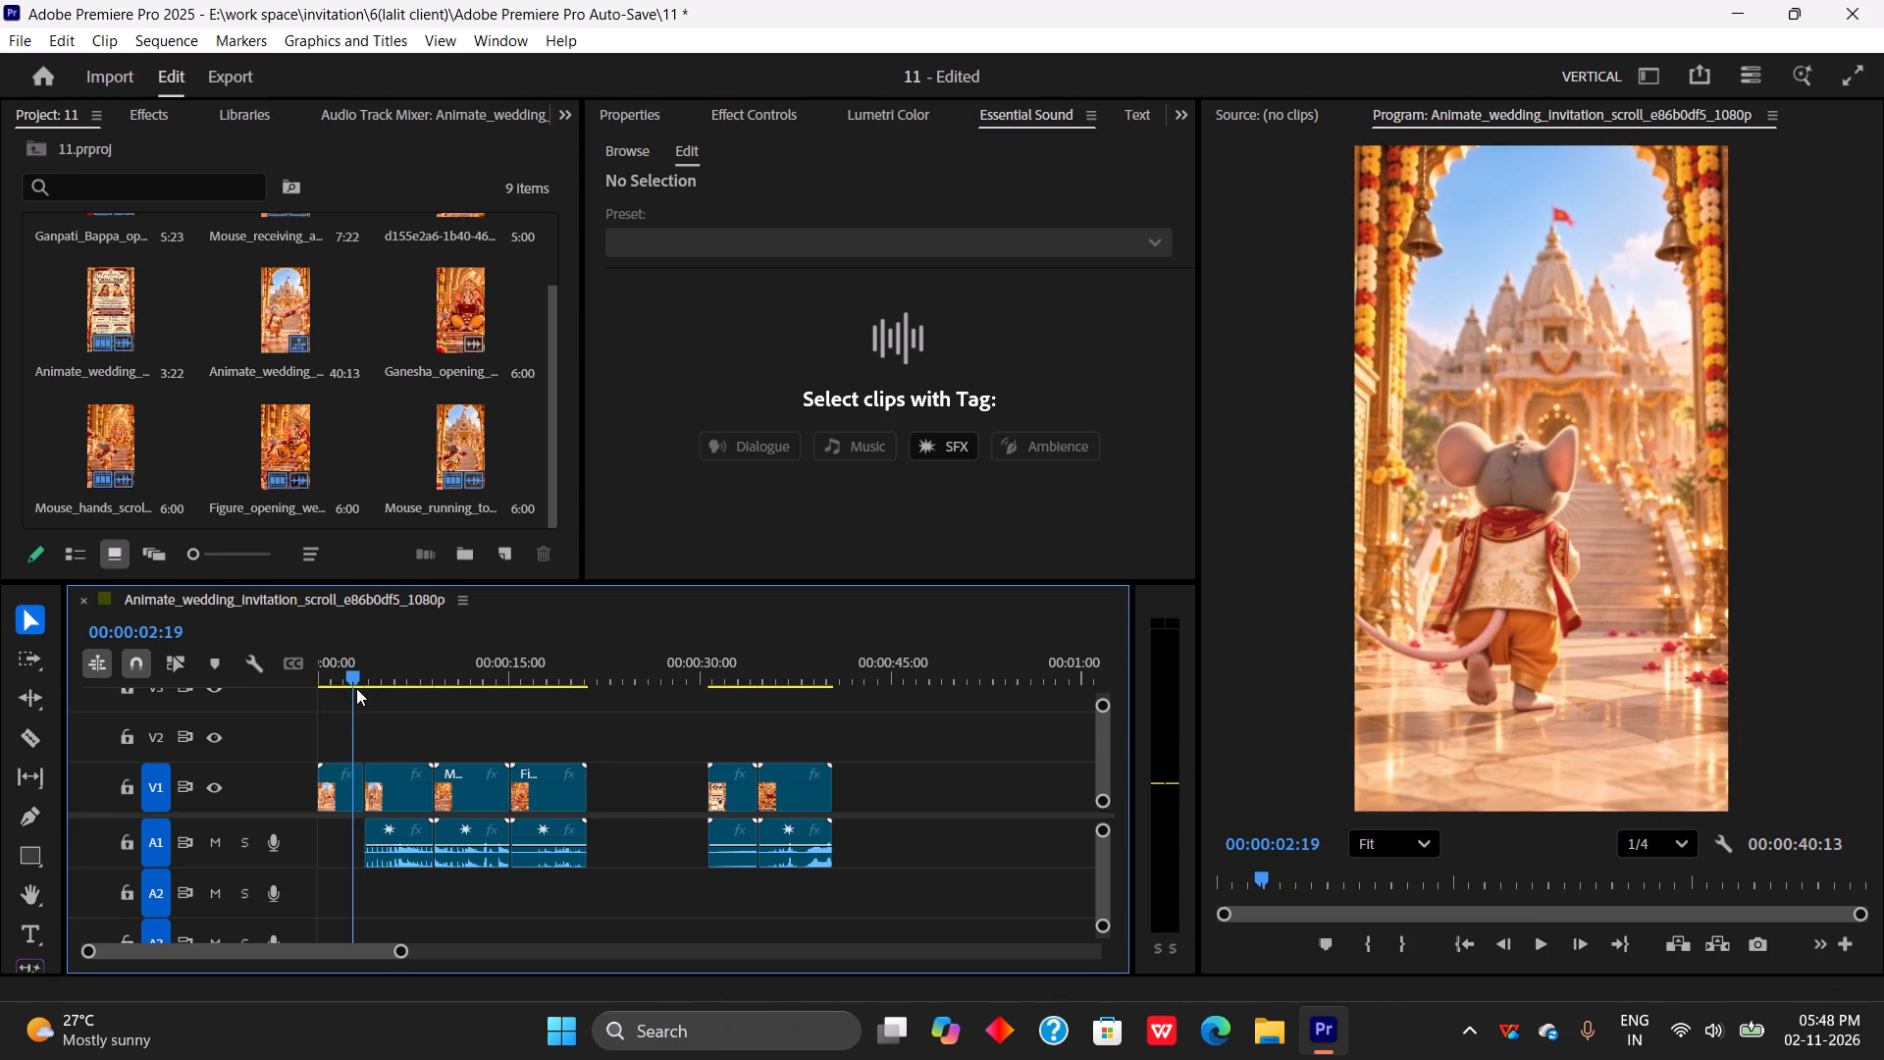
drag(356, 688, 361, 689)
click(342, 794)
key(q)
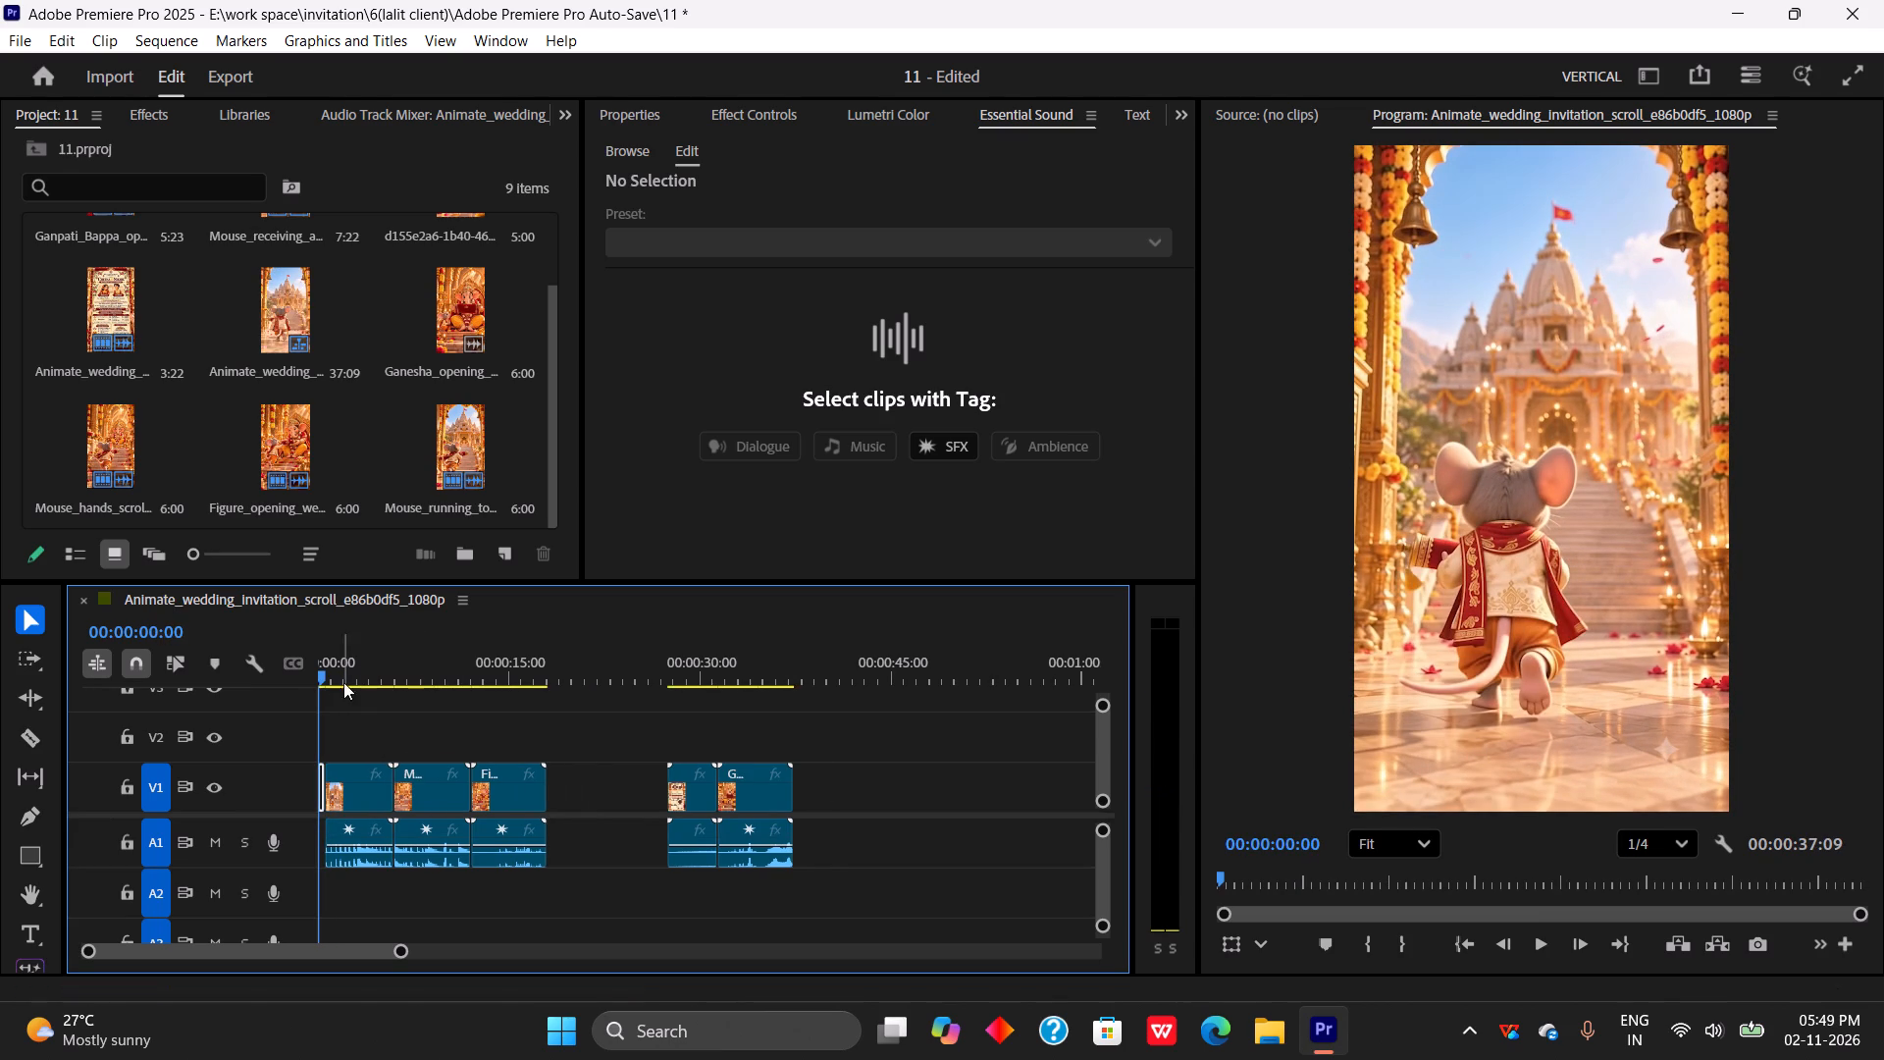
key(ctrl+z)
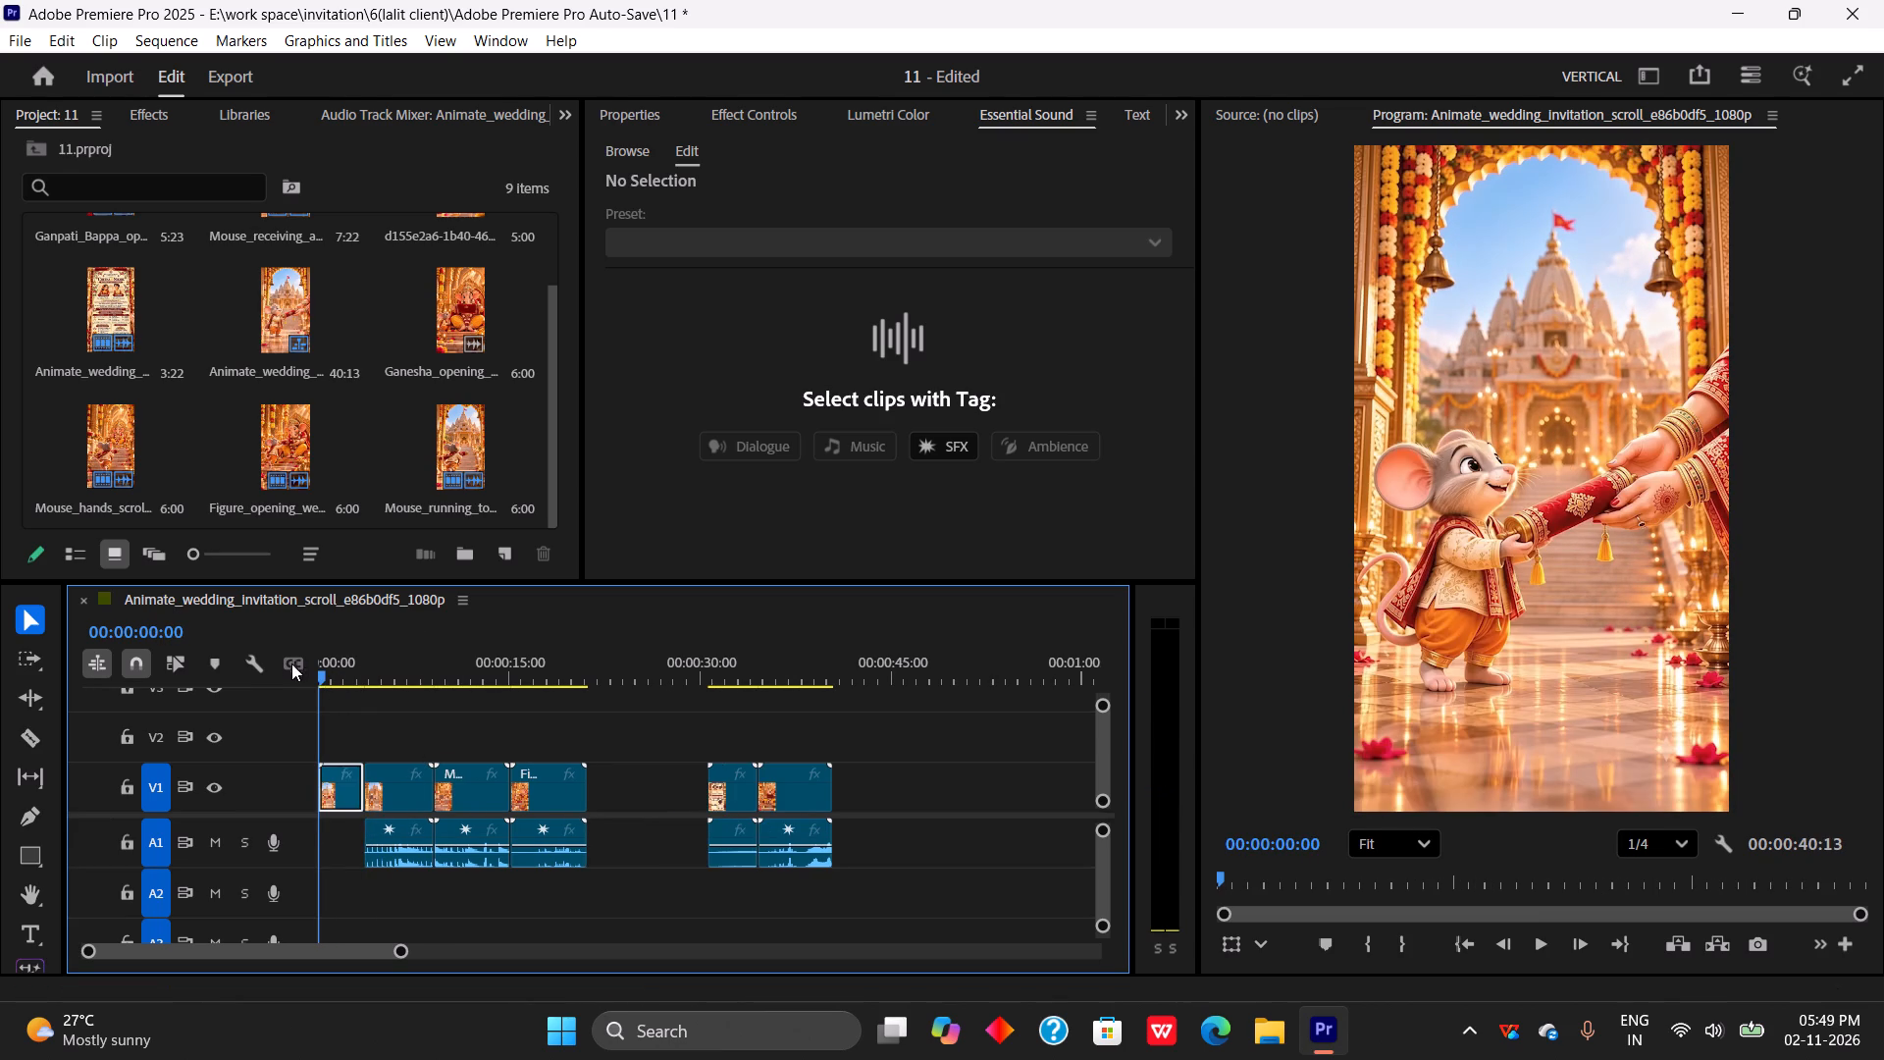
Ripple-trim the end of the Mouse_receiving clip back to about 00:00:03 and play across the cut.
drag(320, 678, 360, 686)
key(w)
click(358, 676)
key(space)
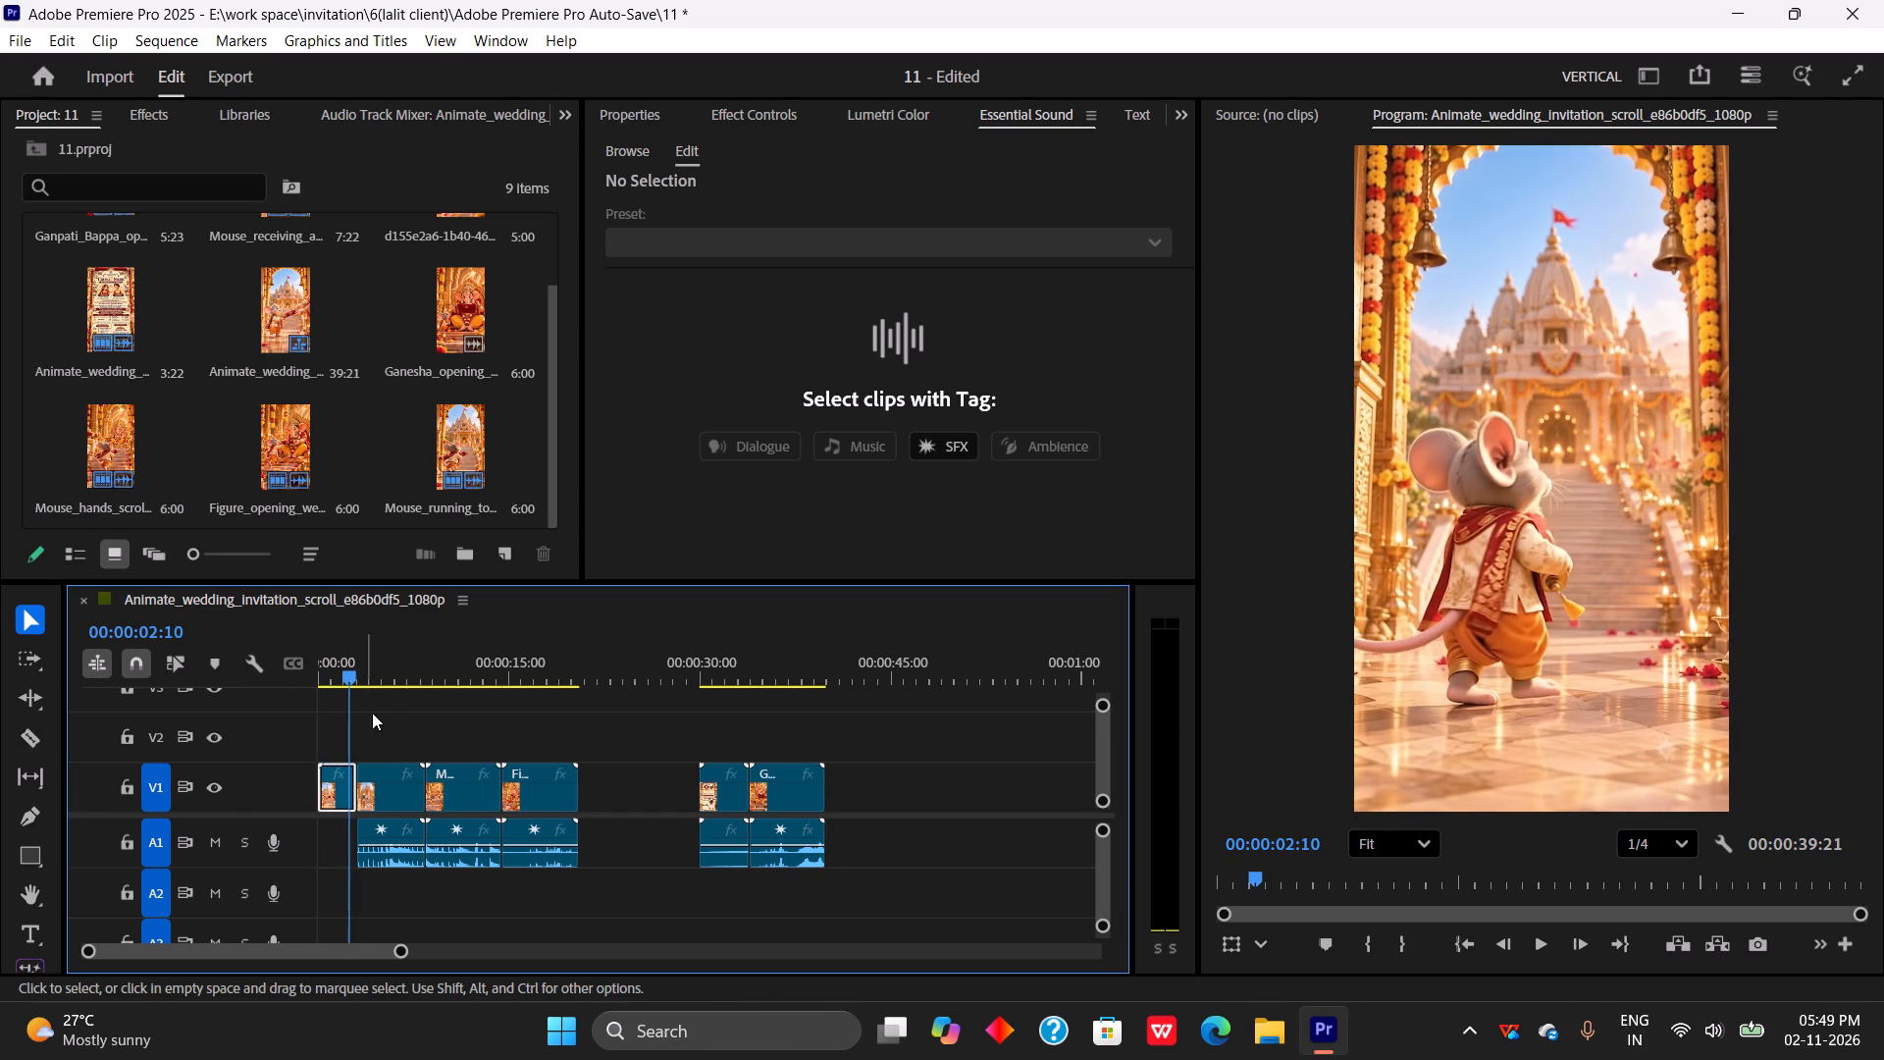
key(space)
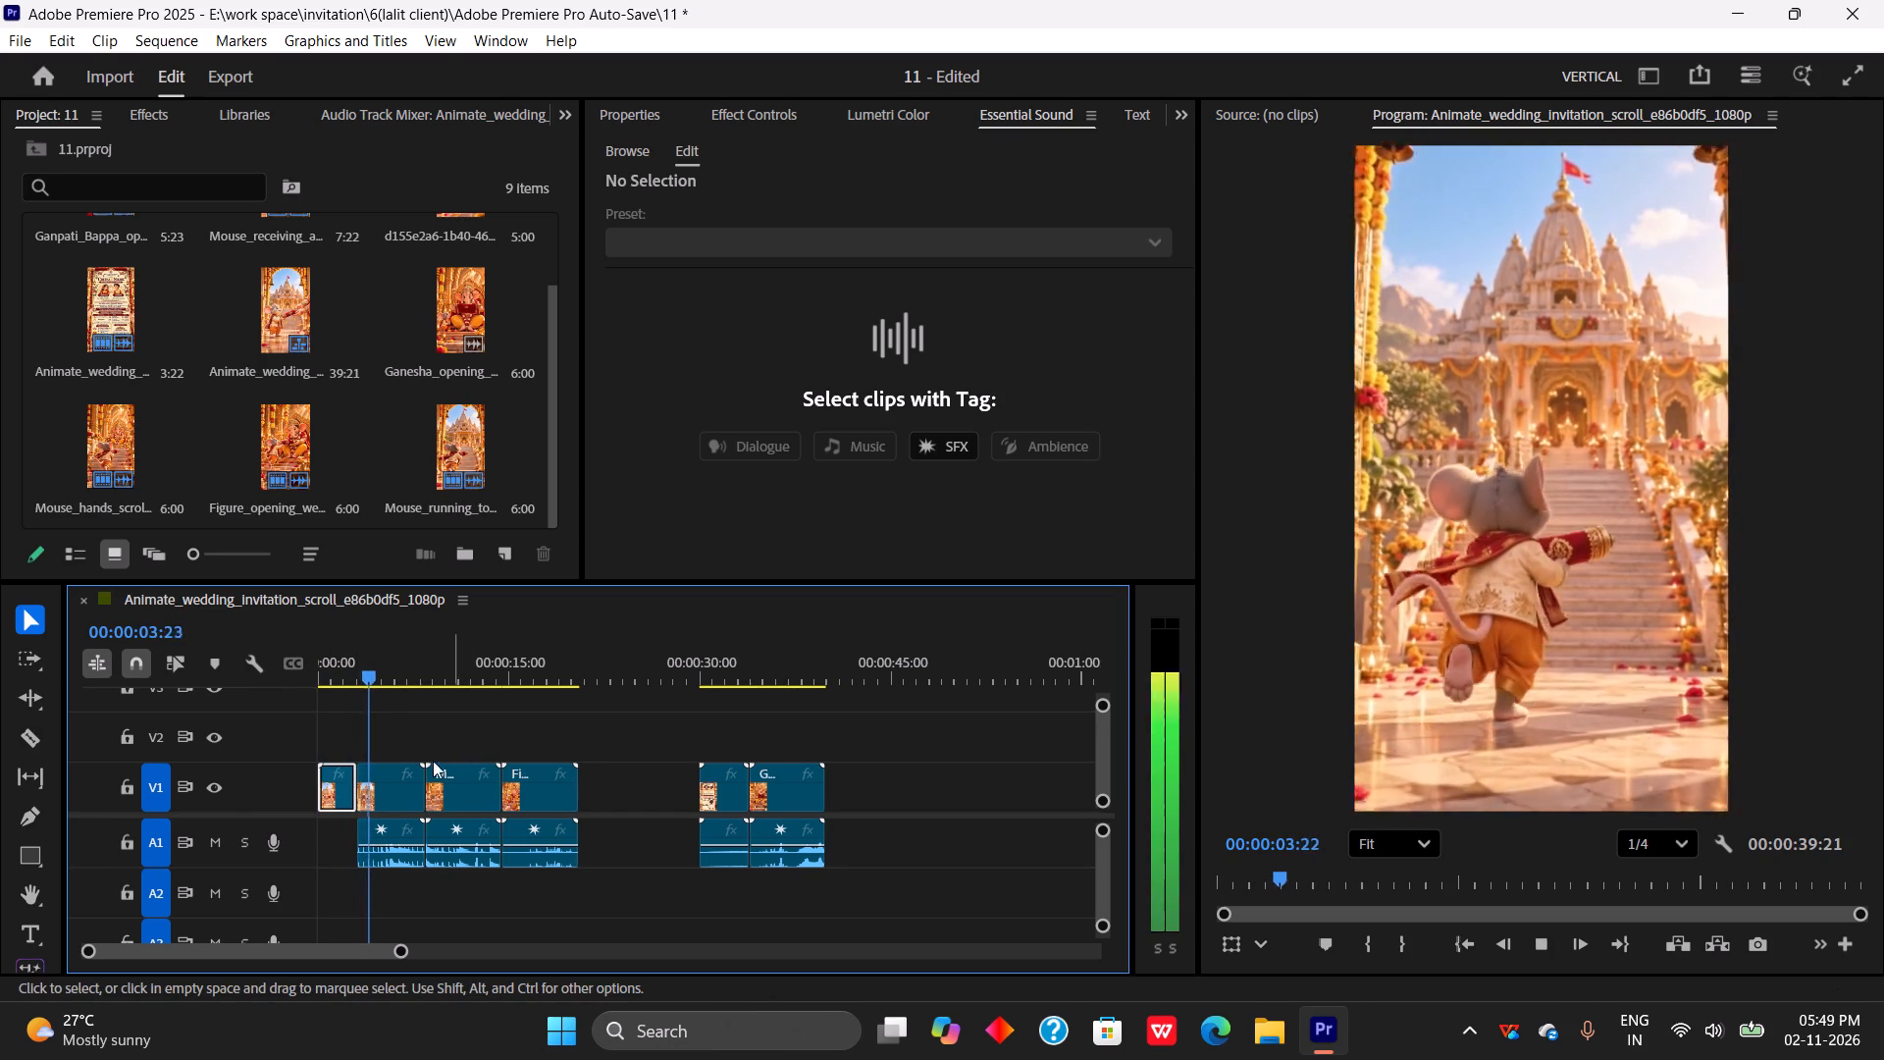
key(space)
Apply the default transition to the Mouse_receiving and Mouse_running clips, clear the one at the sequence start, and play across their cut.
drag(344, 744, 375, 776)
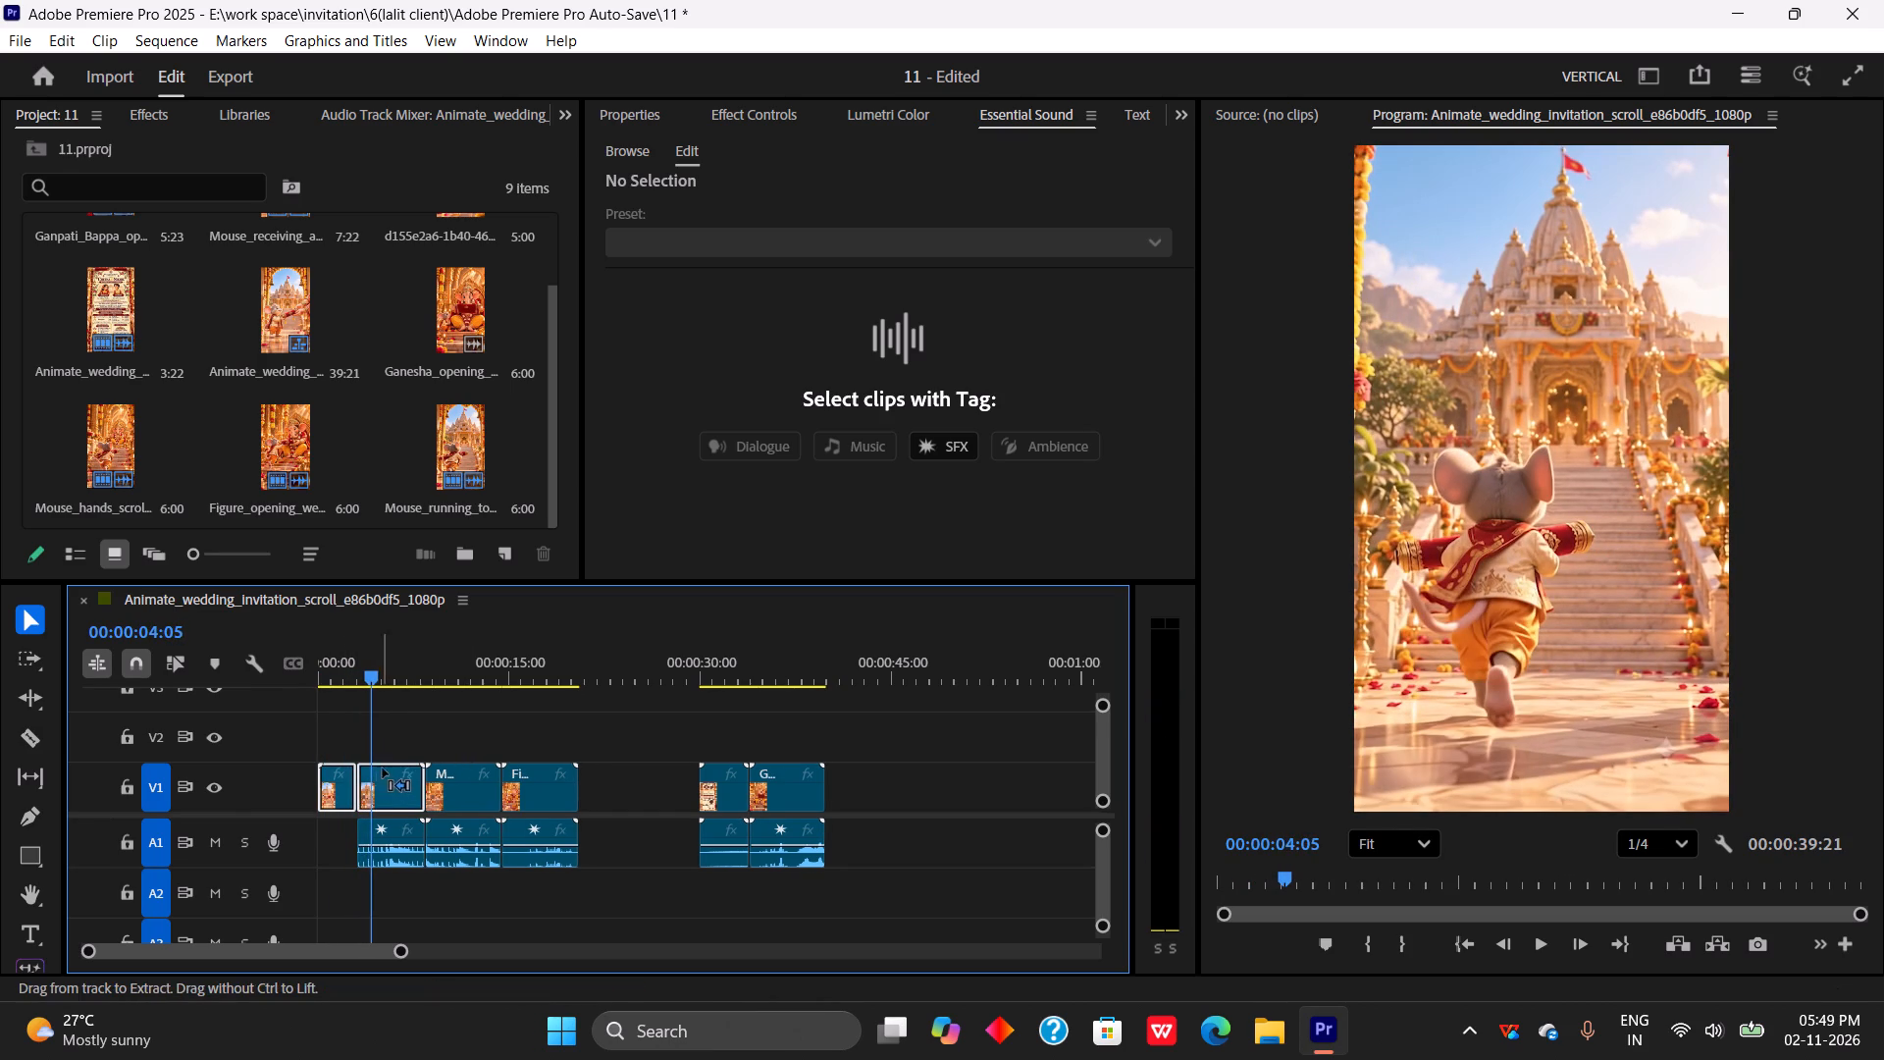
key(ctrl+d)
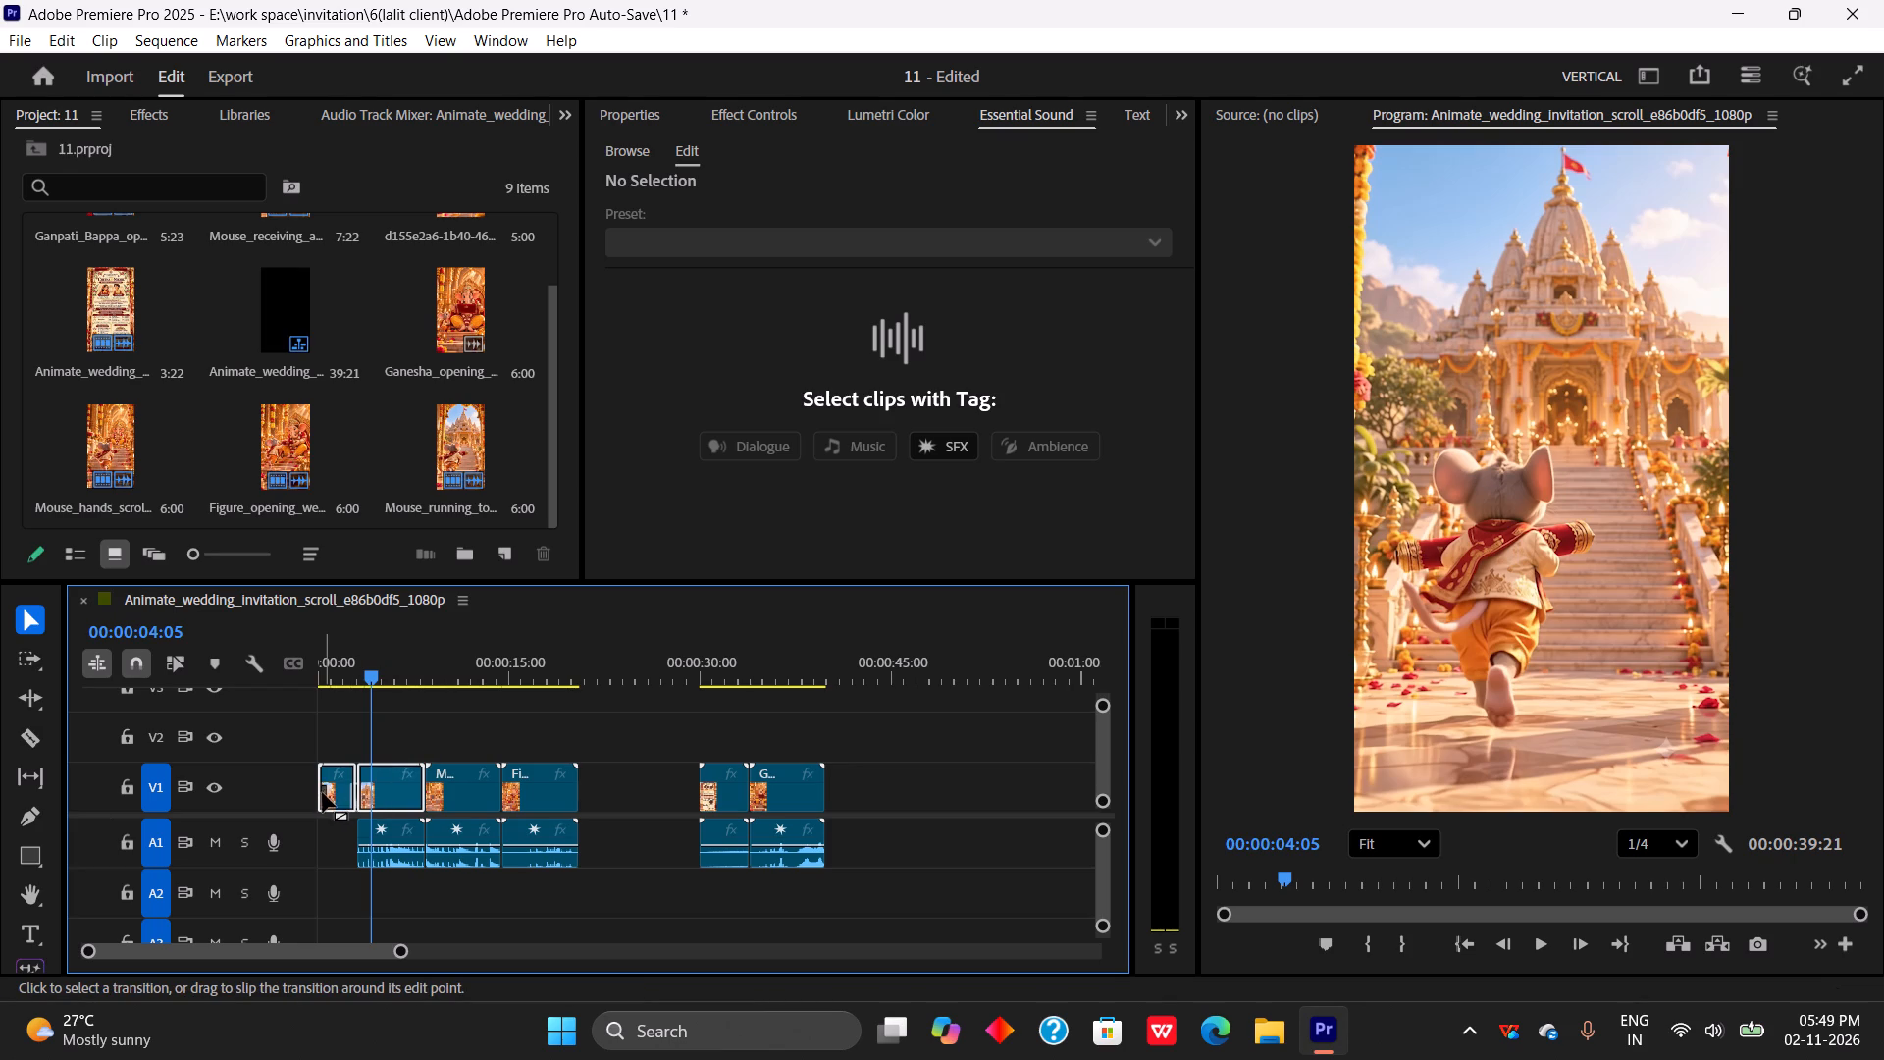
right_click(323, 793)
click(350, 855)
drag(377, 676, 353, 703)
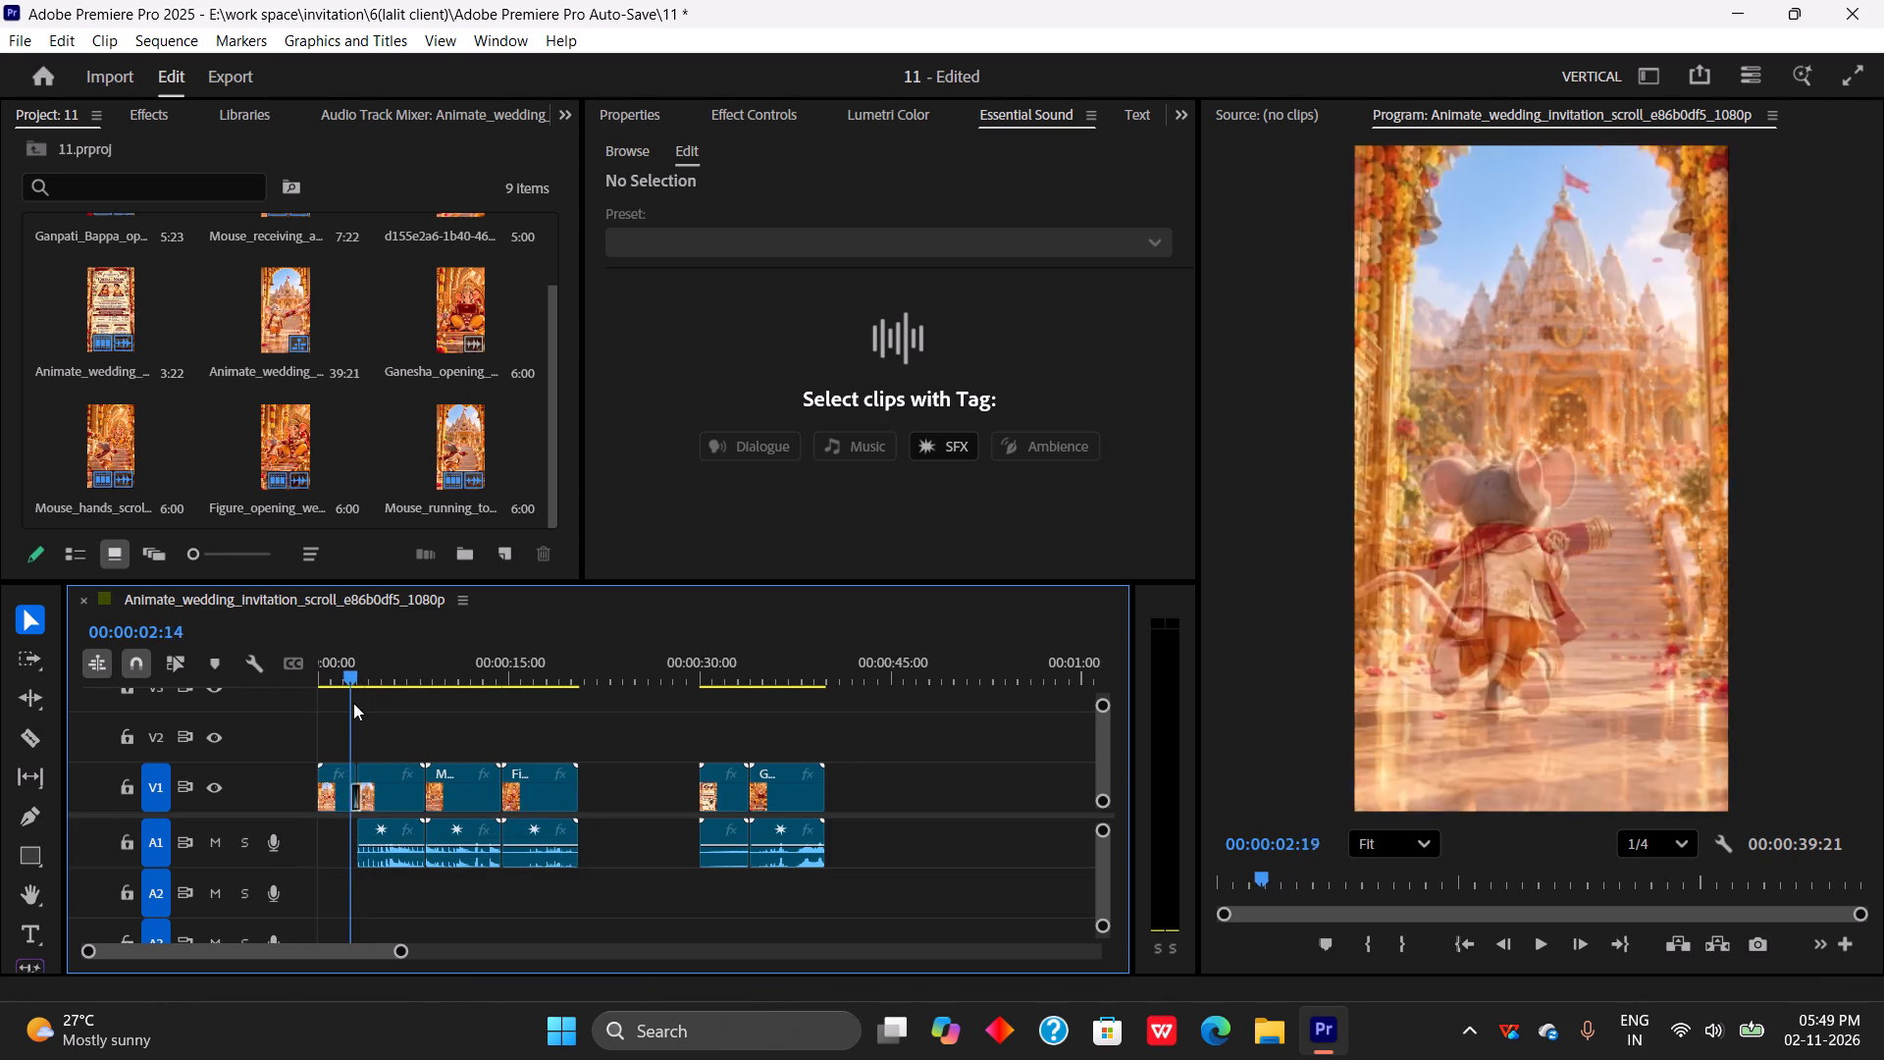
drag(353, 703, 350, 712)
key(space)
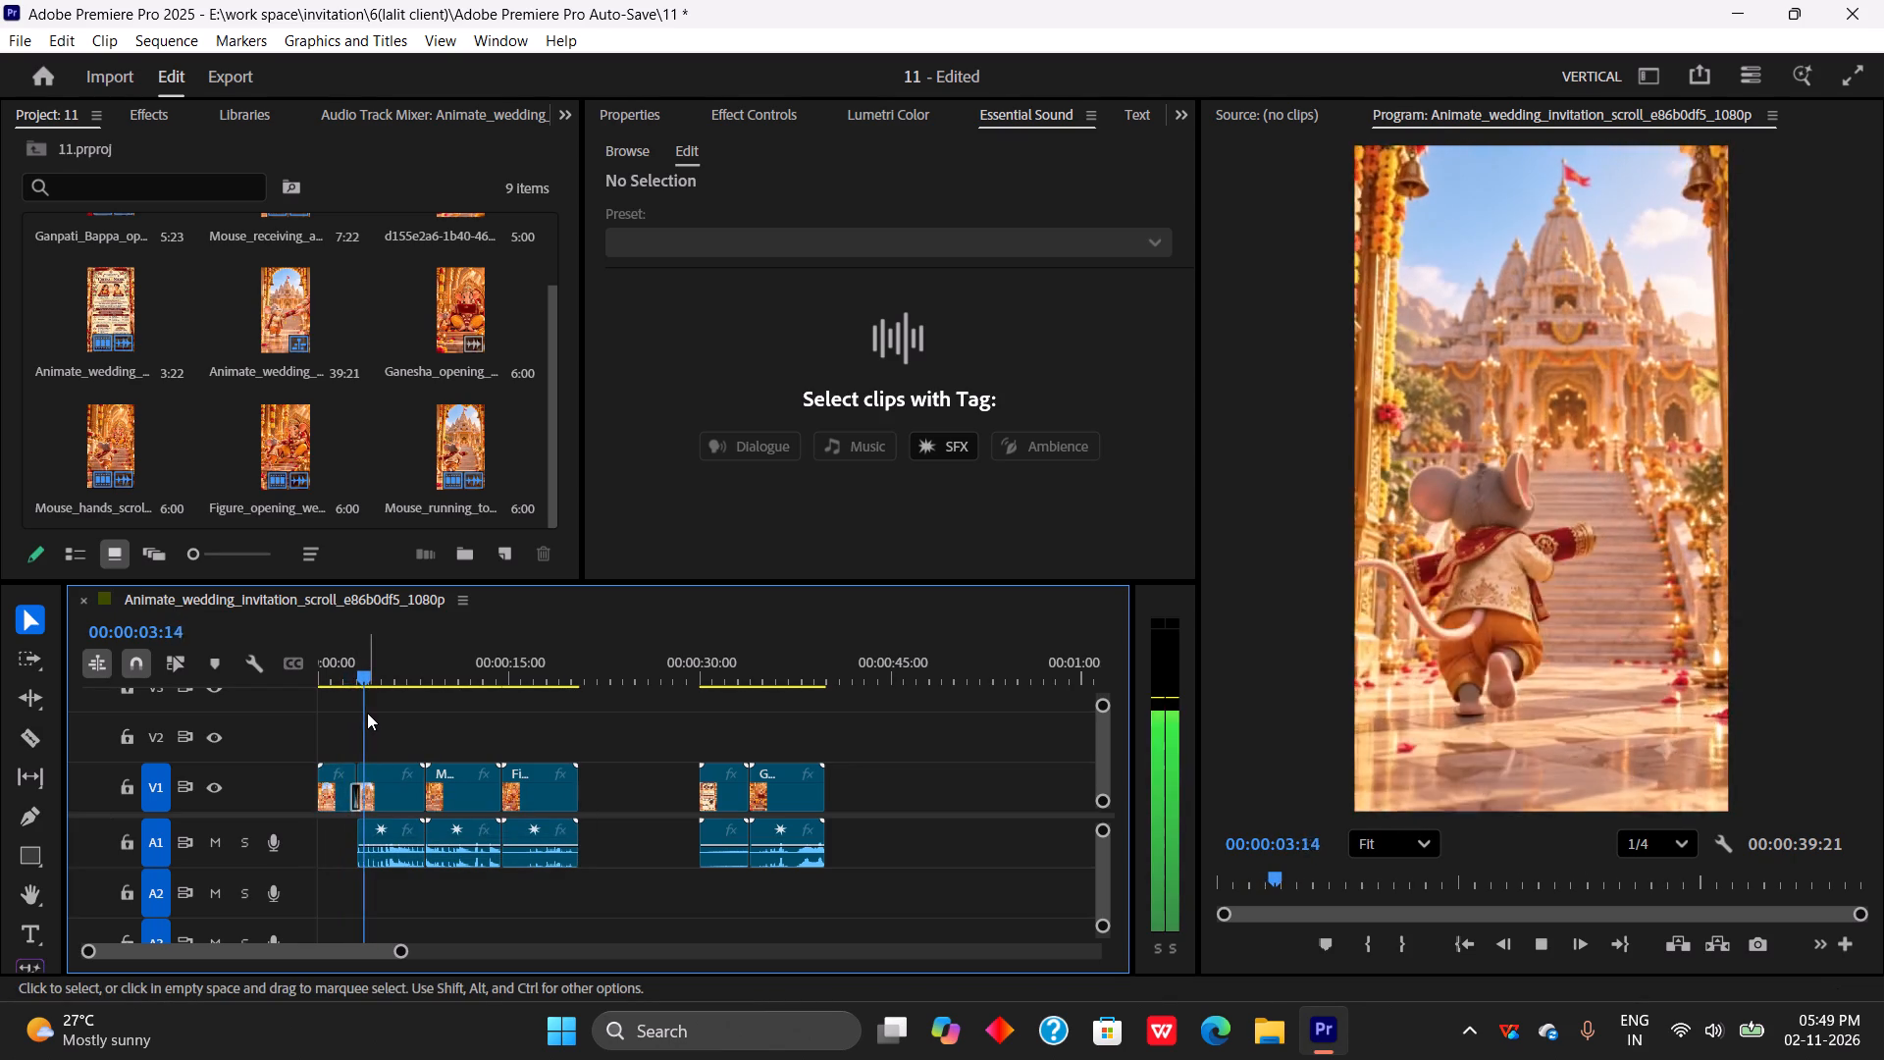
key(space)
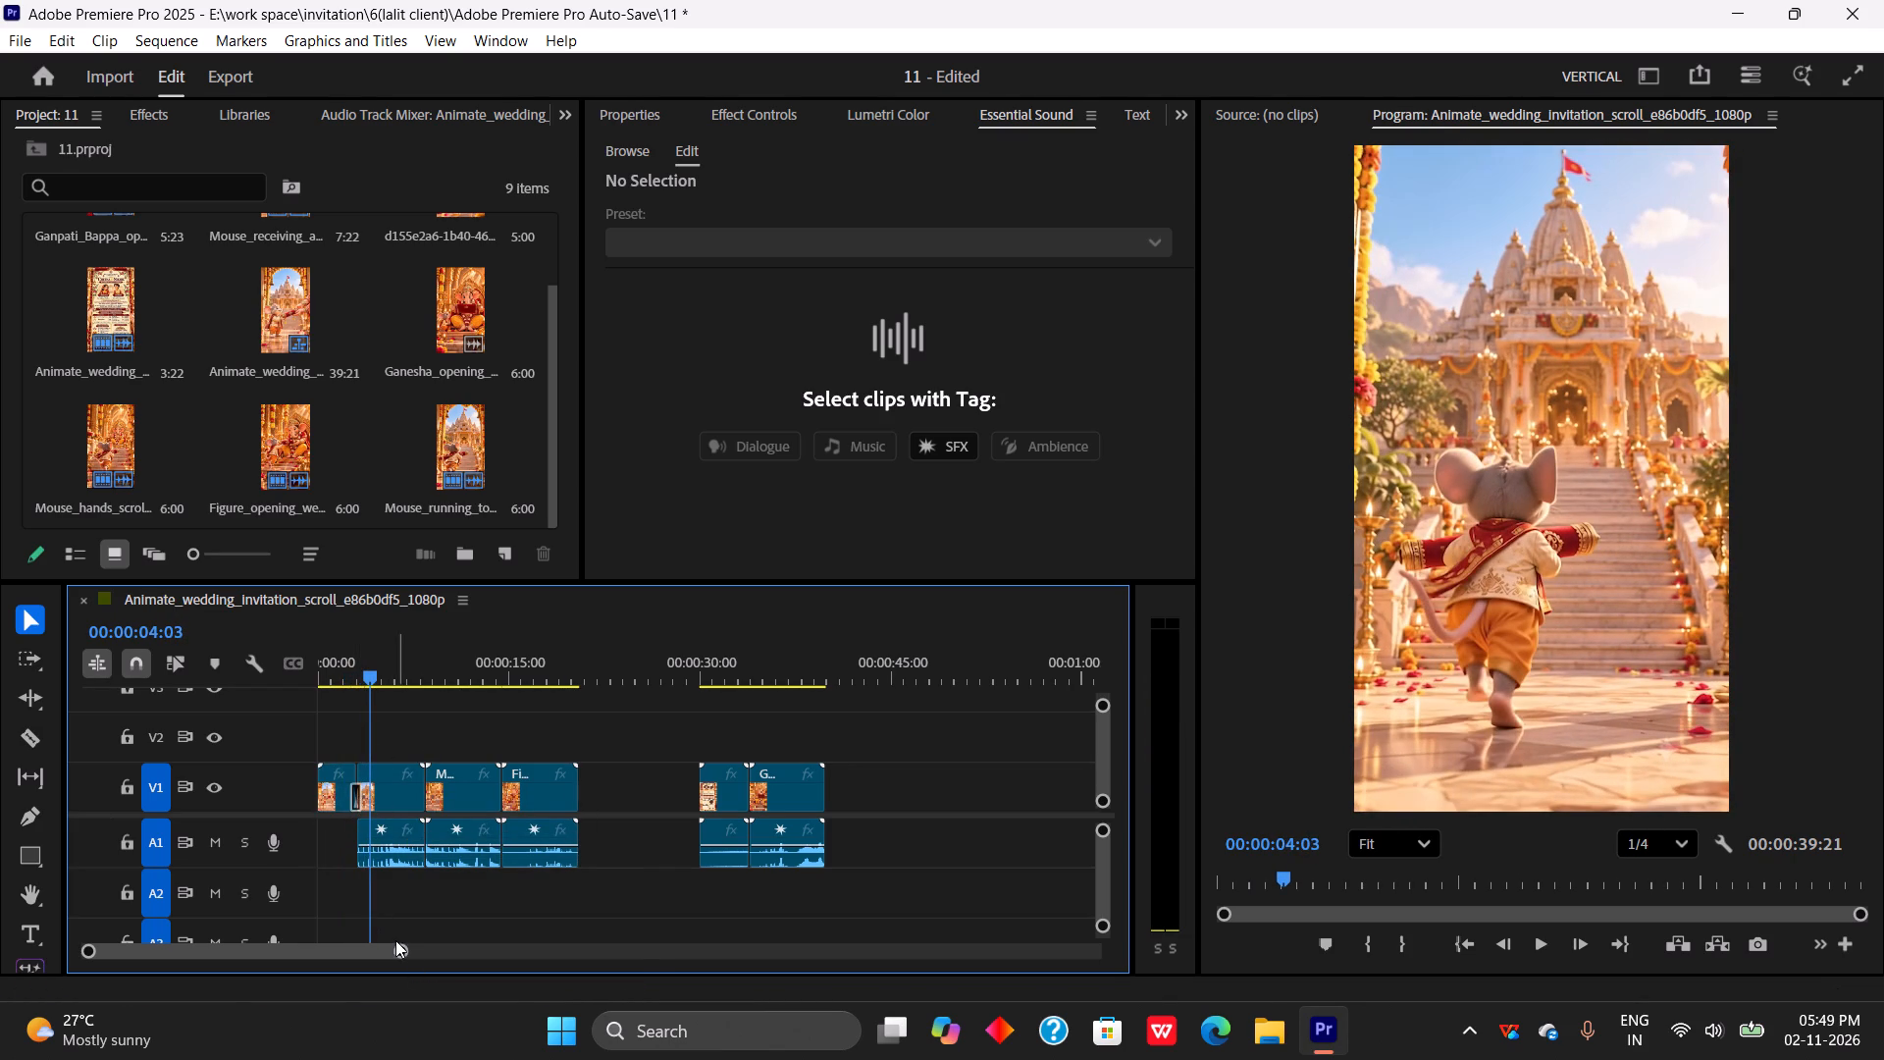
Shorten the transition between the Mouse_receiving and Mouse_running clips to about 10 frames and replay it.
drag(399, 951, 340, 964)
drag(431, 795, 421, 804)
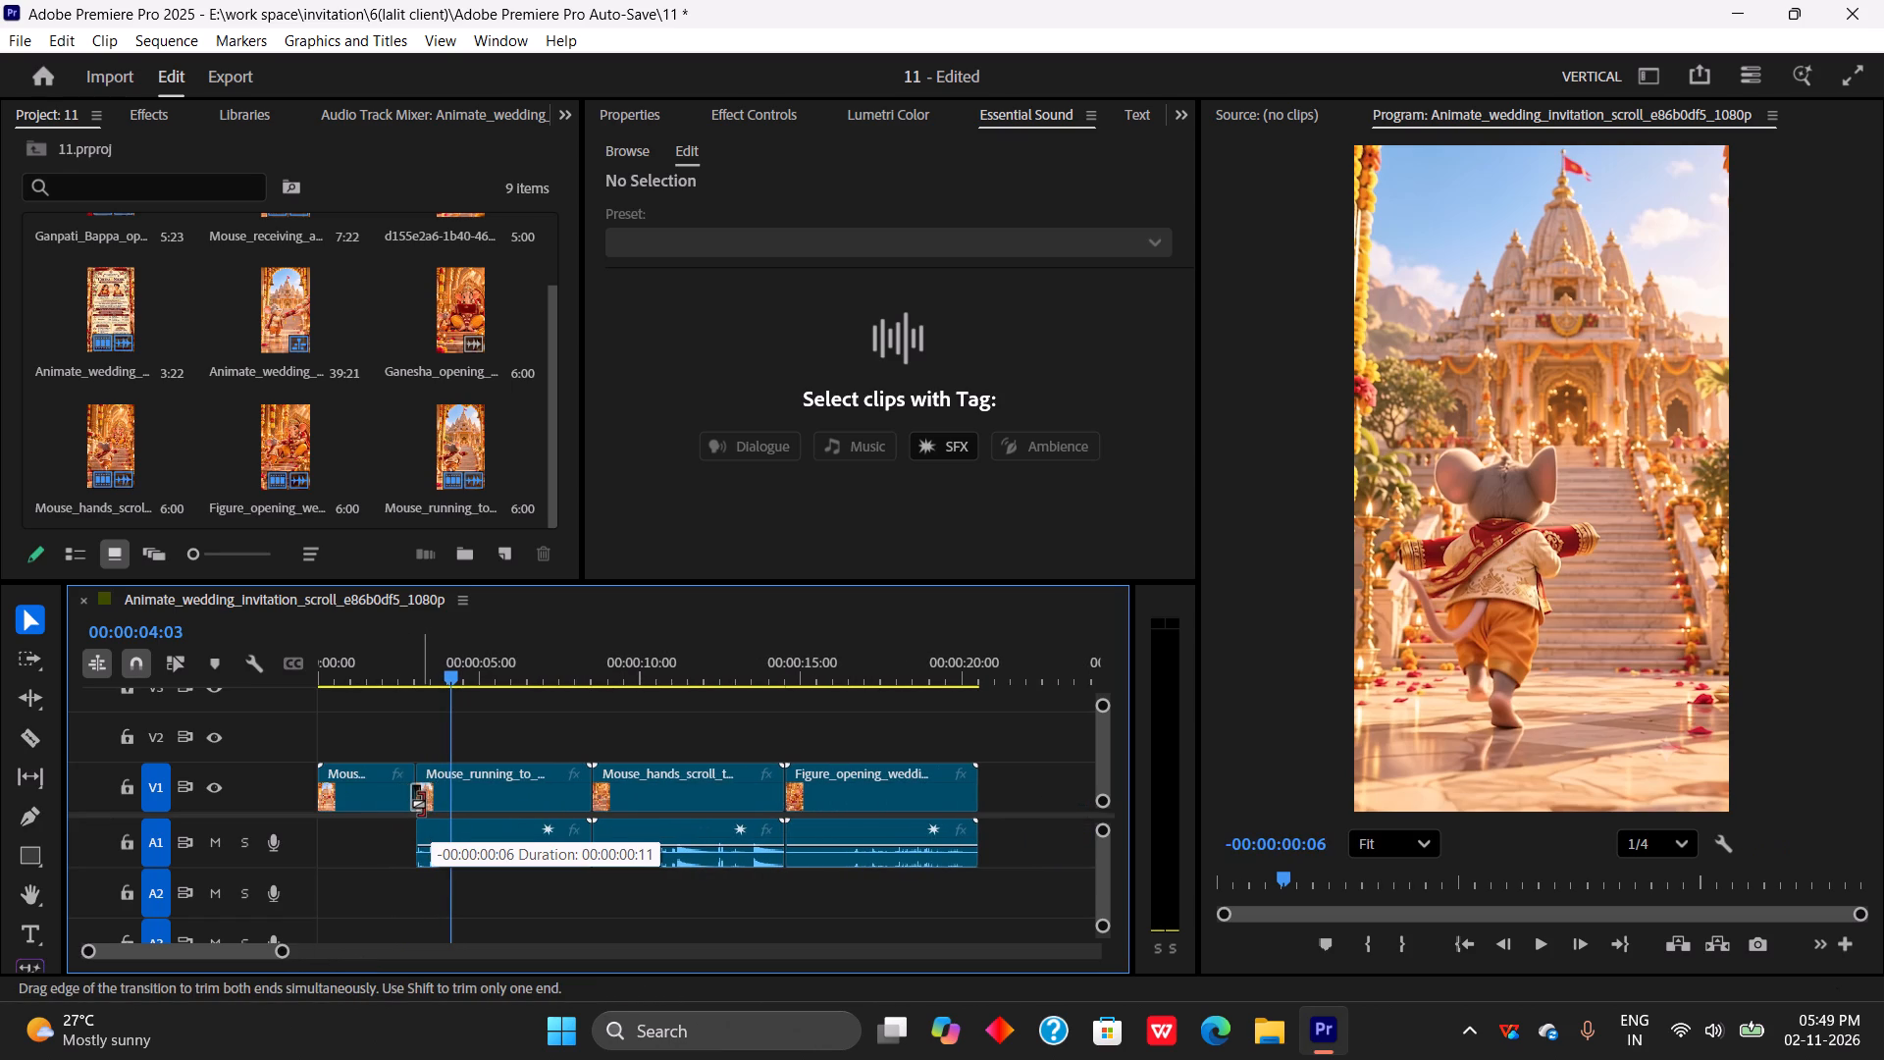
drag(421, 804, 420, 805)
drag(458, 675, 408, 707)
key(space)
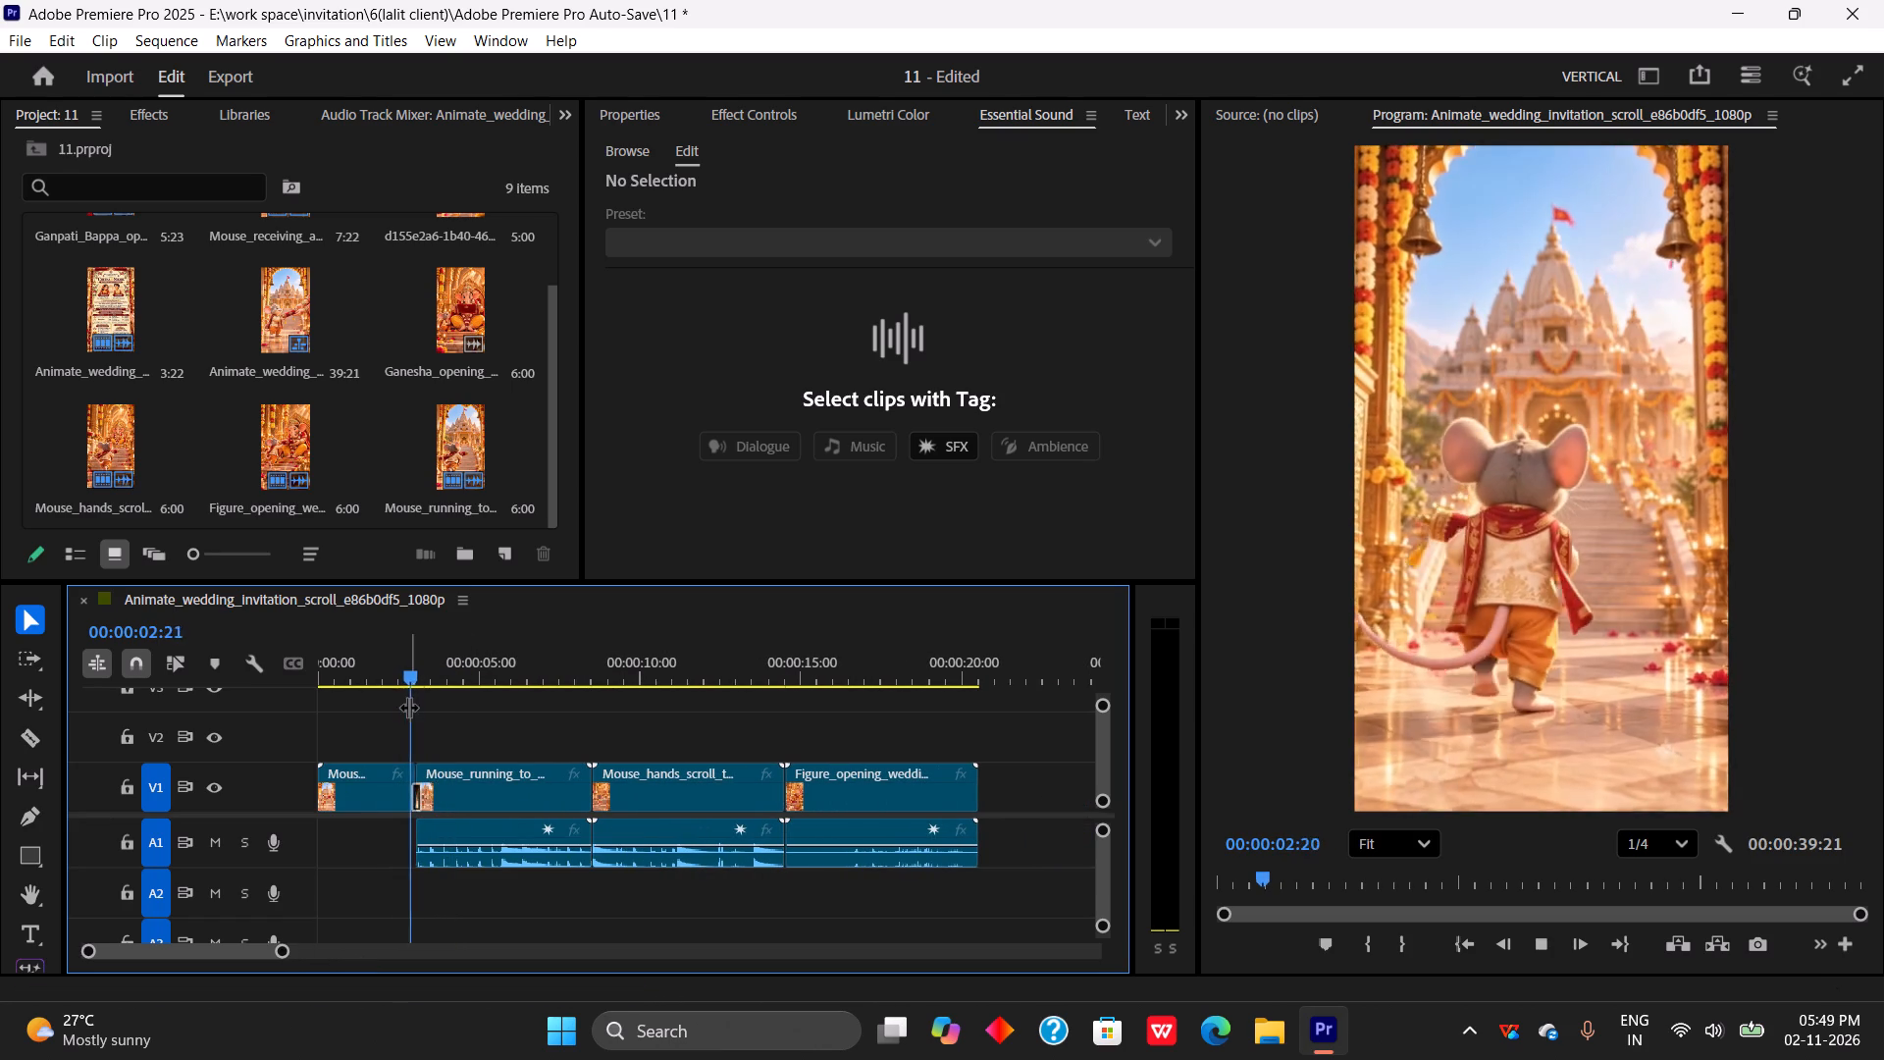
key(space)
drag(448, 665, 394, 717)
key(space)
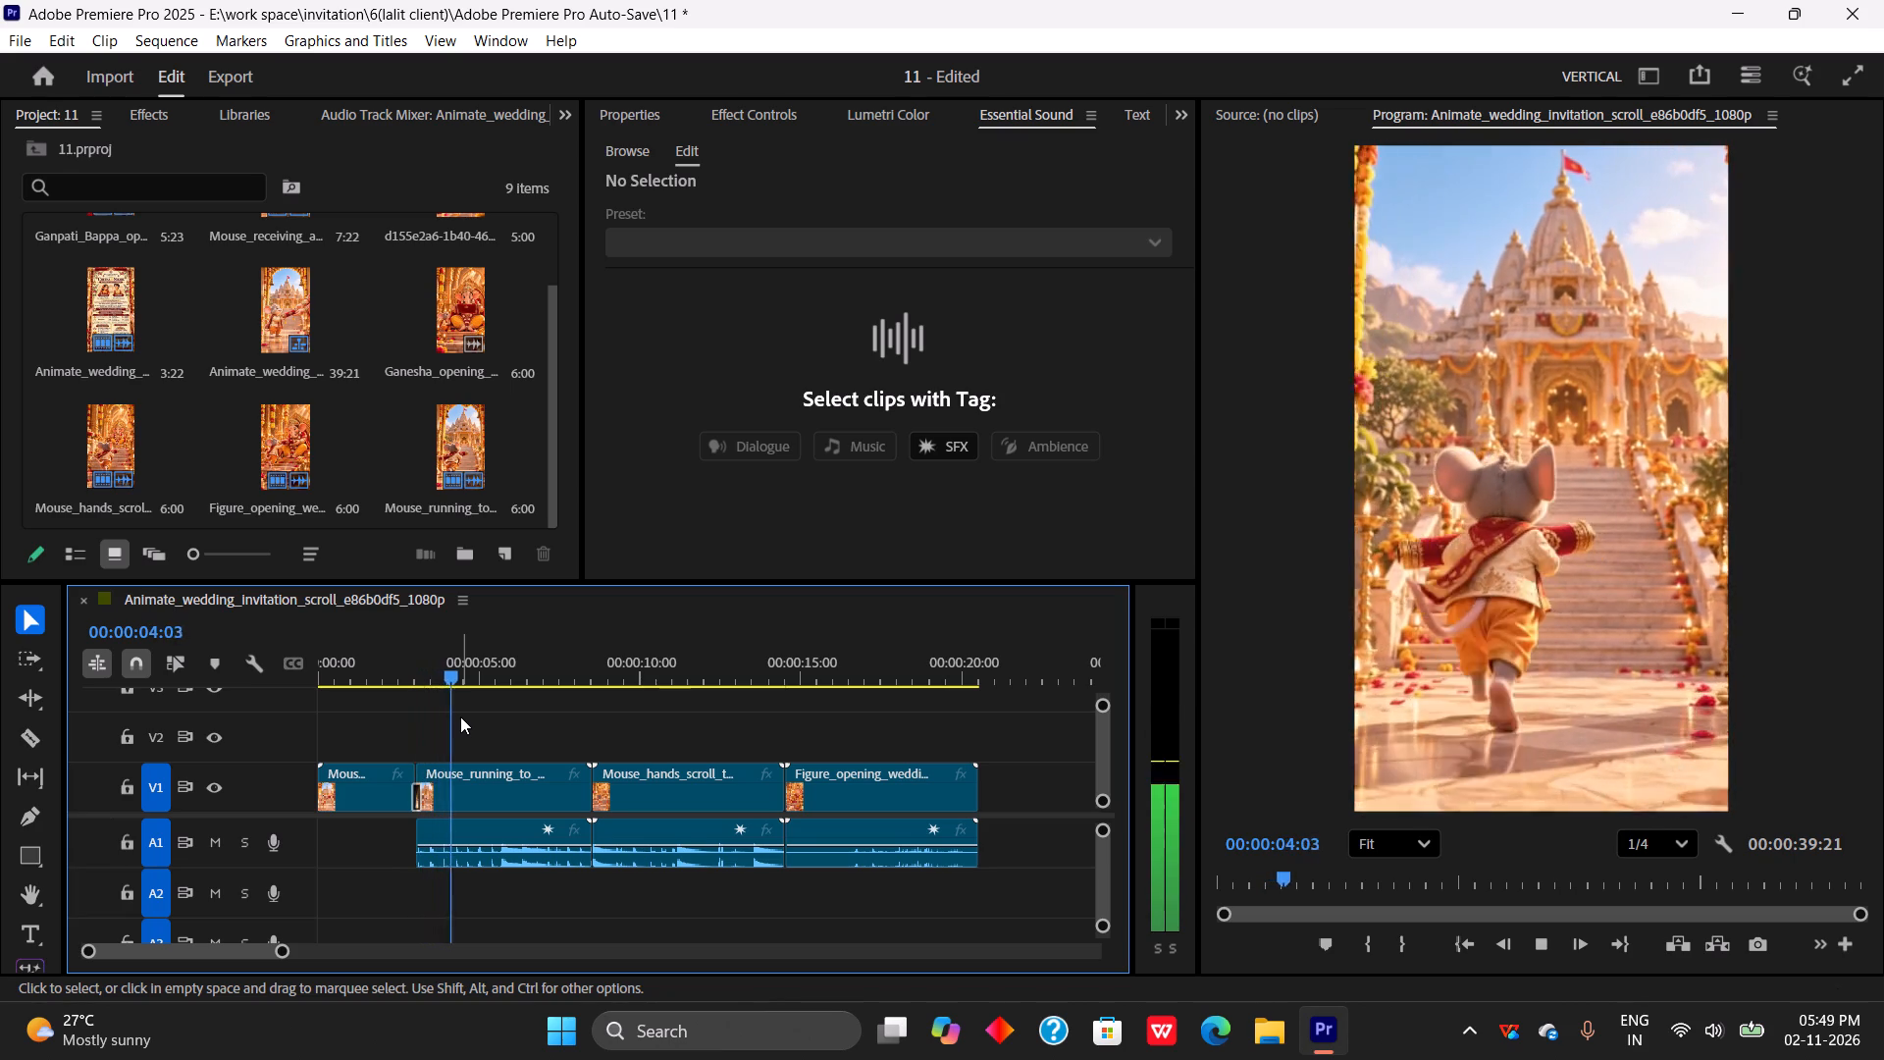
key(space)
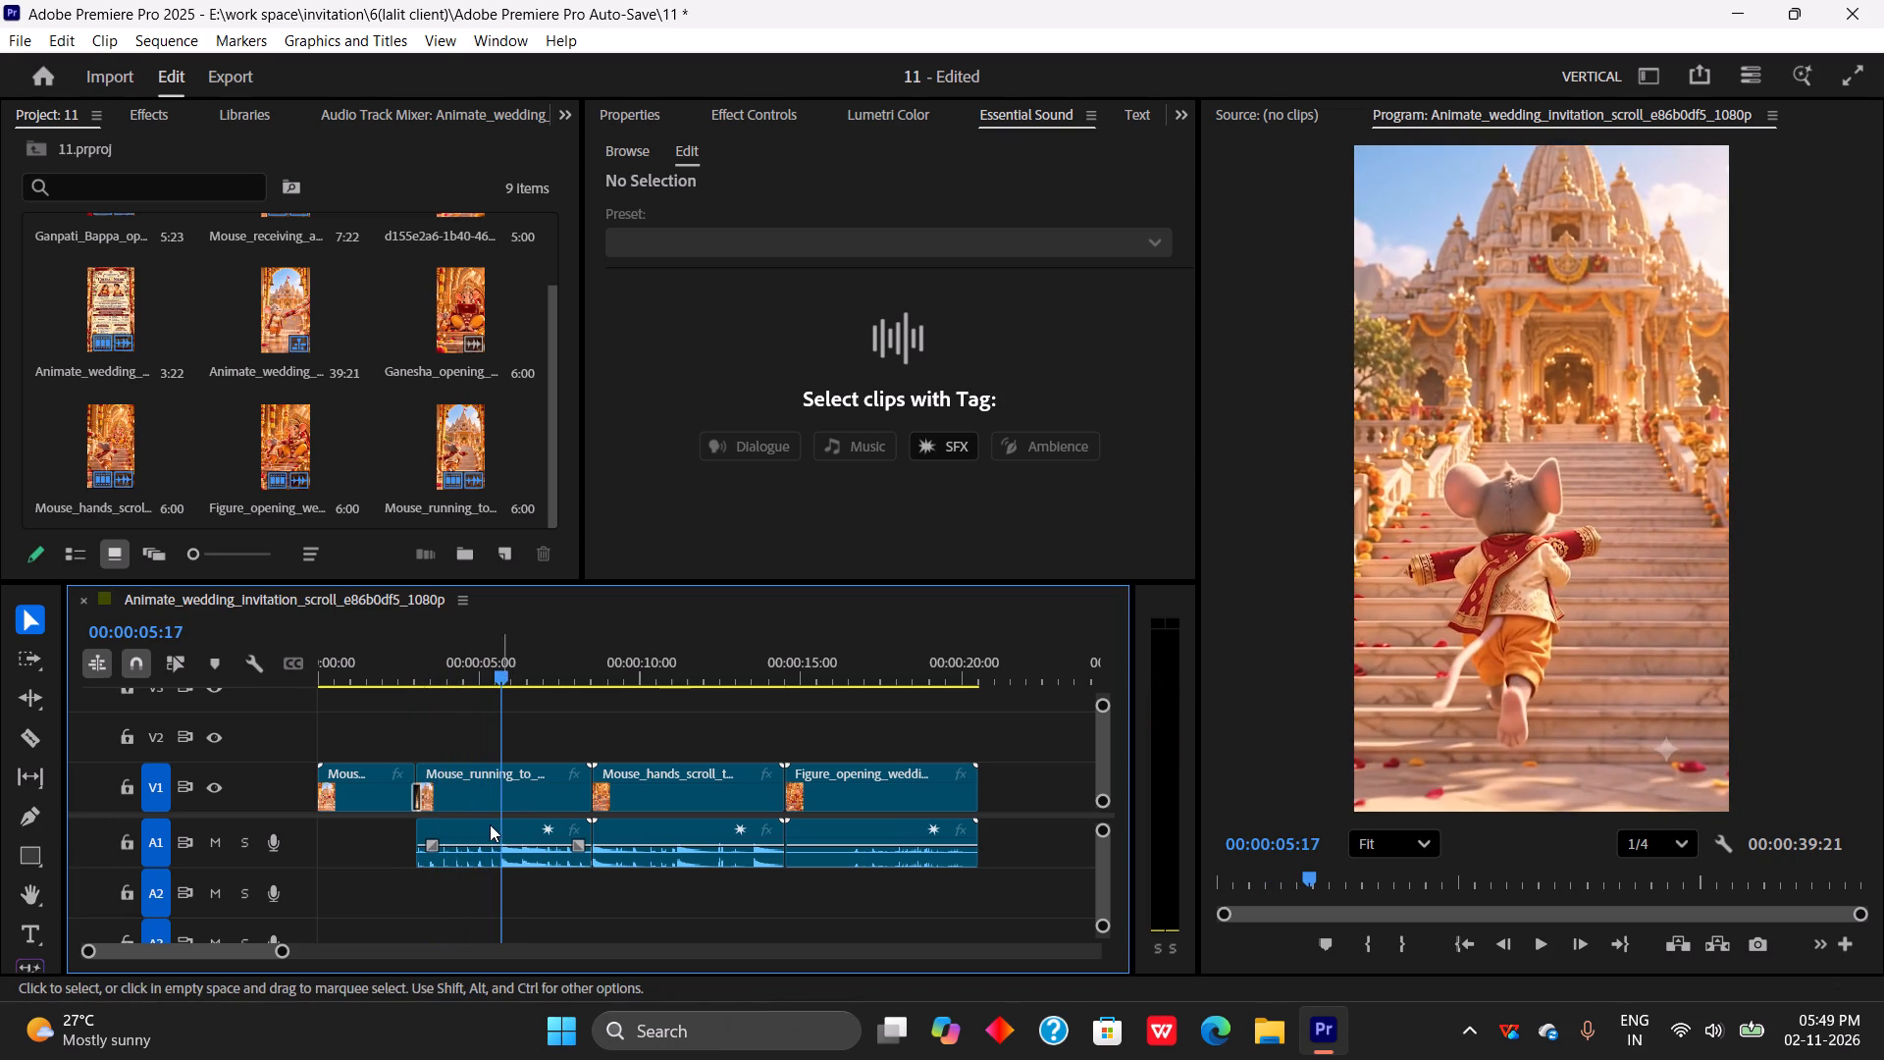
Play through the Mouse_running and Mouse_hands_scroll clips to review their pace and the cut between them.
key(space)
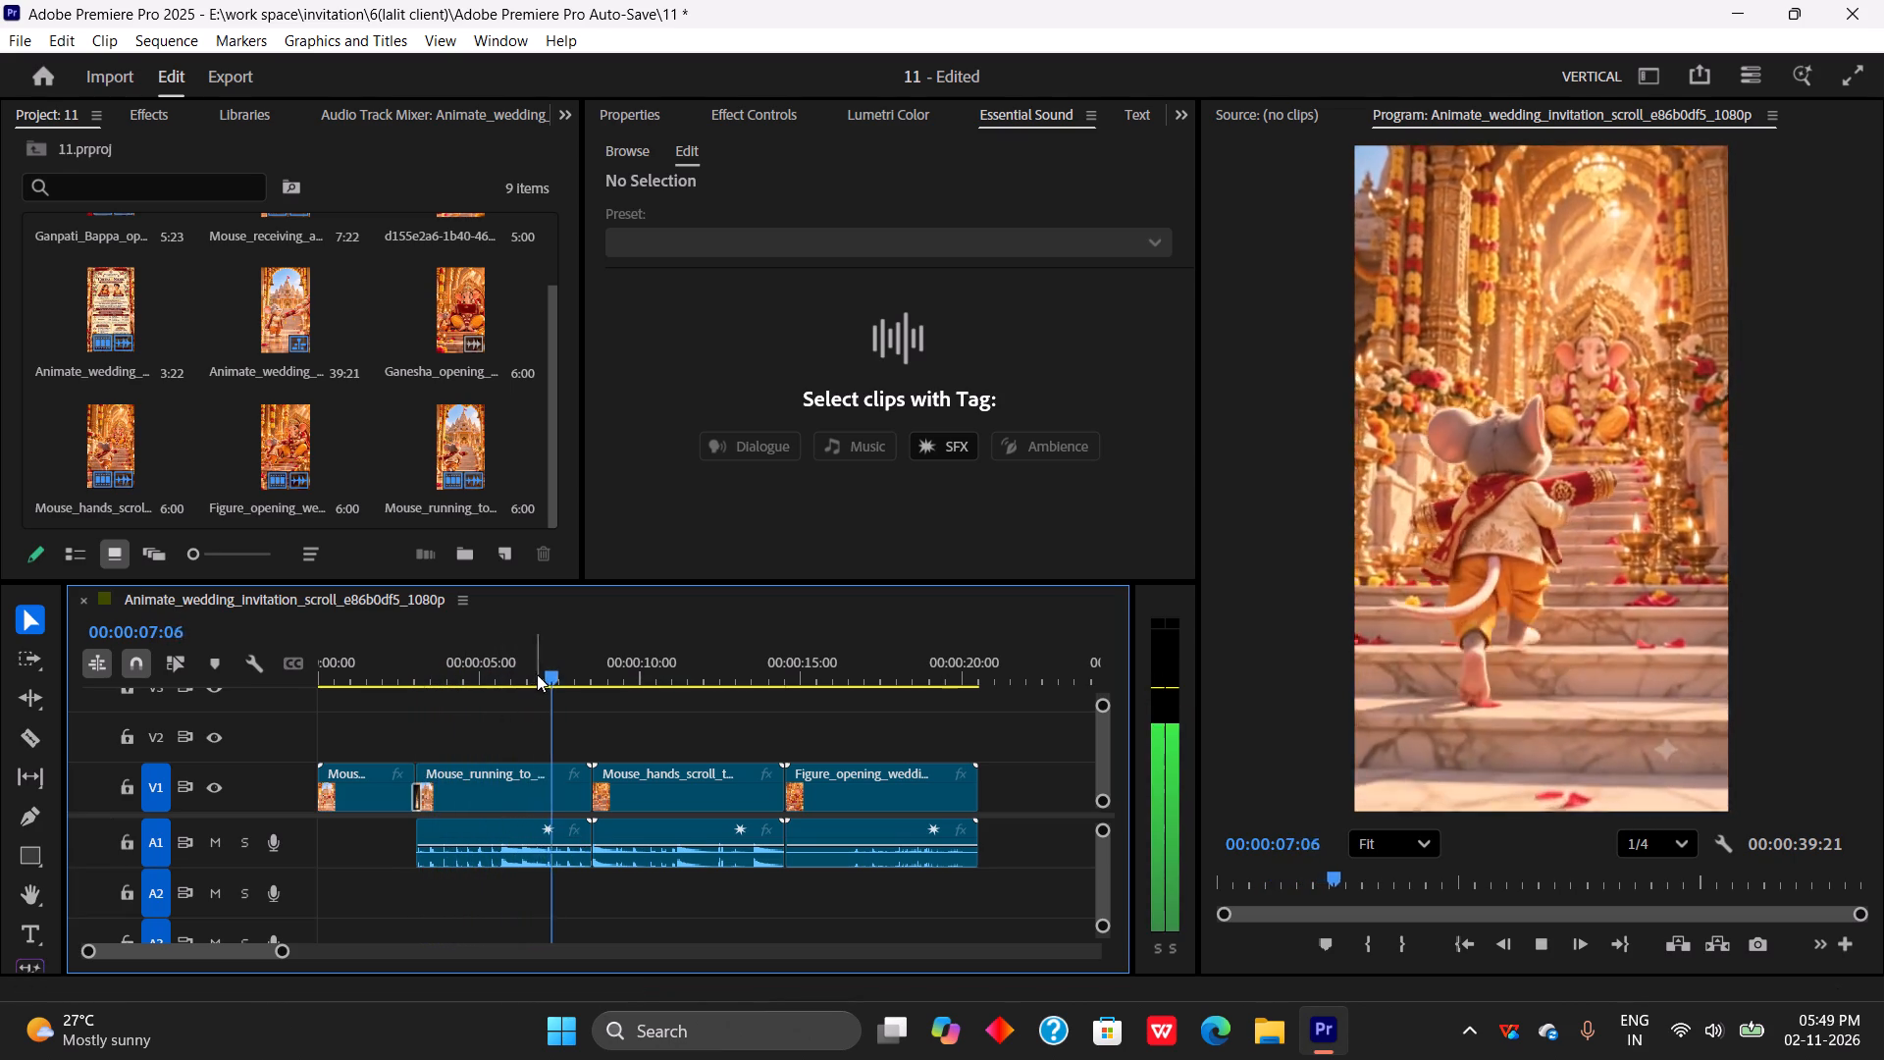
drag(537, 674, 373, 741)
key(space)
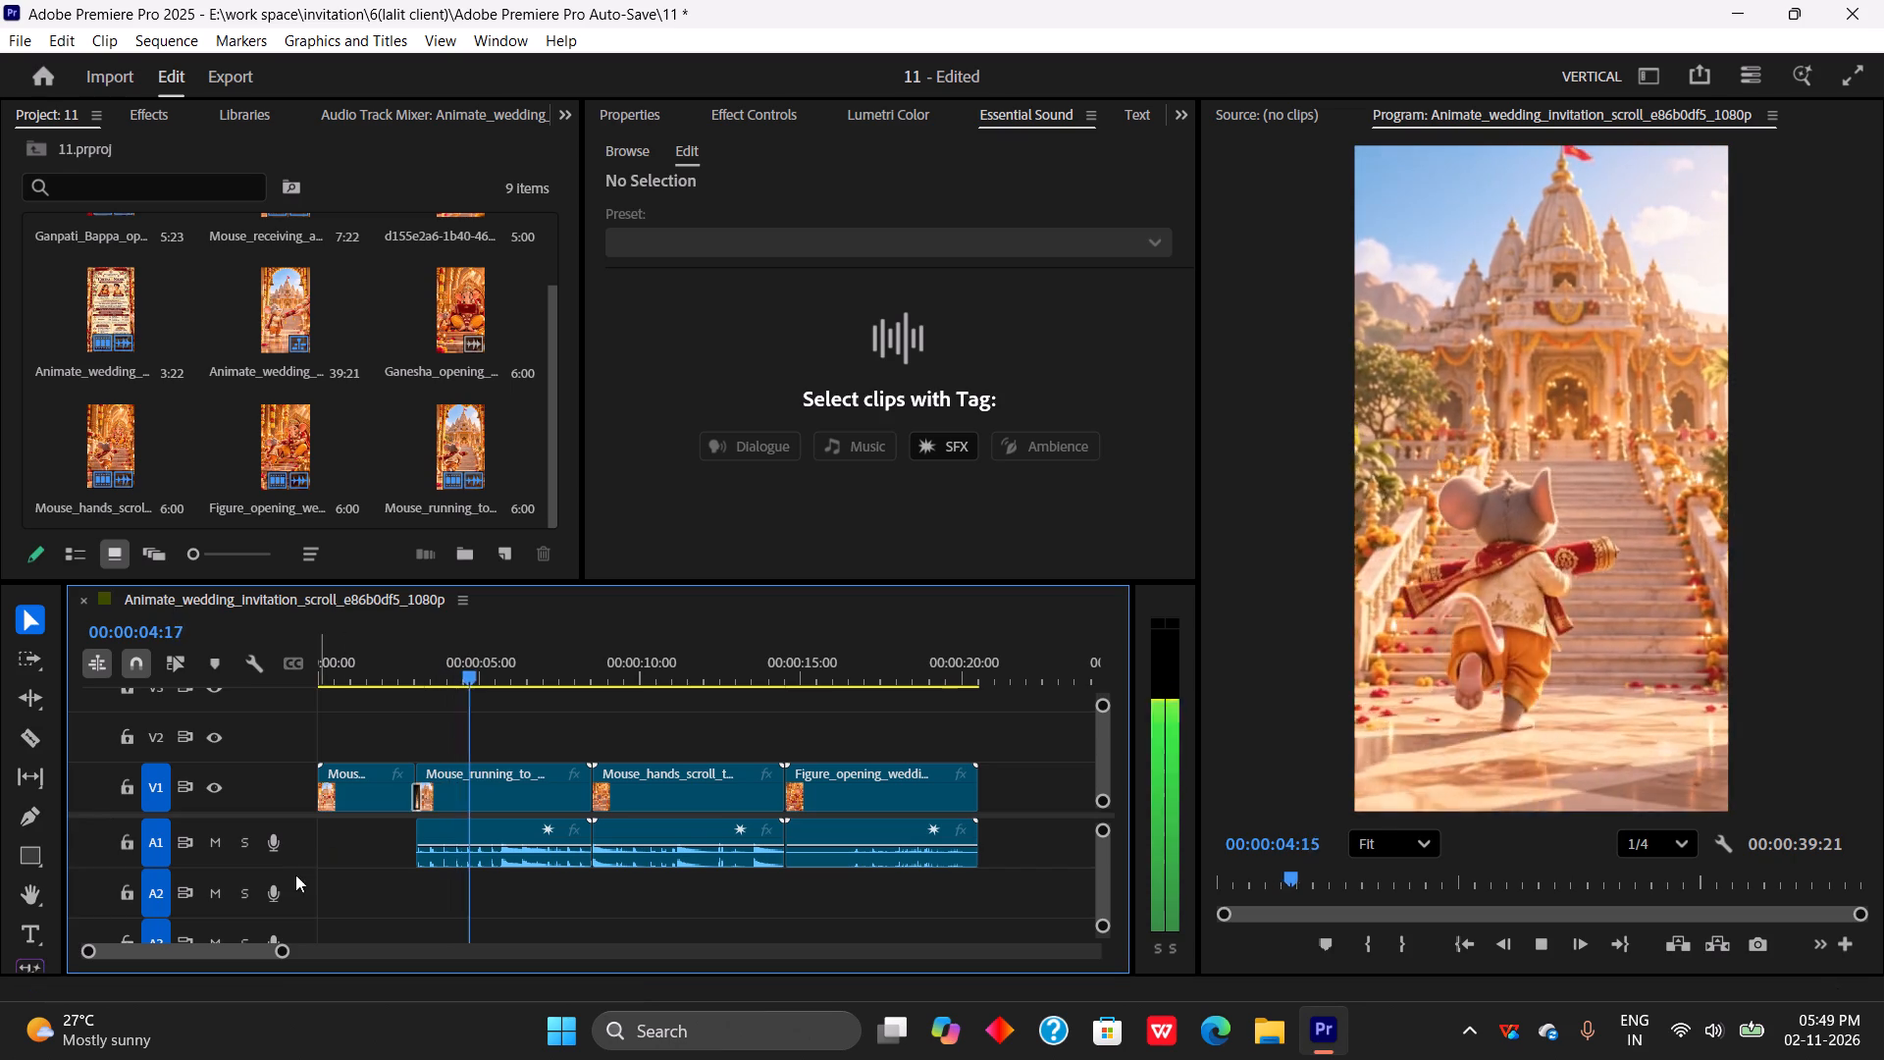
drag(281, 950, 344, 954)
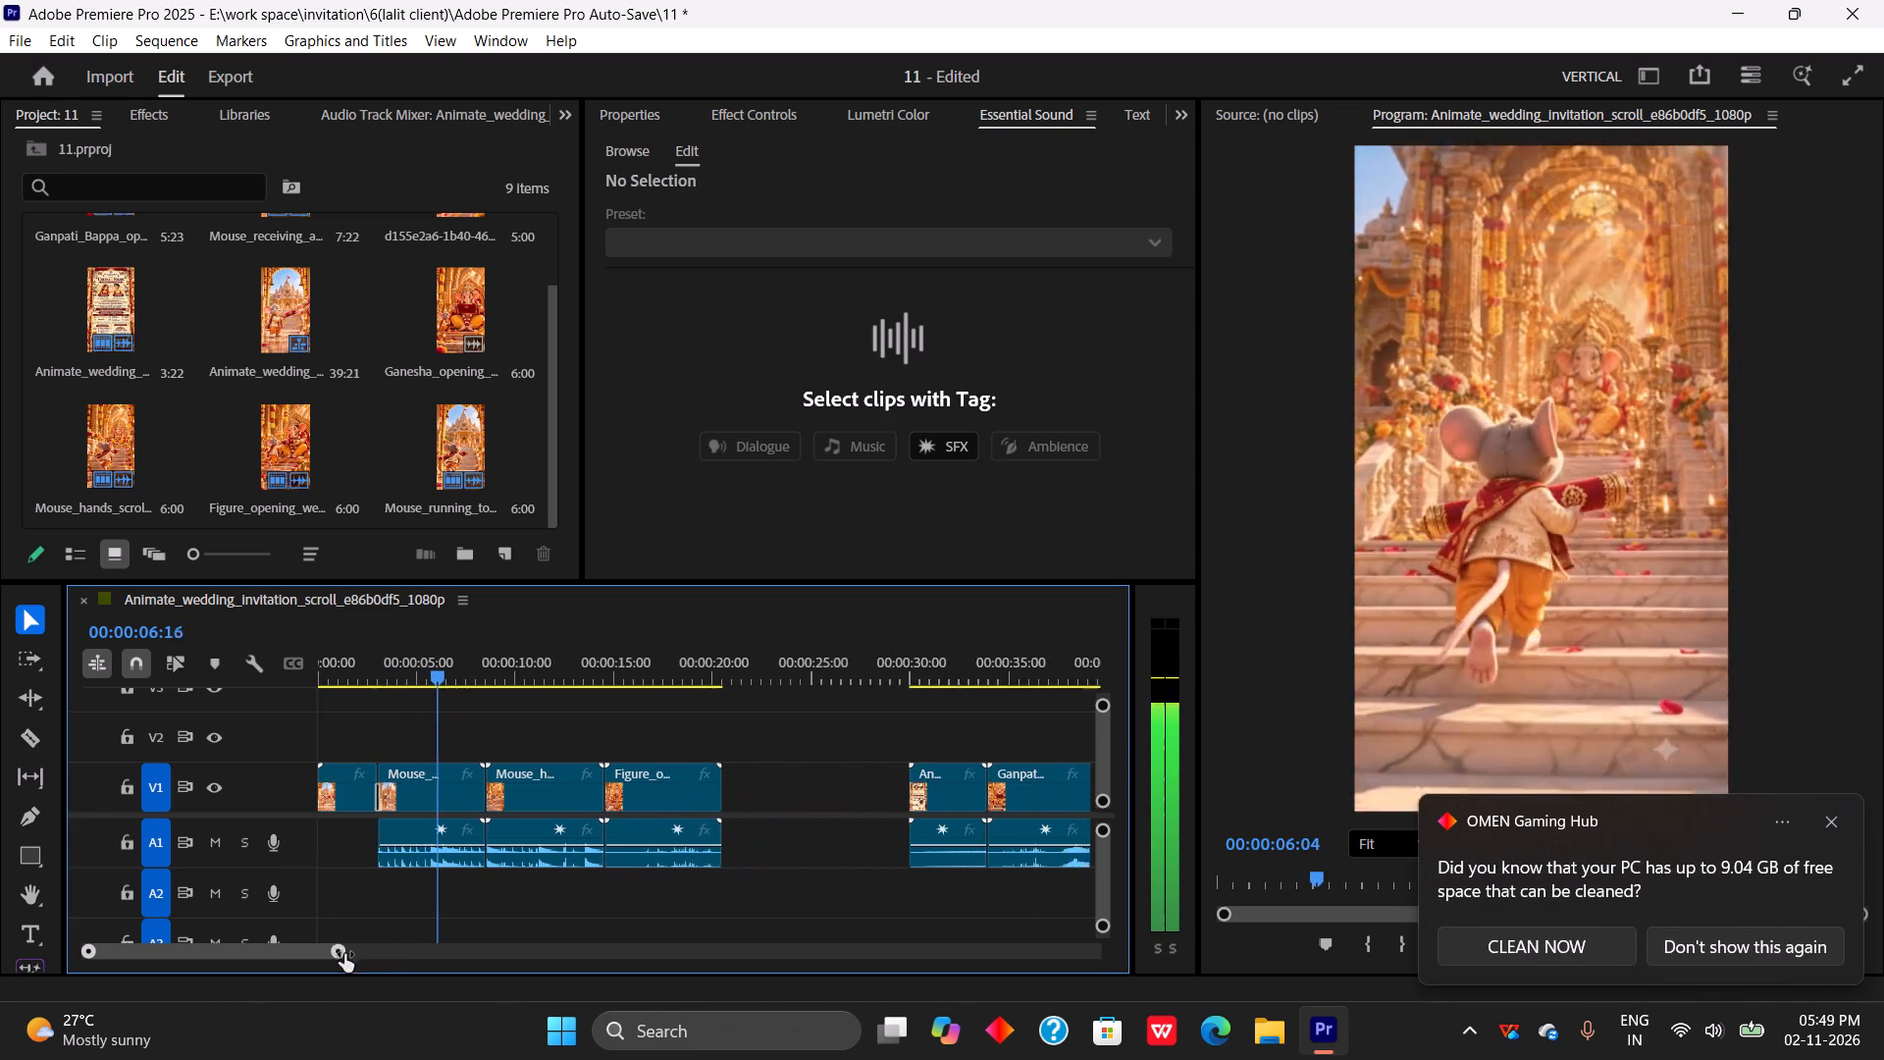
drag(344, 954, 371, 960)
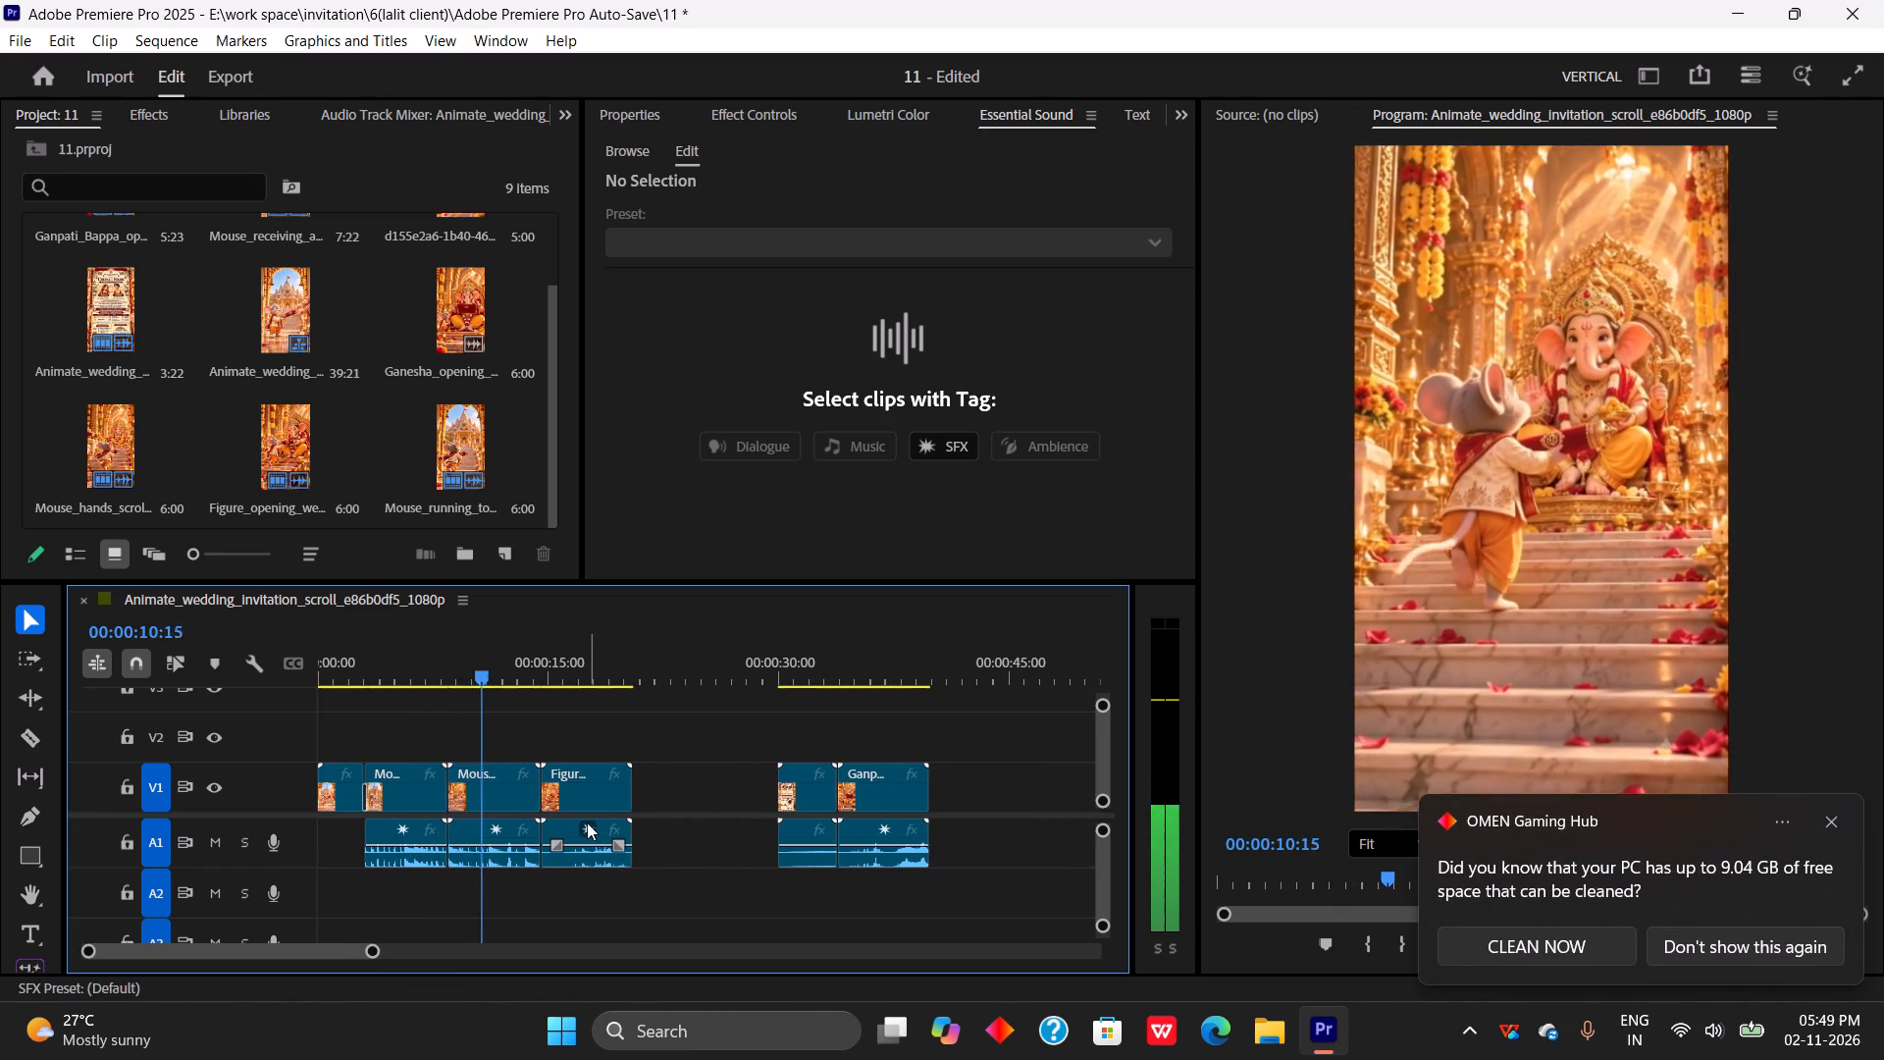
key(space)
drag(484, 656, 475, 680)
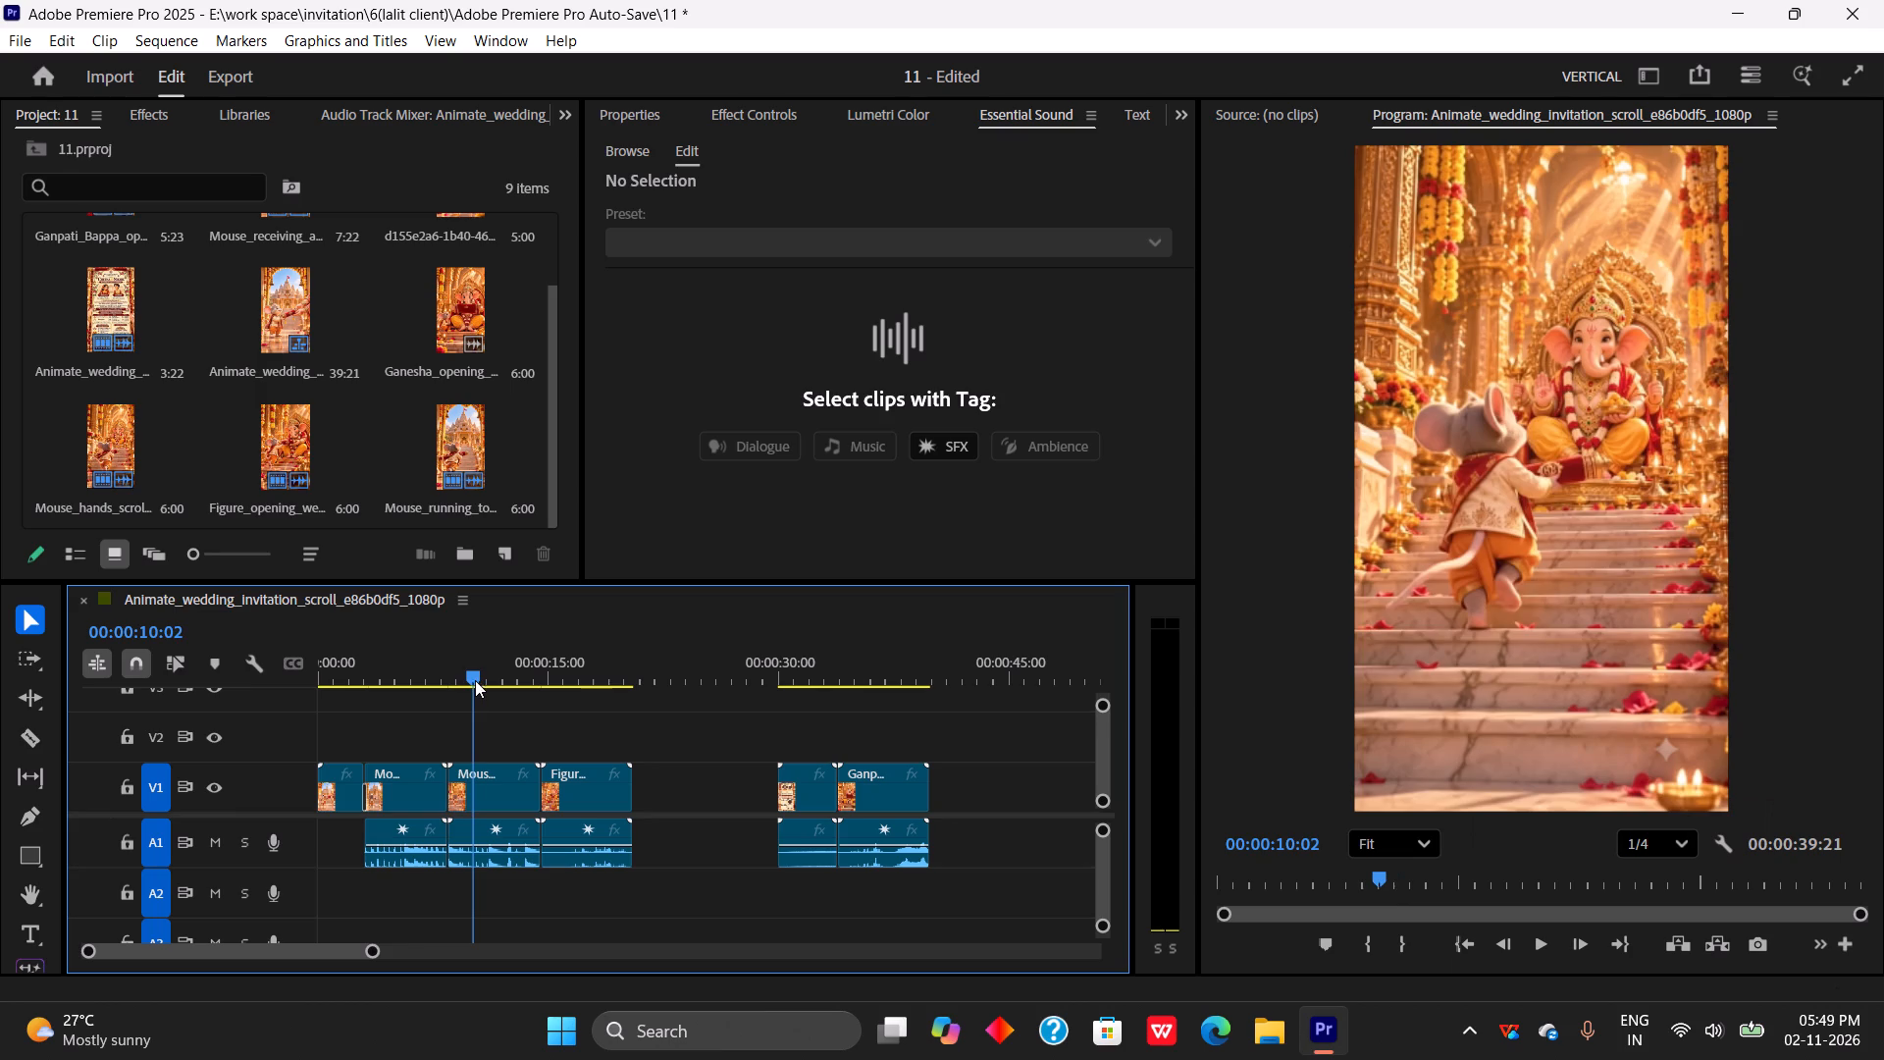
drag(475, 680, 434, 747)
key(space)
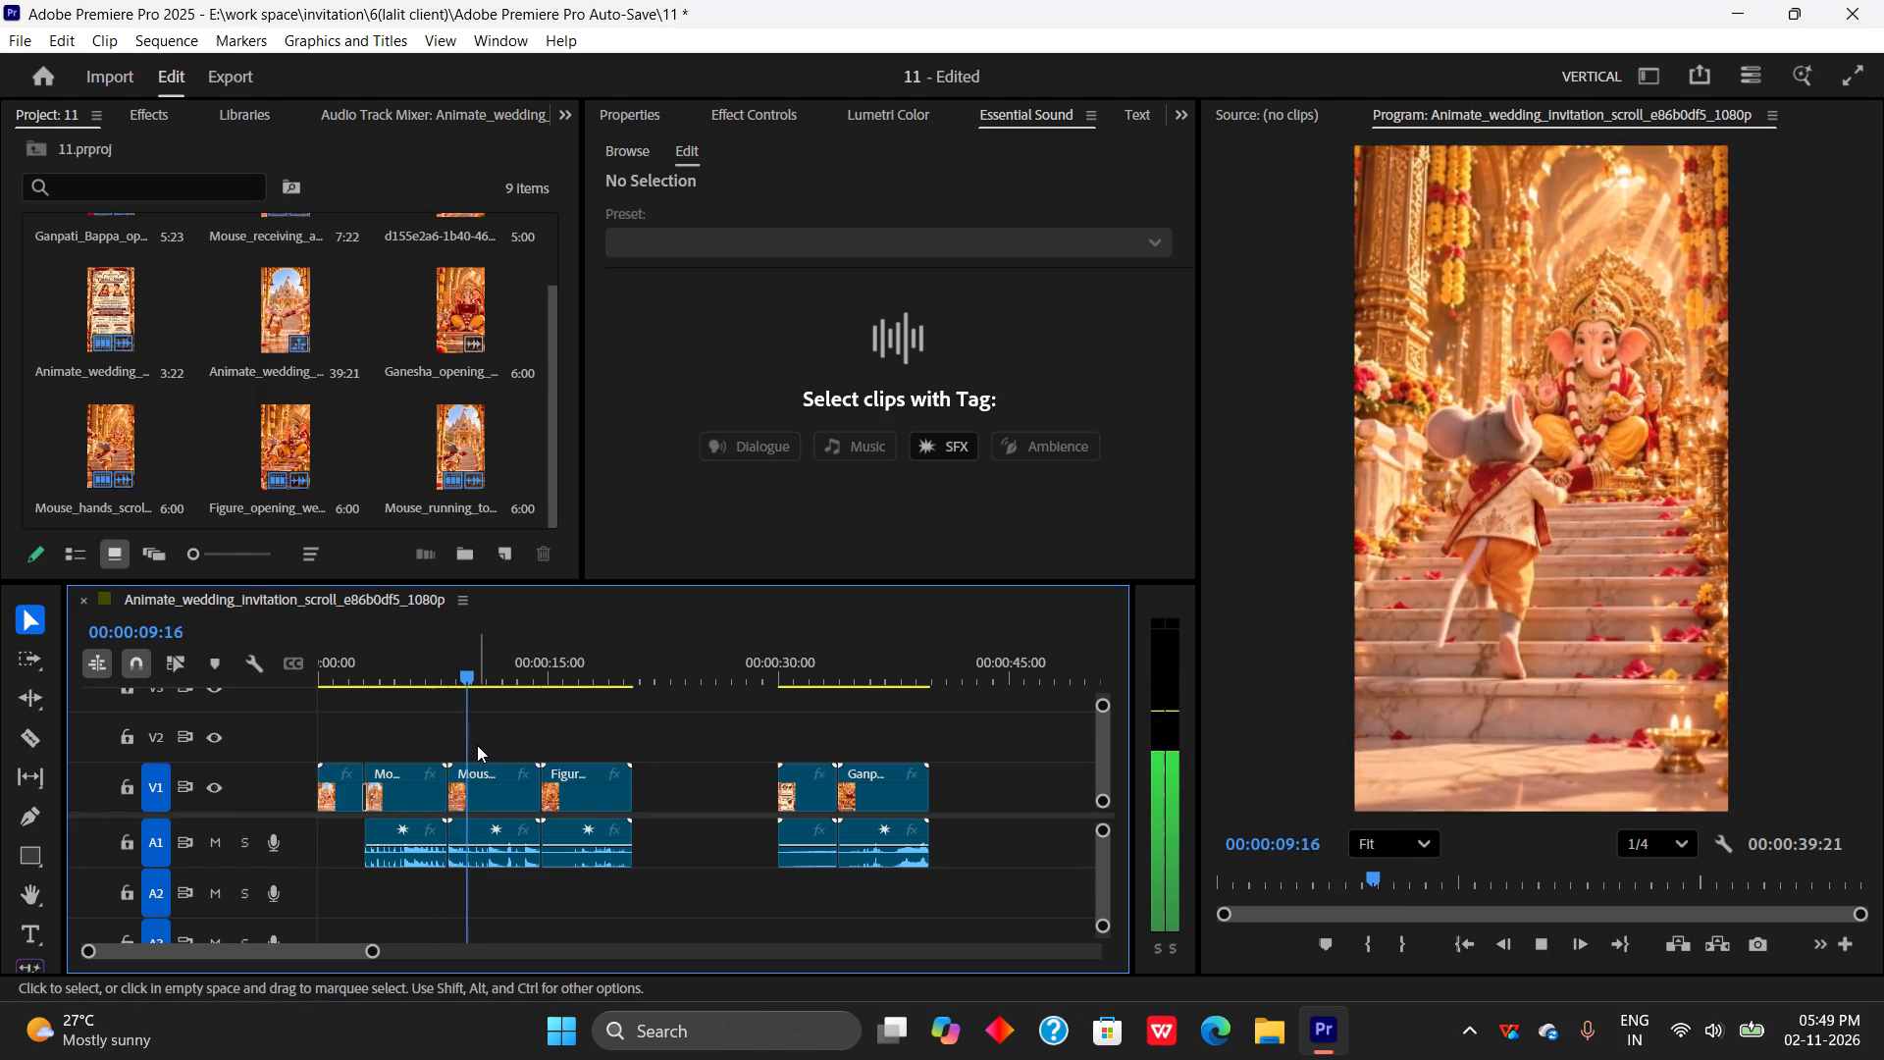
key(space)
Speed up the Mouse_hands_scroll clip by rate-stretching its end back to about 00:00:13, and play the result.
drag(490, 730, 502, 847)
key(r)
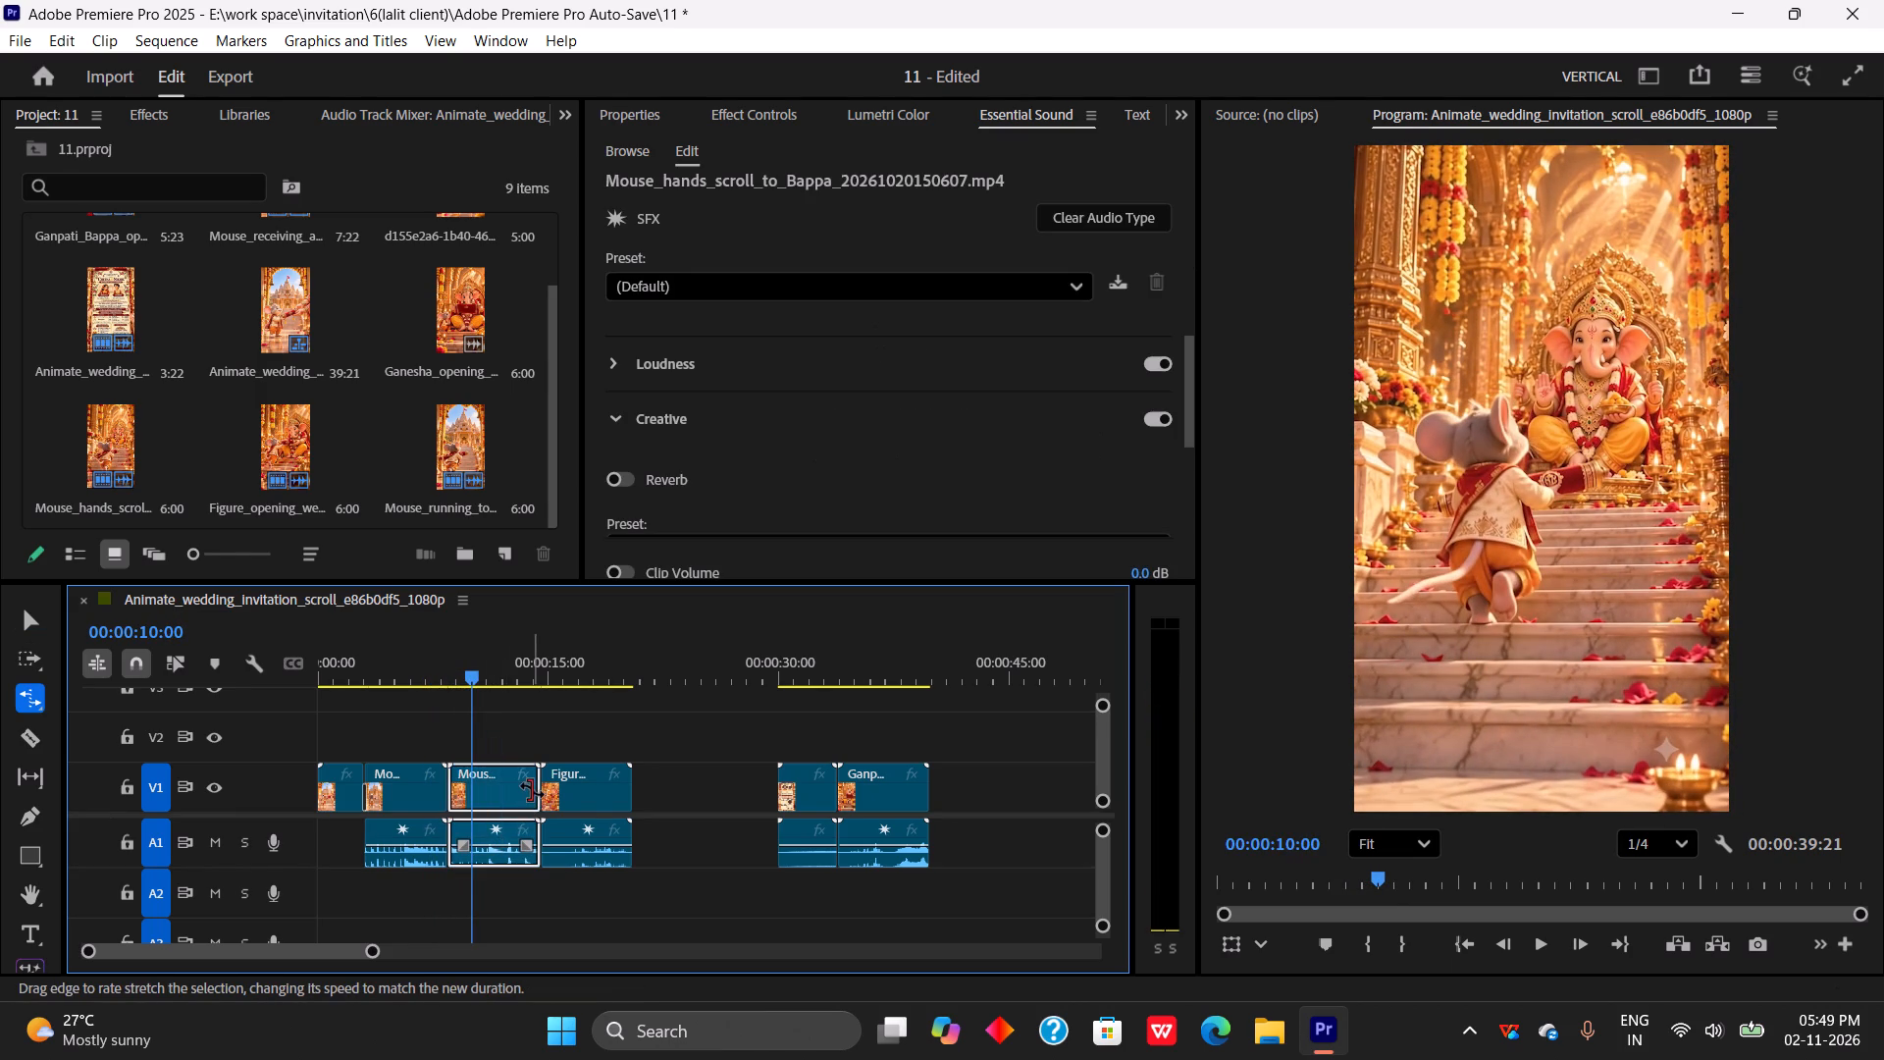
drag(538, 789, 514, 798)
key(space)
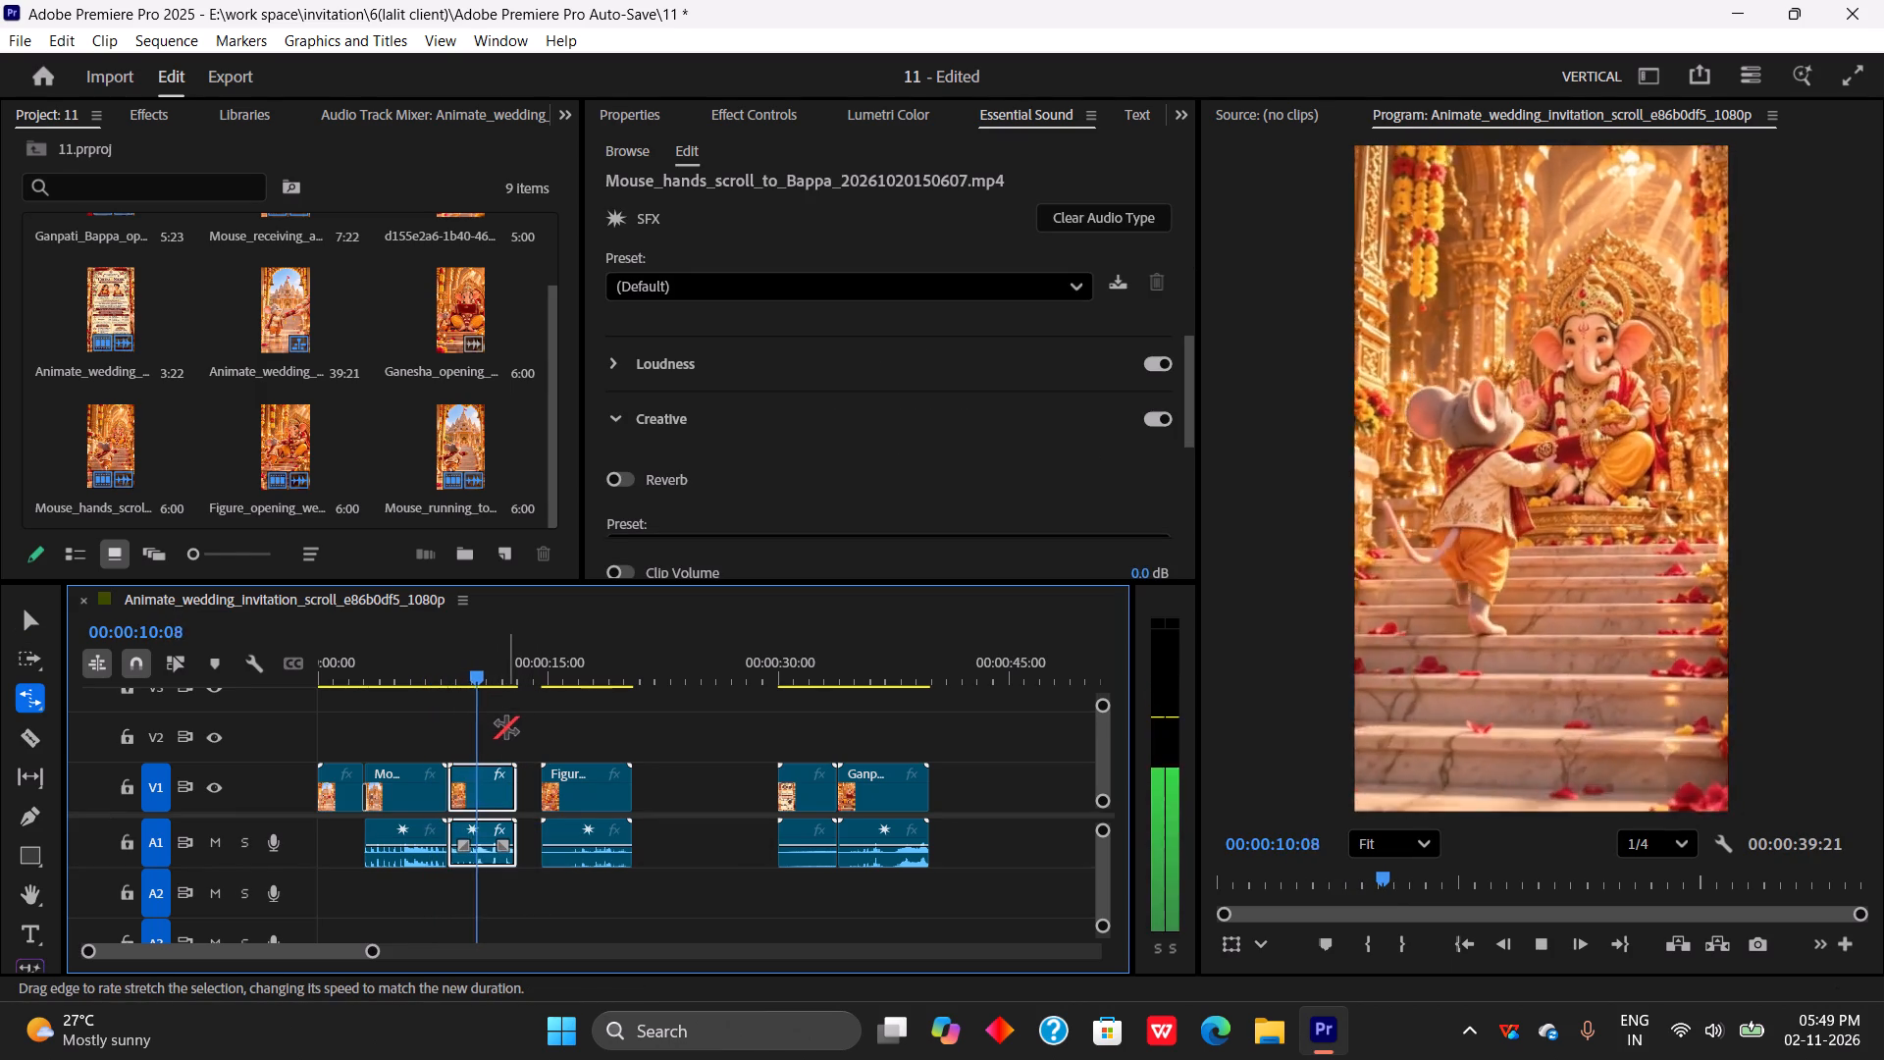
key(space)
drag(481, 669, 447, 722)
key(space)
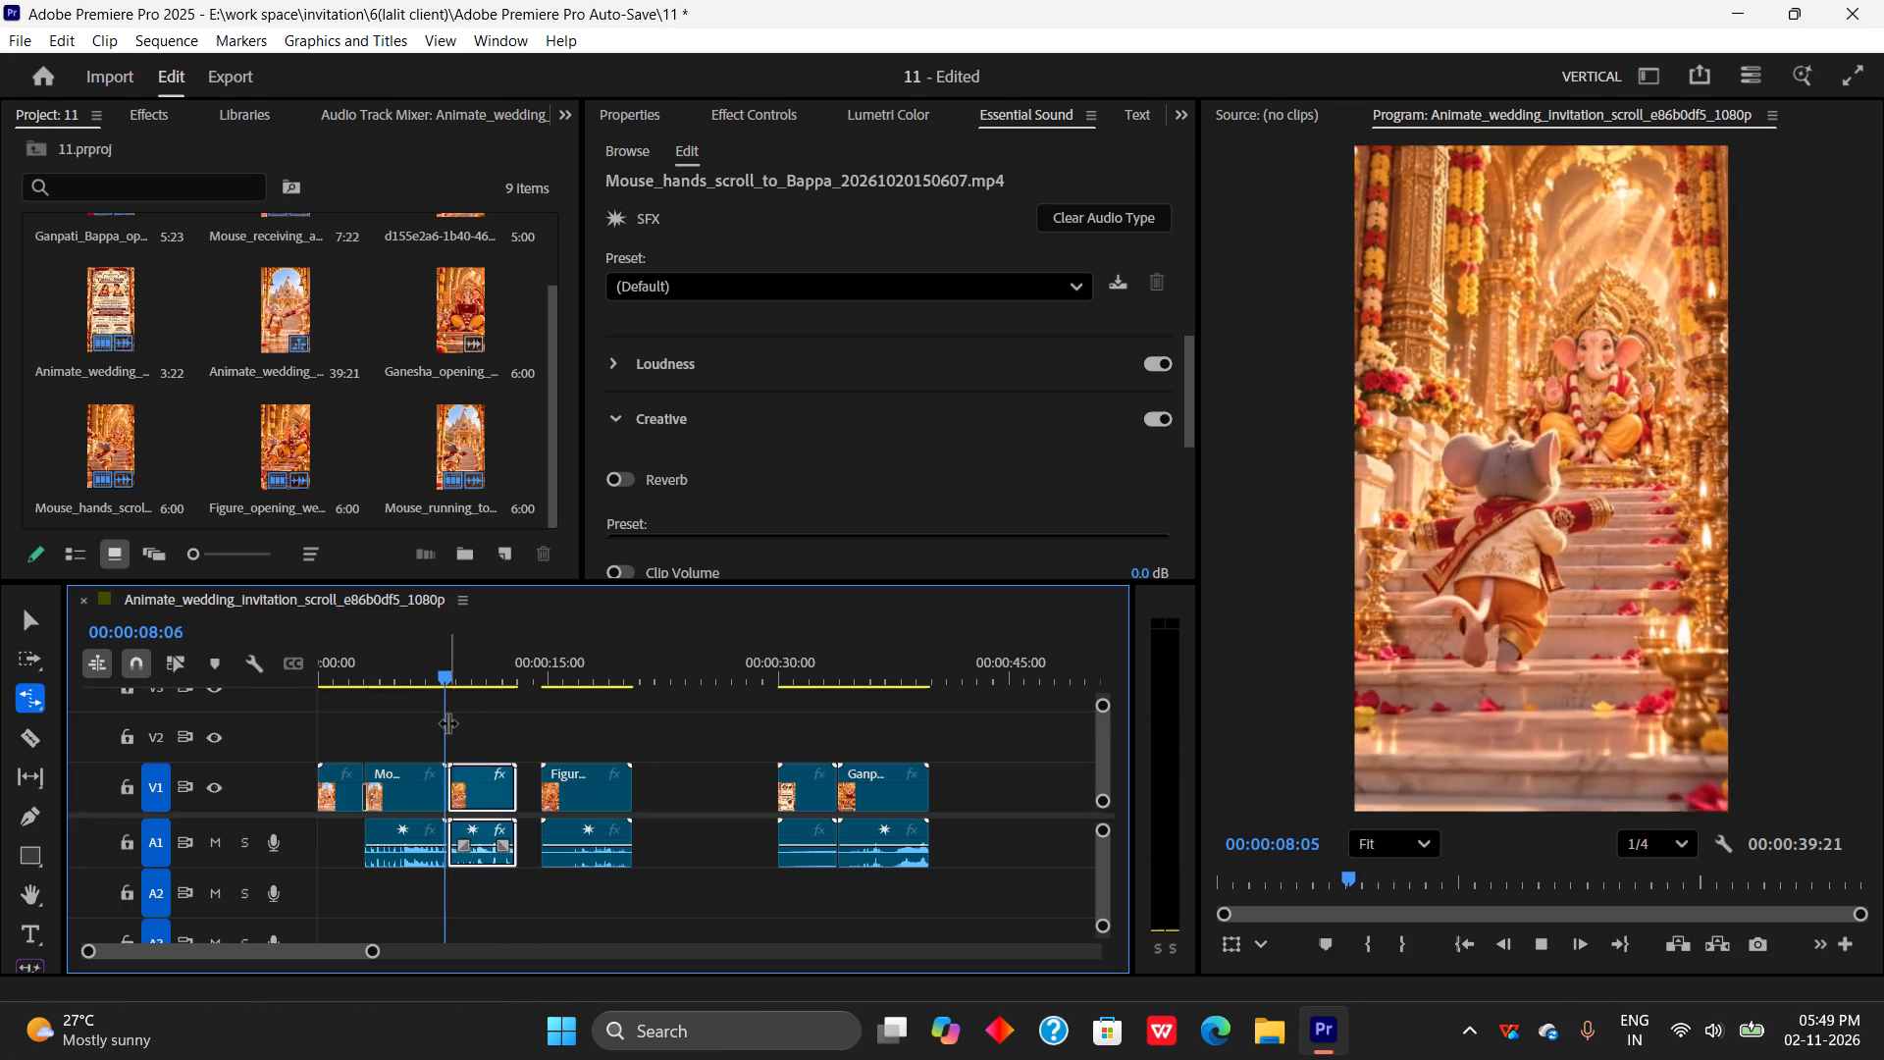
key(space)
Ripple-trim the start of the Mouse_hands_scroll clip up to 00:00:08:23 and play across the cut from the Mouse_running clip.
drag(466, 671, 460, 678)
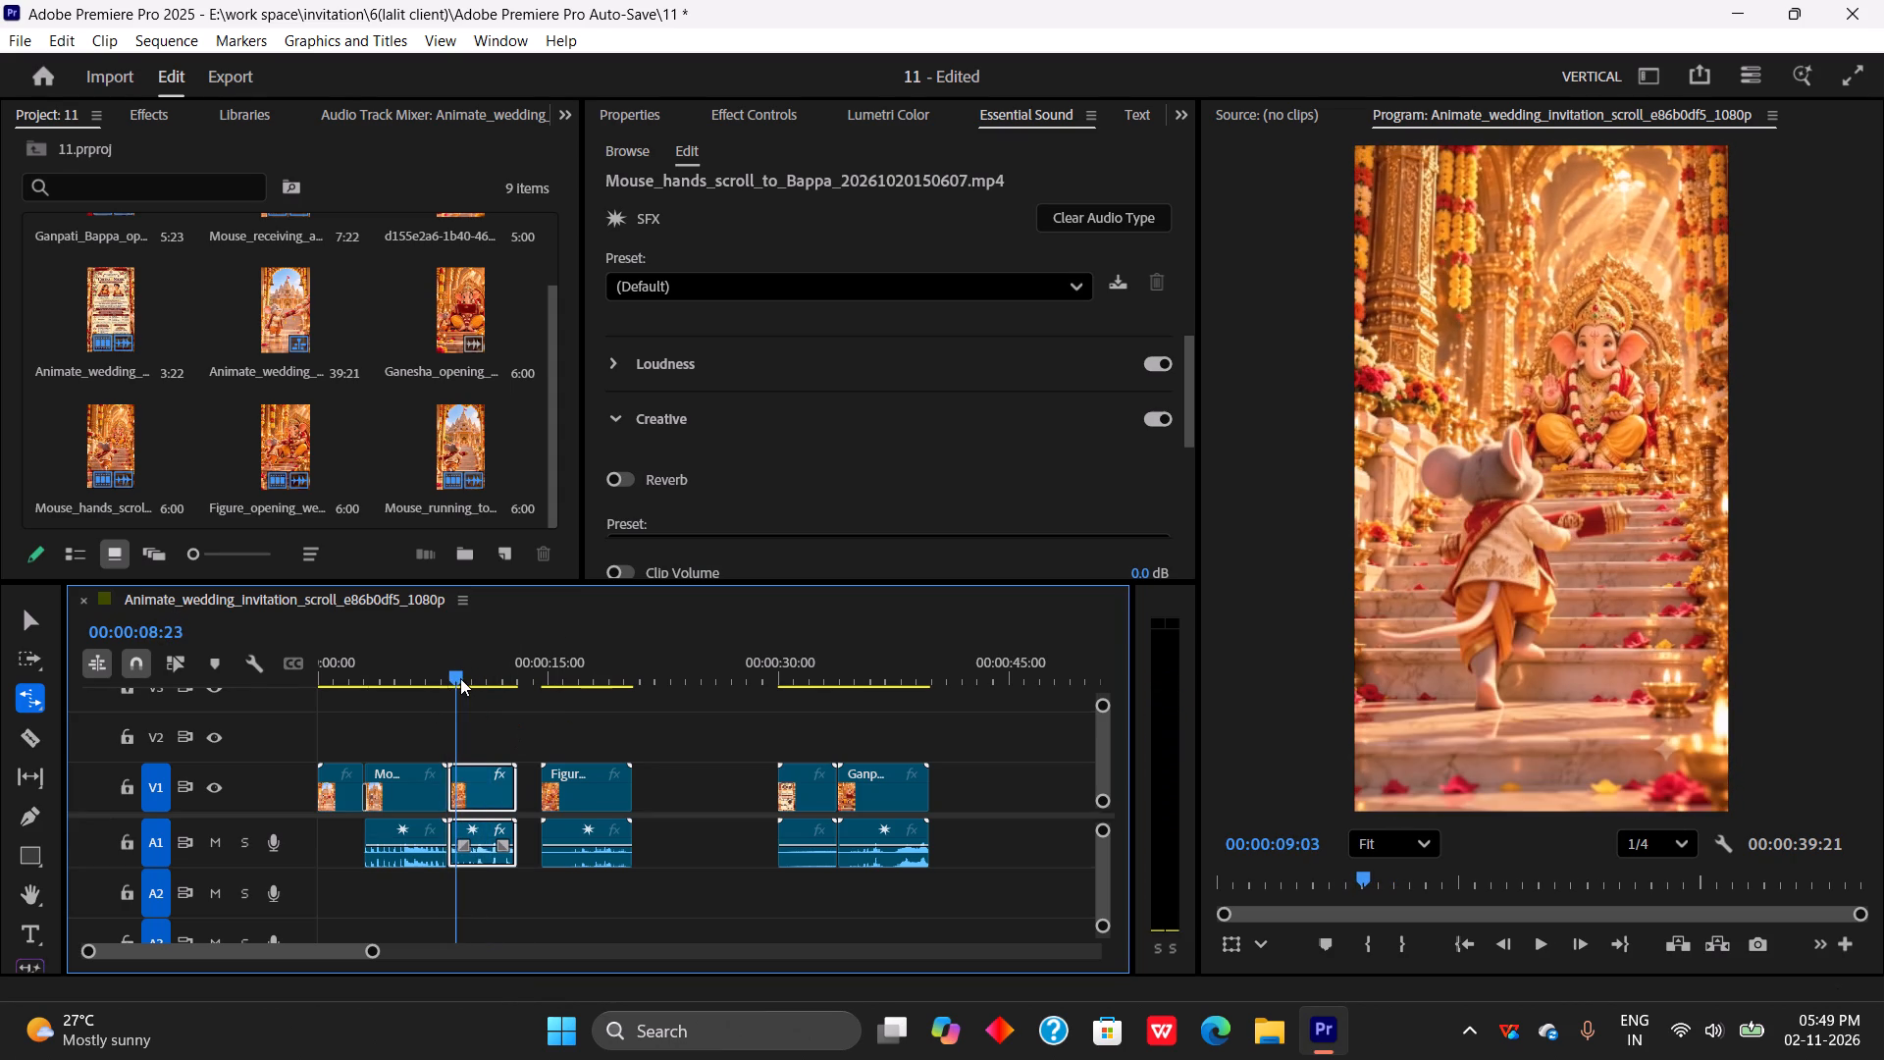
drag(460, 678, 460, 680)
key(q)
drag(450, 673, 440, 678)
key(space)
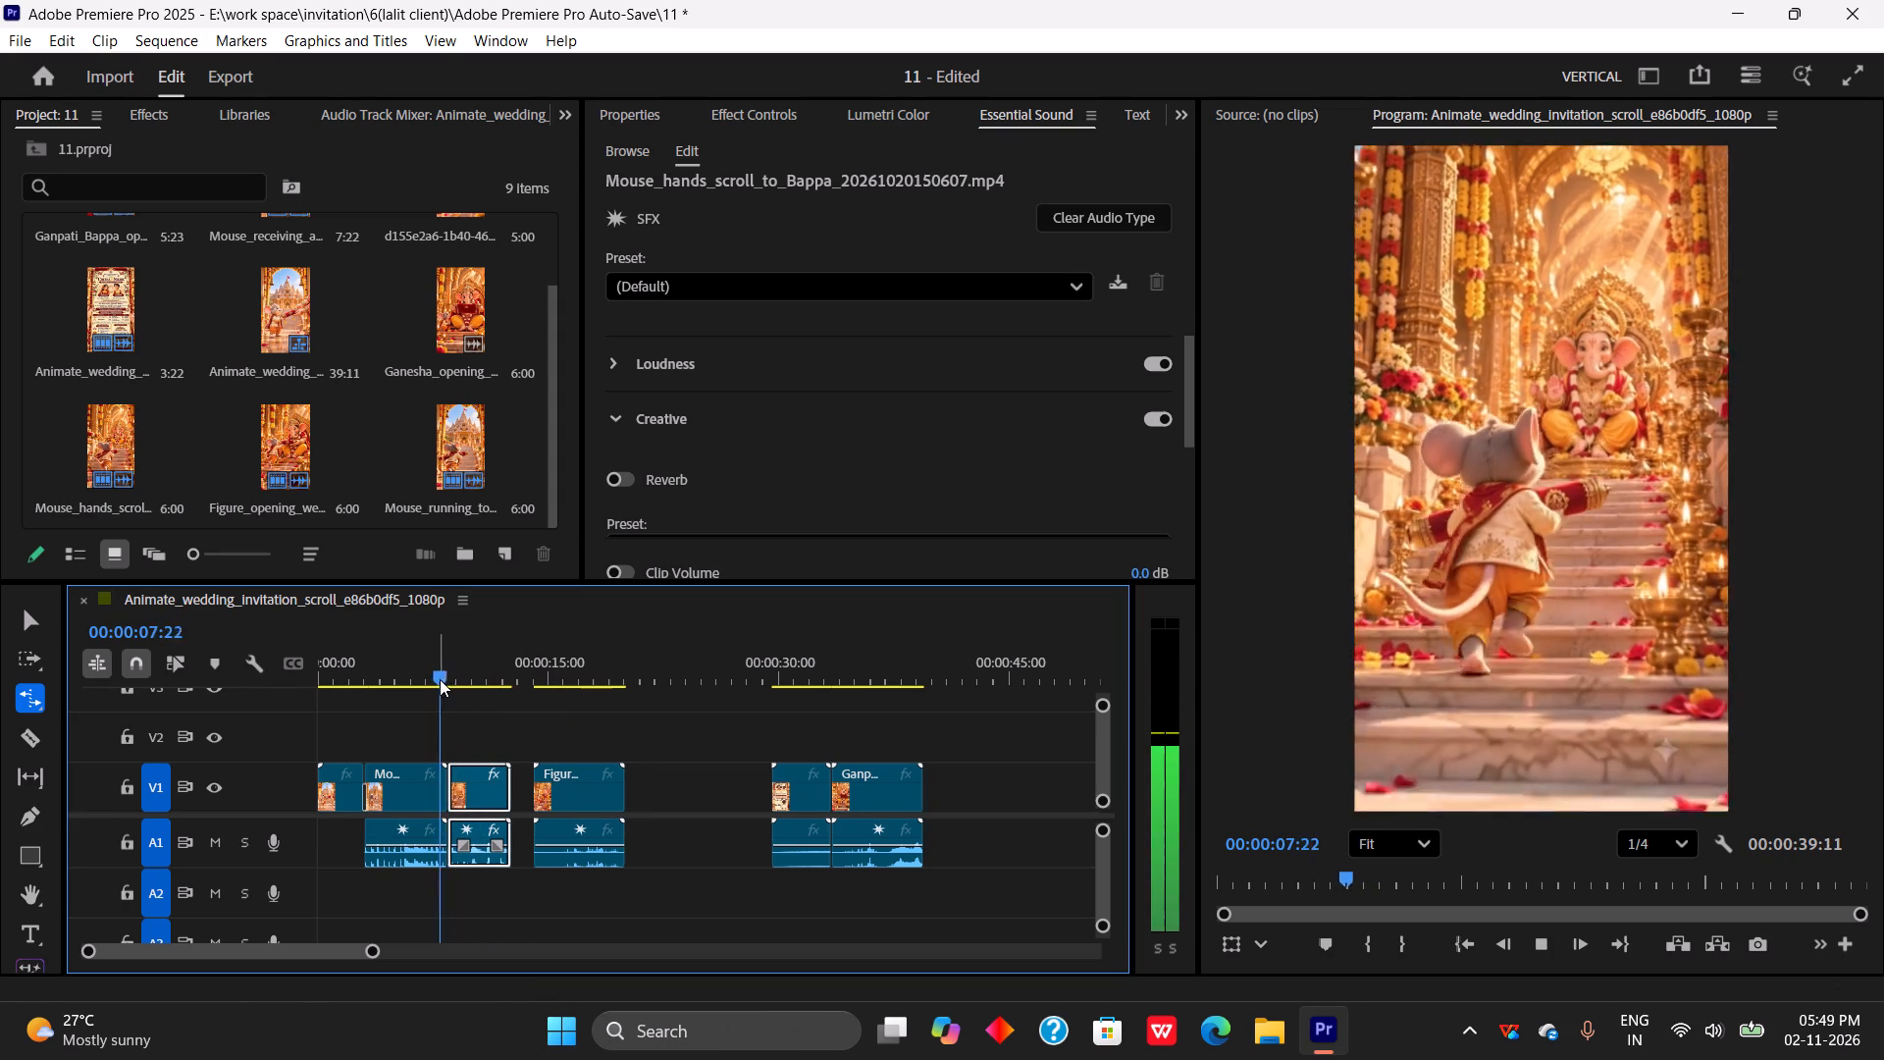
key(space)
drag(451, 675, 442, 688)
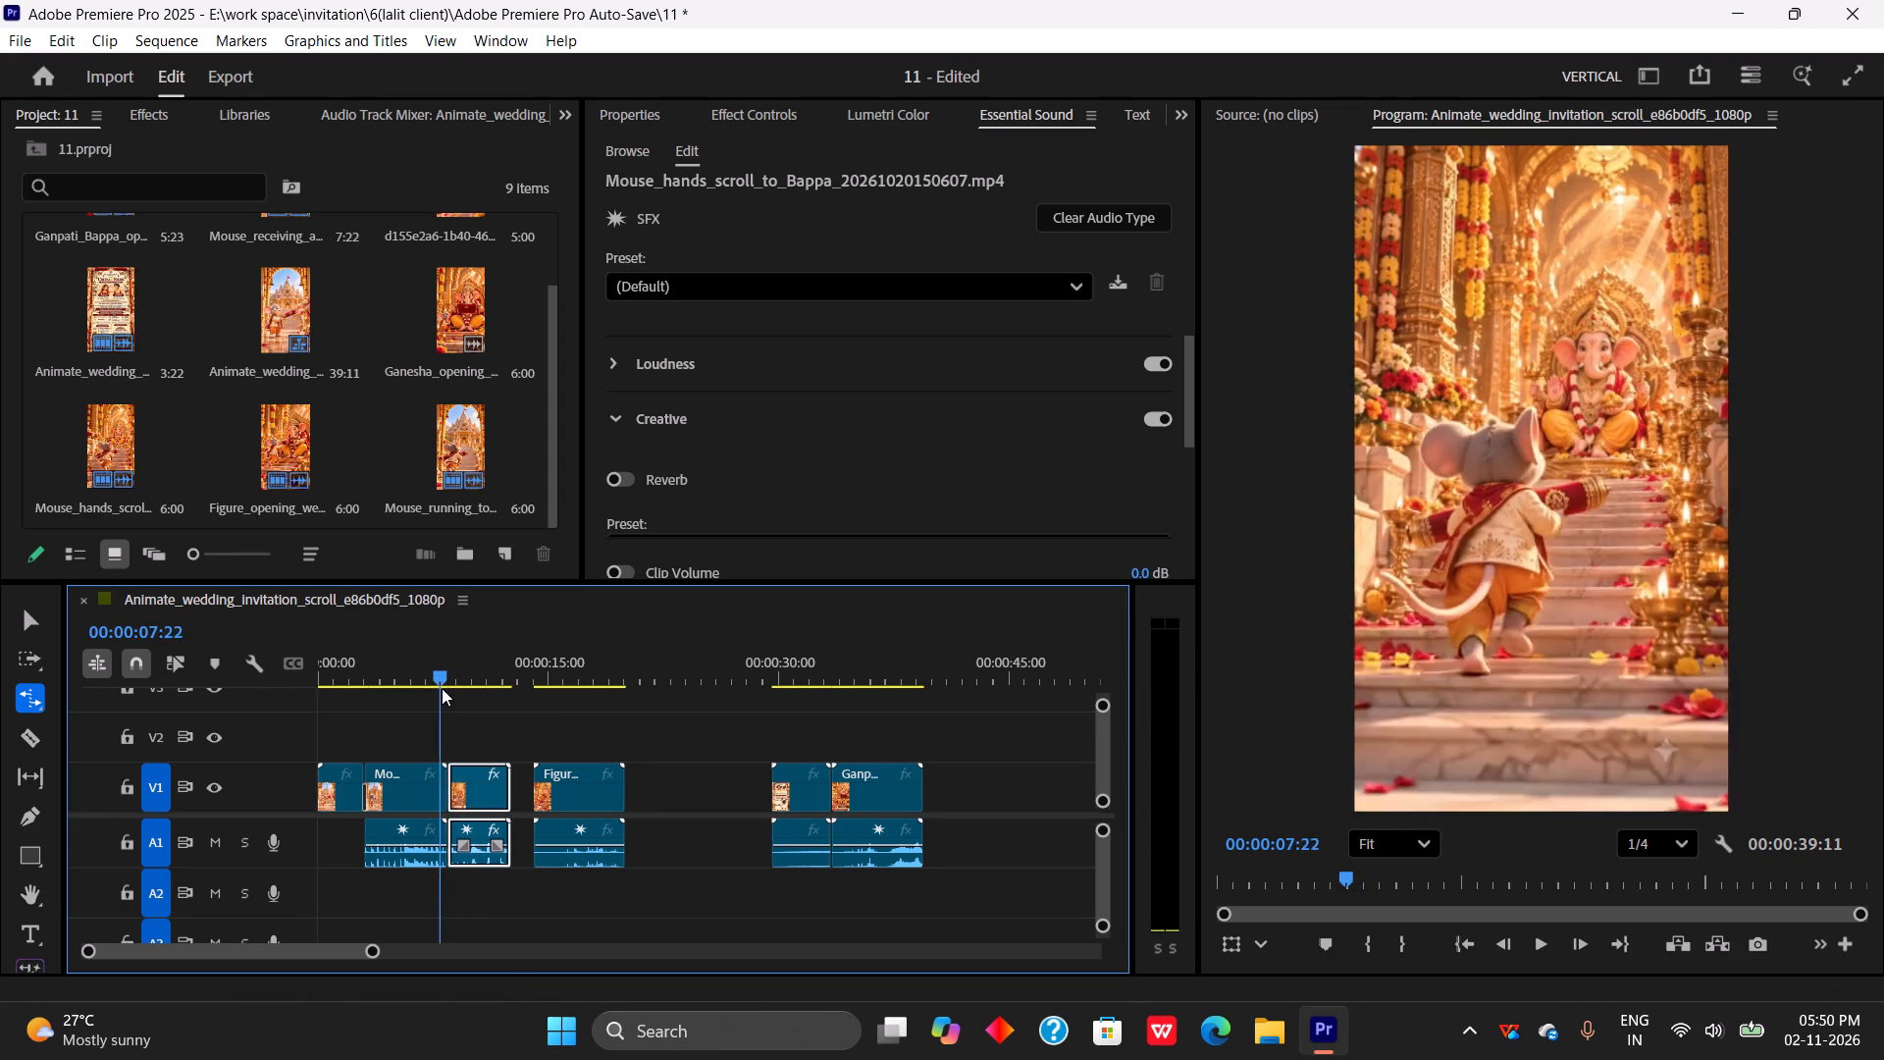
drag(442, 688, 447, 698)
key(space)
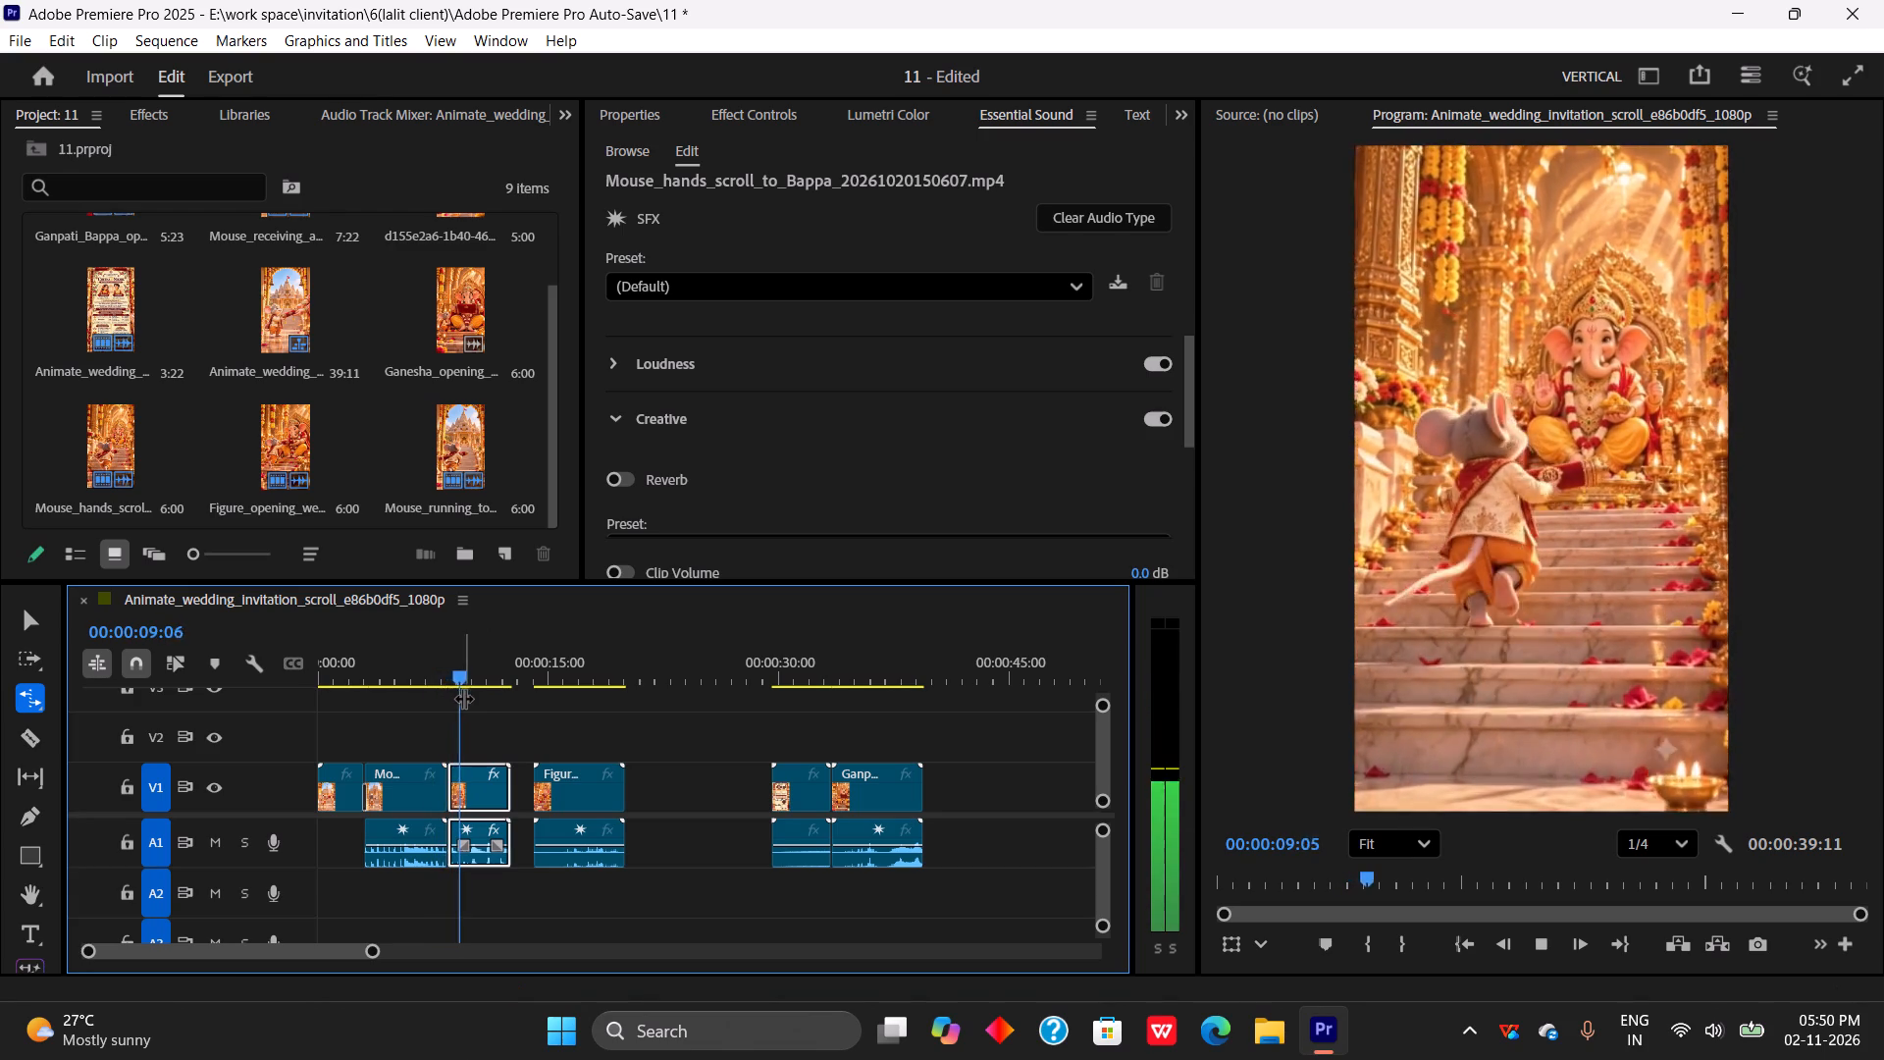
key(space)
Rate-stretch the Mouse_running clip to a duration of about 00:00:03:15 and close the gap after it.
text(v)
drag(406, 731, 403, 865)
key(r)
drag(447, 798, 420, 806)
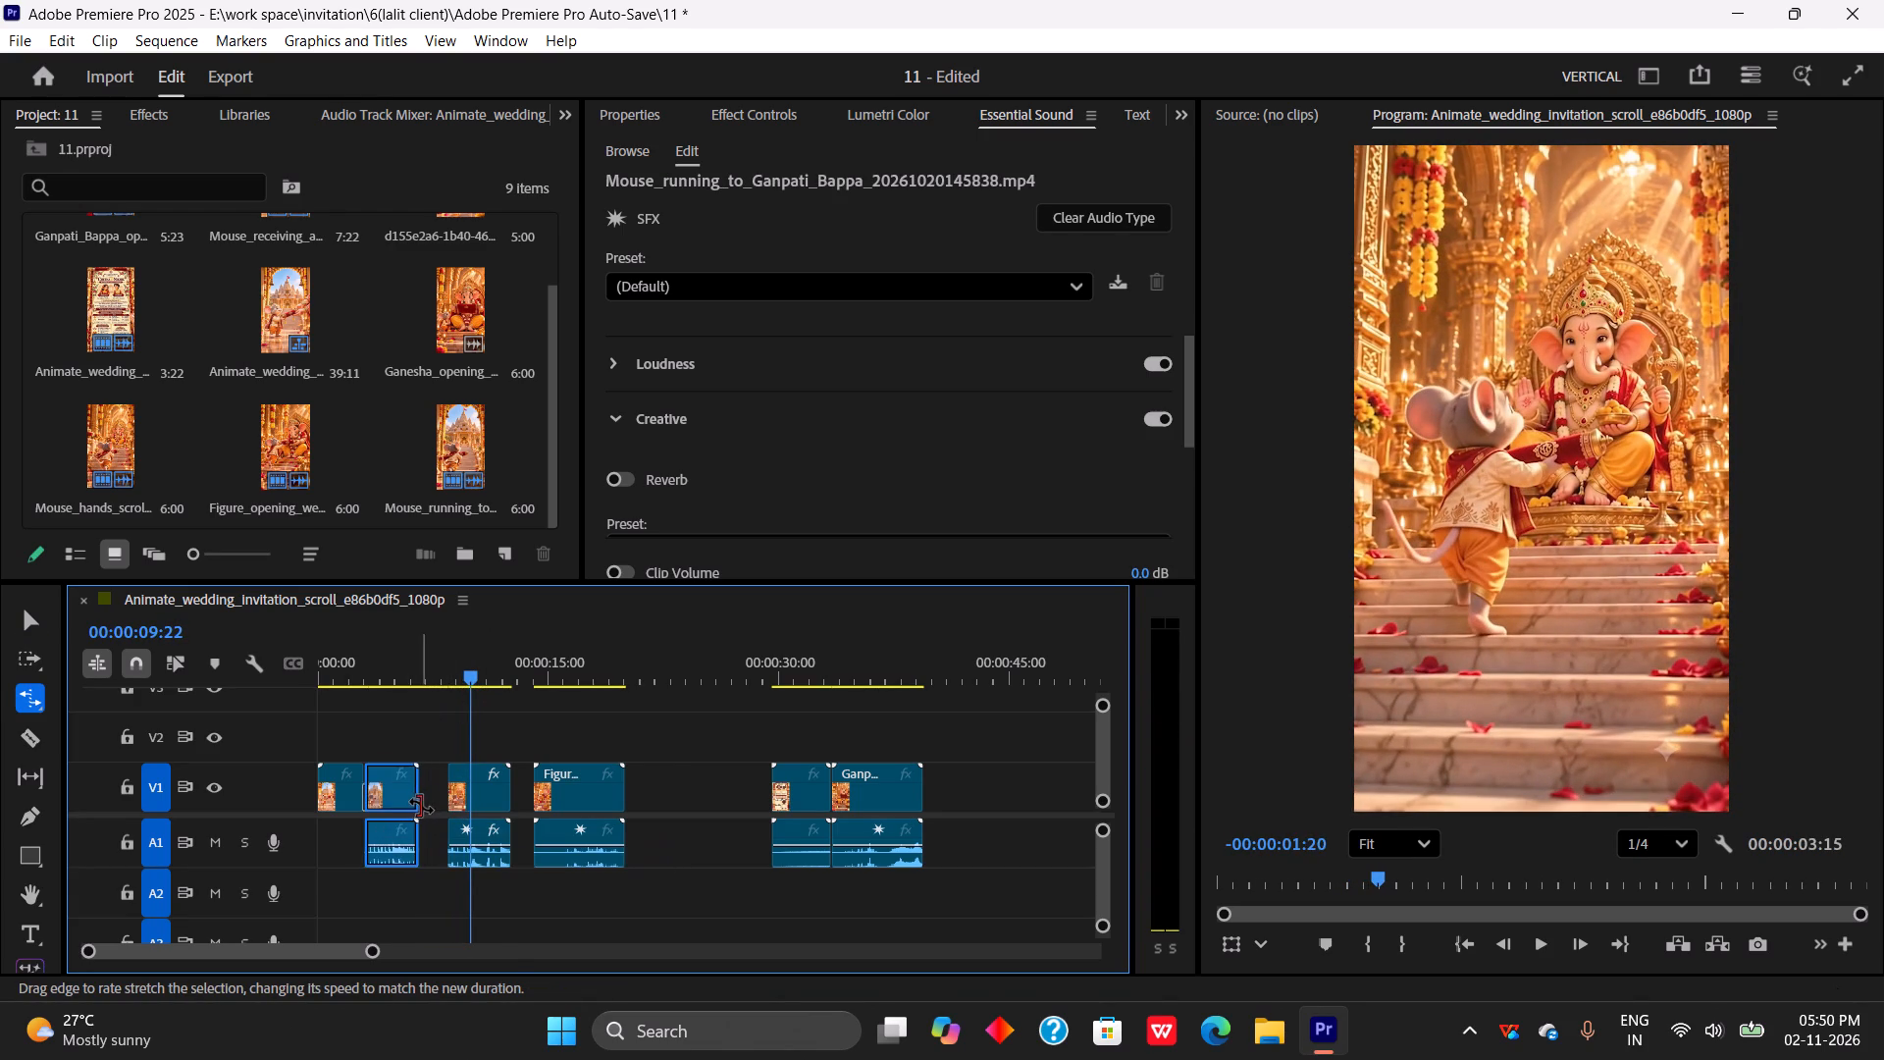
key(v)
click(439, 802)
key(Delete)
drag(481, 679, 464, 687)
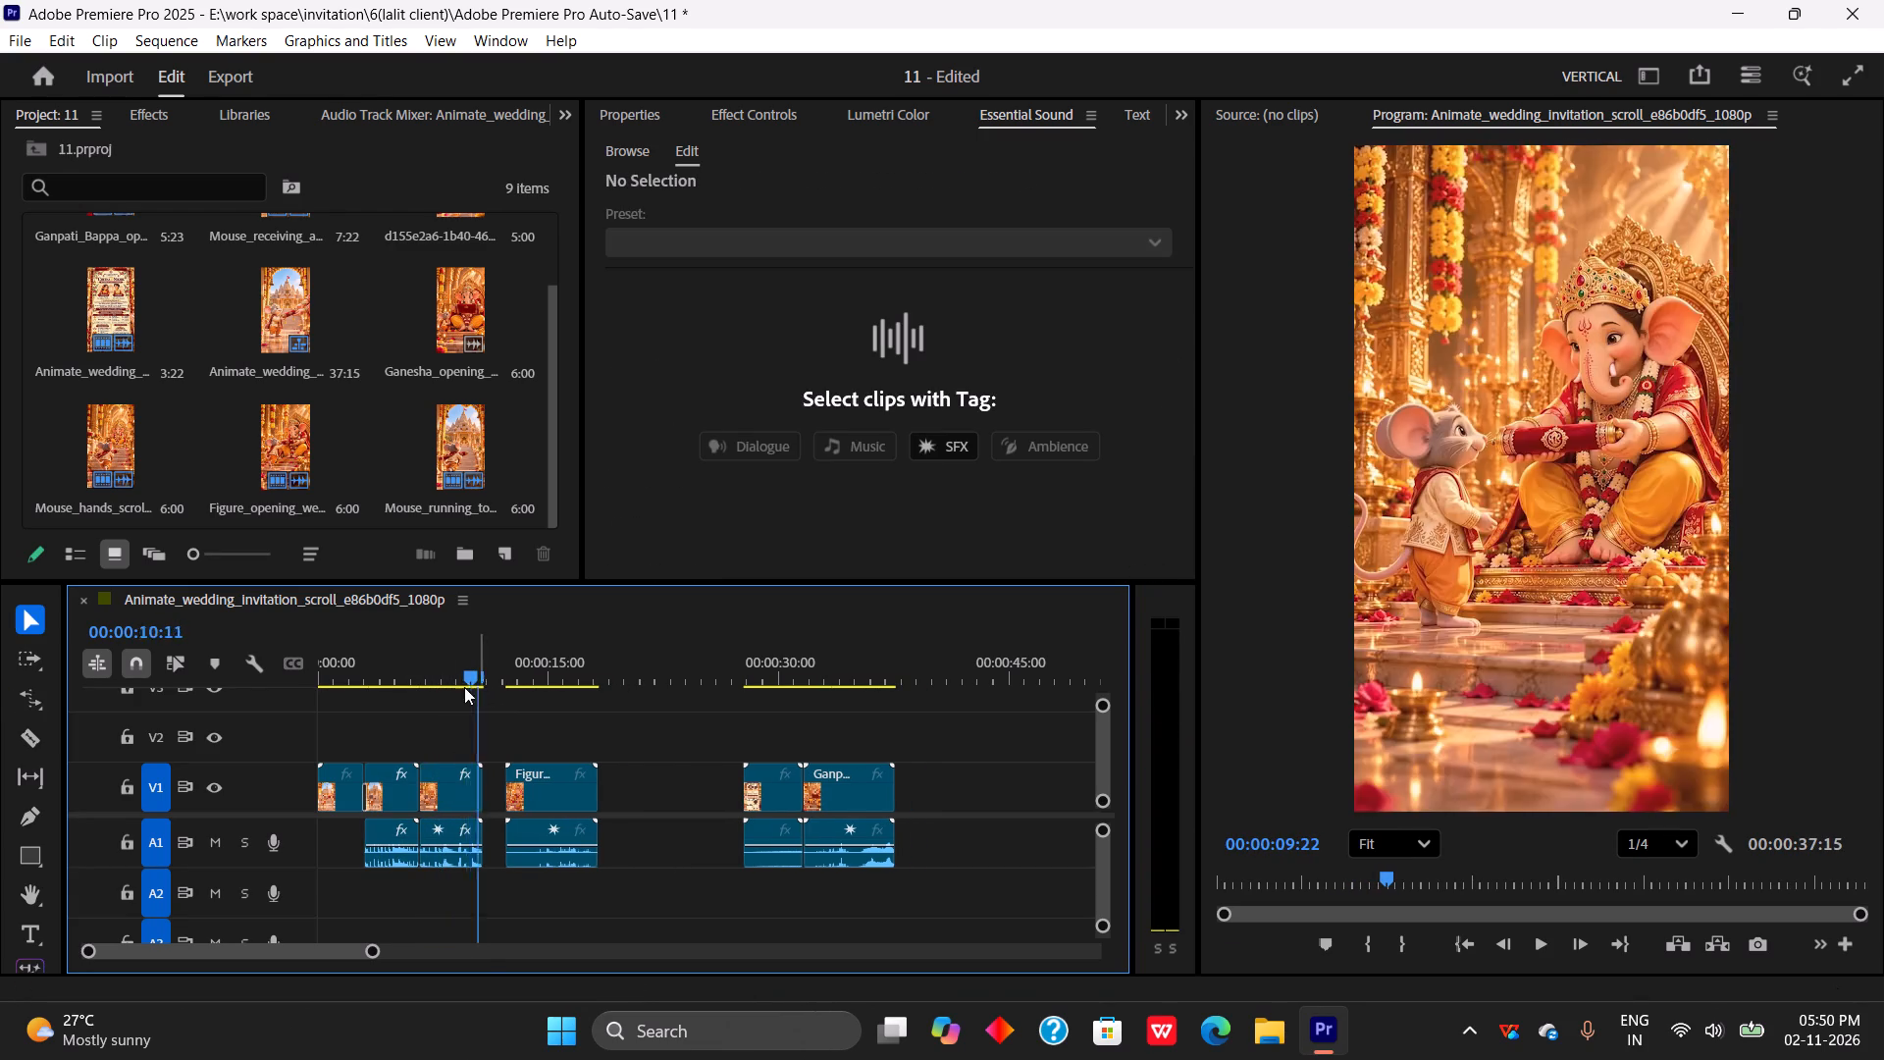
Play the sped-up Mouse_running clip, and undo its rate stretch and the gap closing after it.
drag(464, 687, 404, 772)
key(space)
key(space)
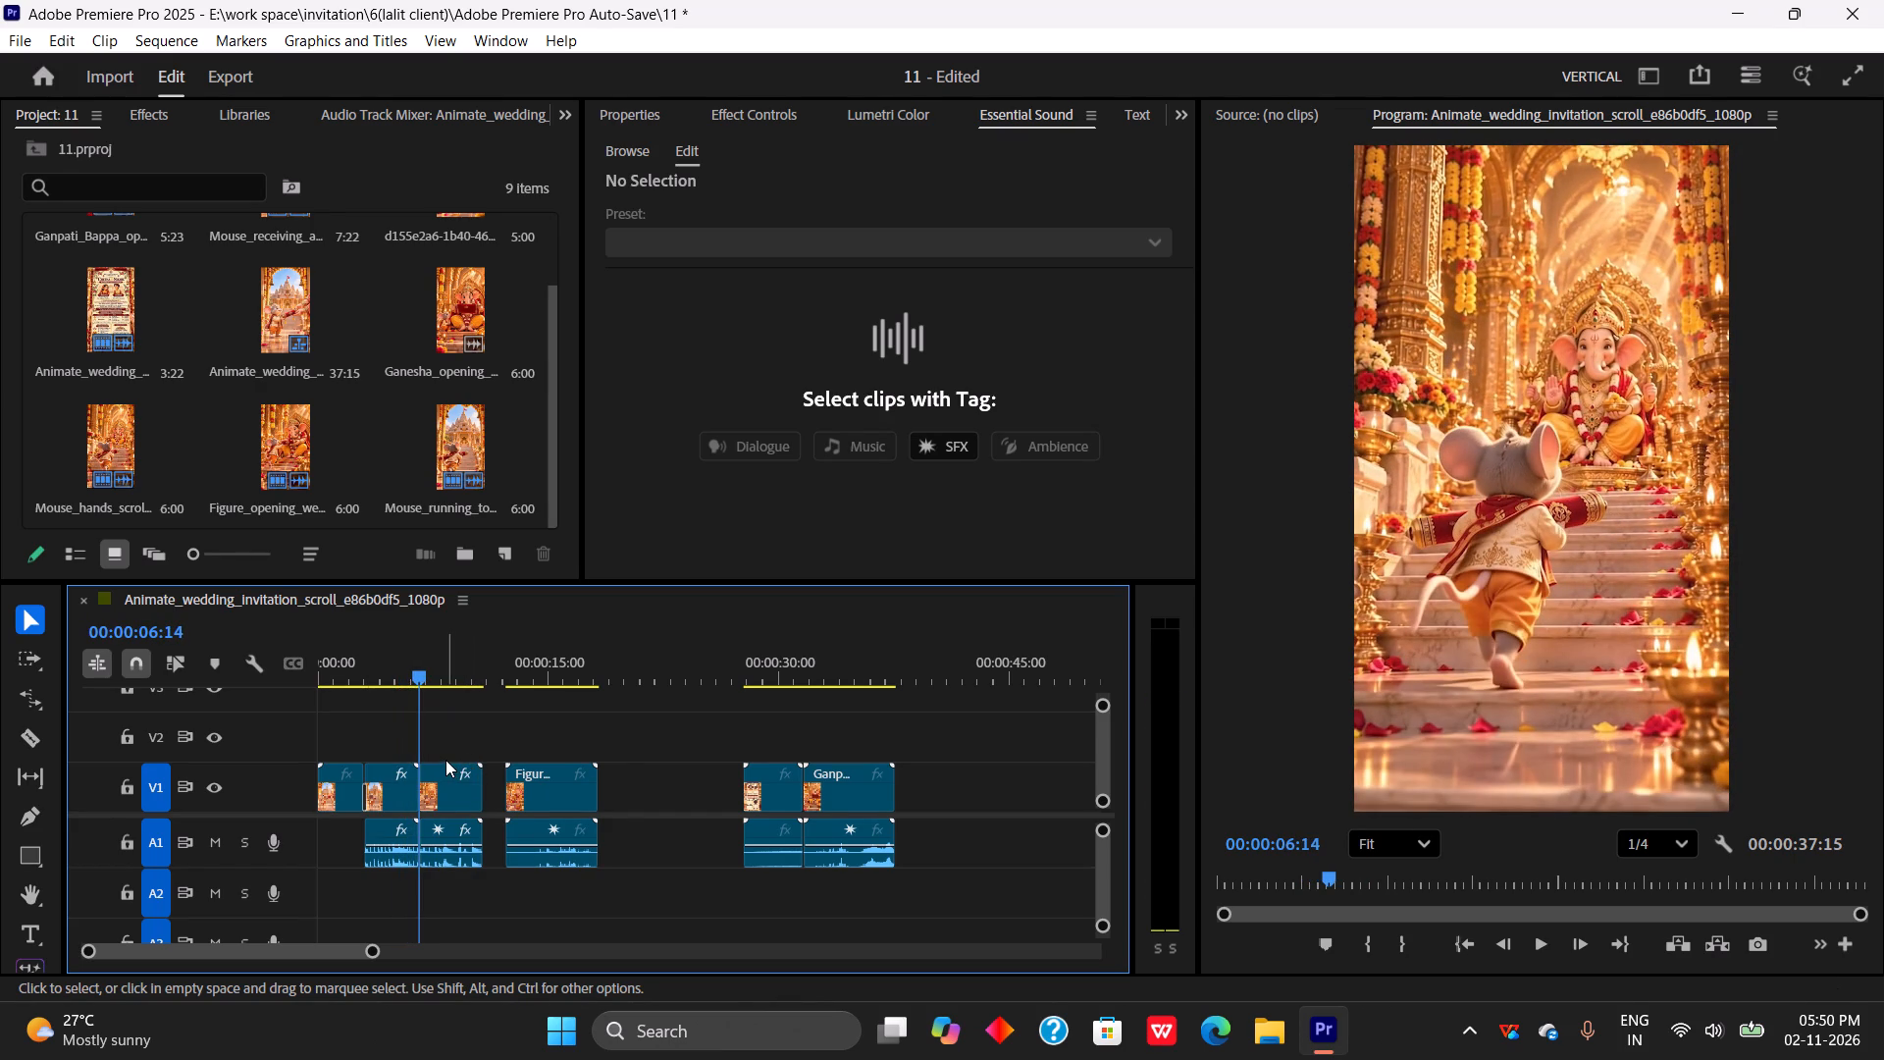
key(ctrl+z)
key(ctrl+z)
Split the video of the Mouse_running clip at 00:00:05:05.
drag(425, 655, 402, 685)
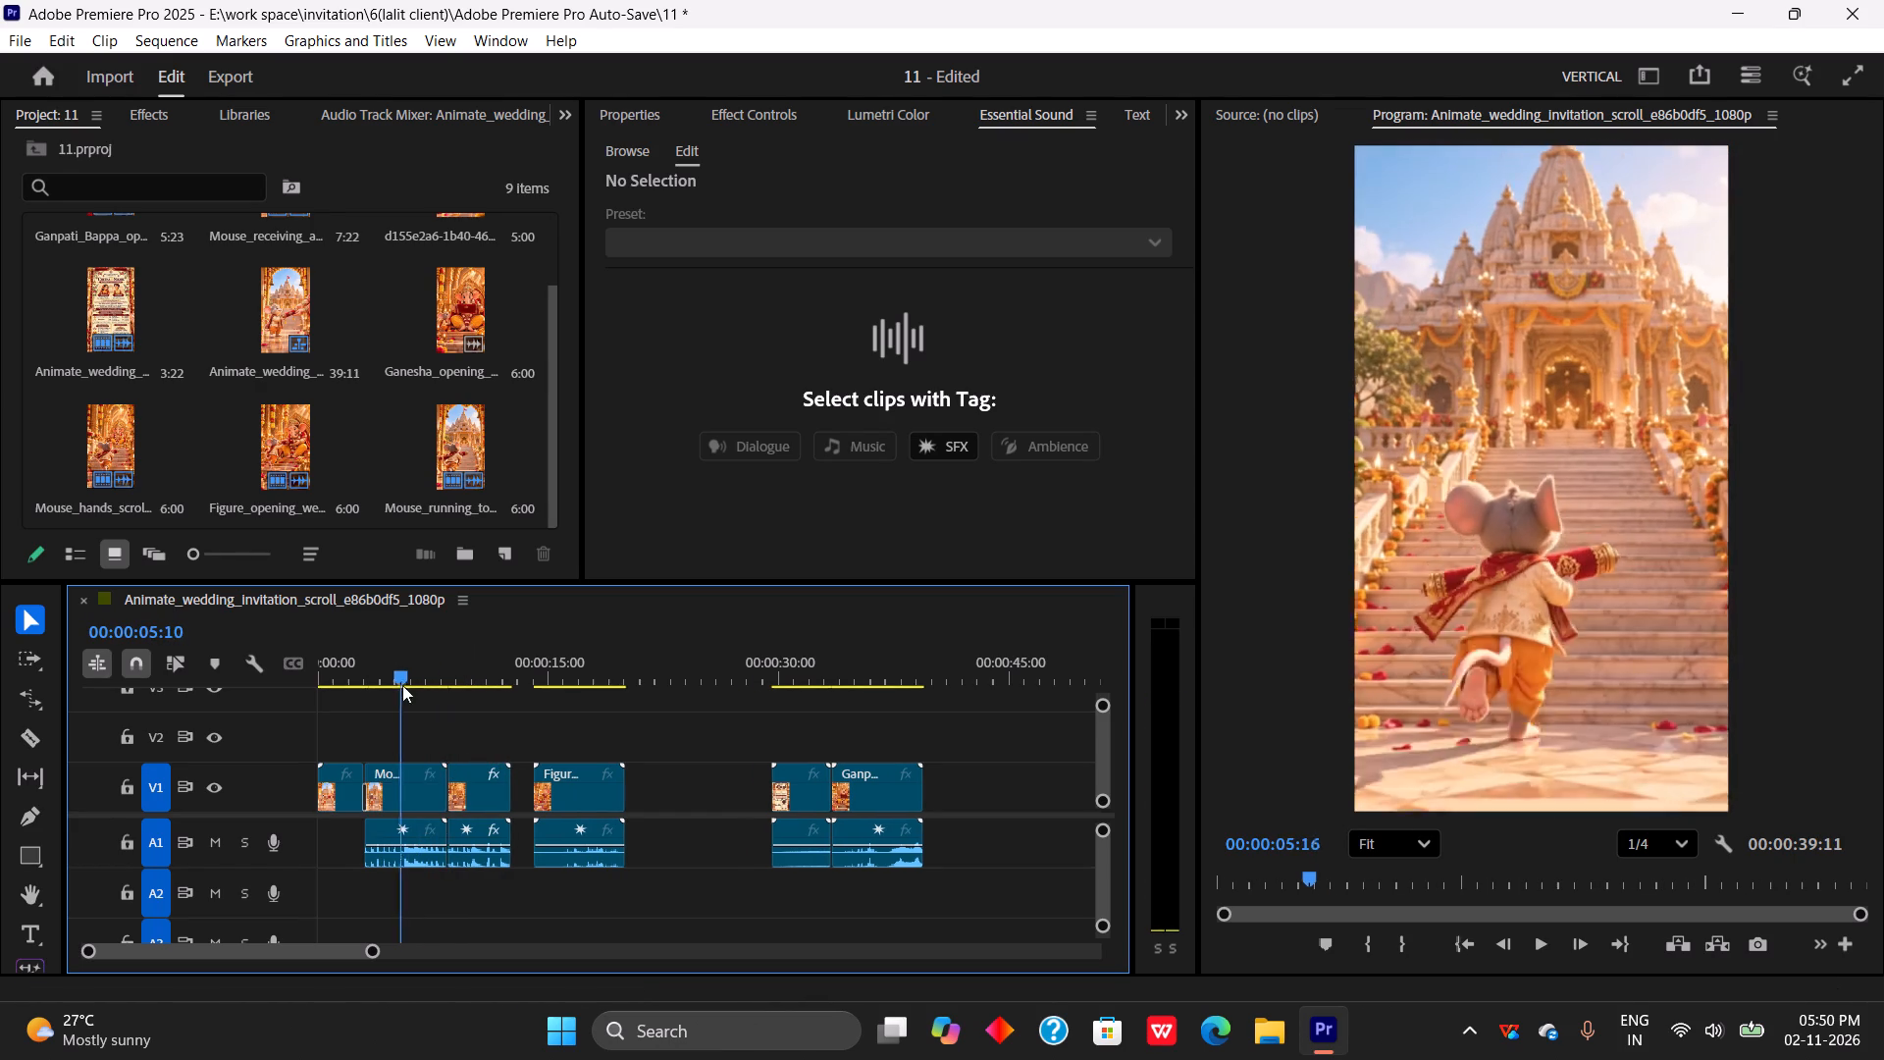
drag(402, 685, 400, 694)
key(c)
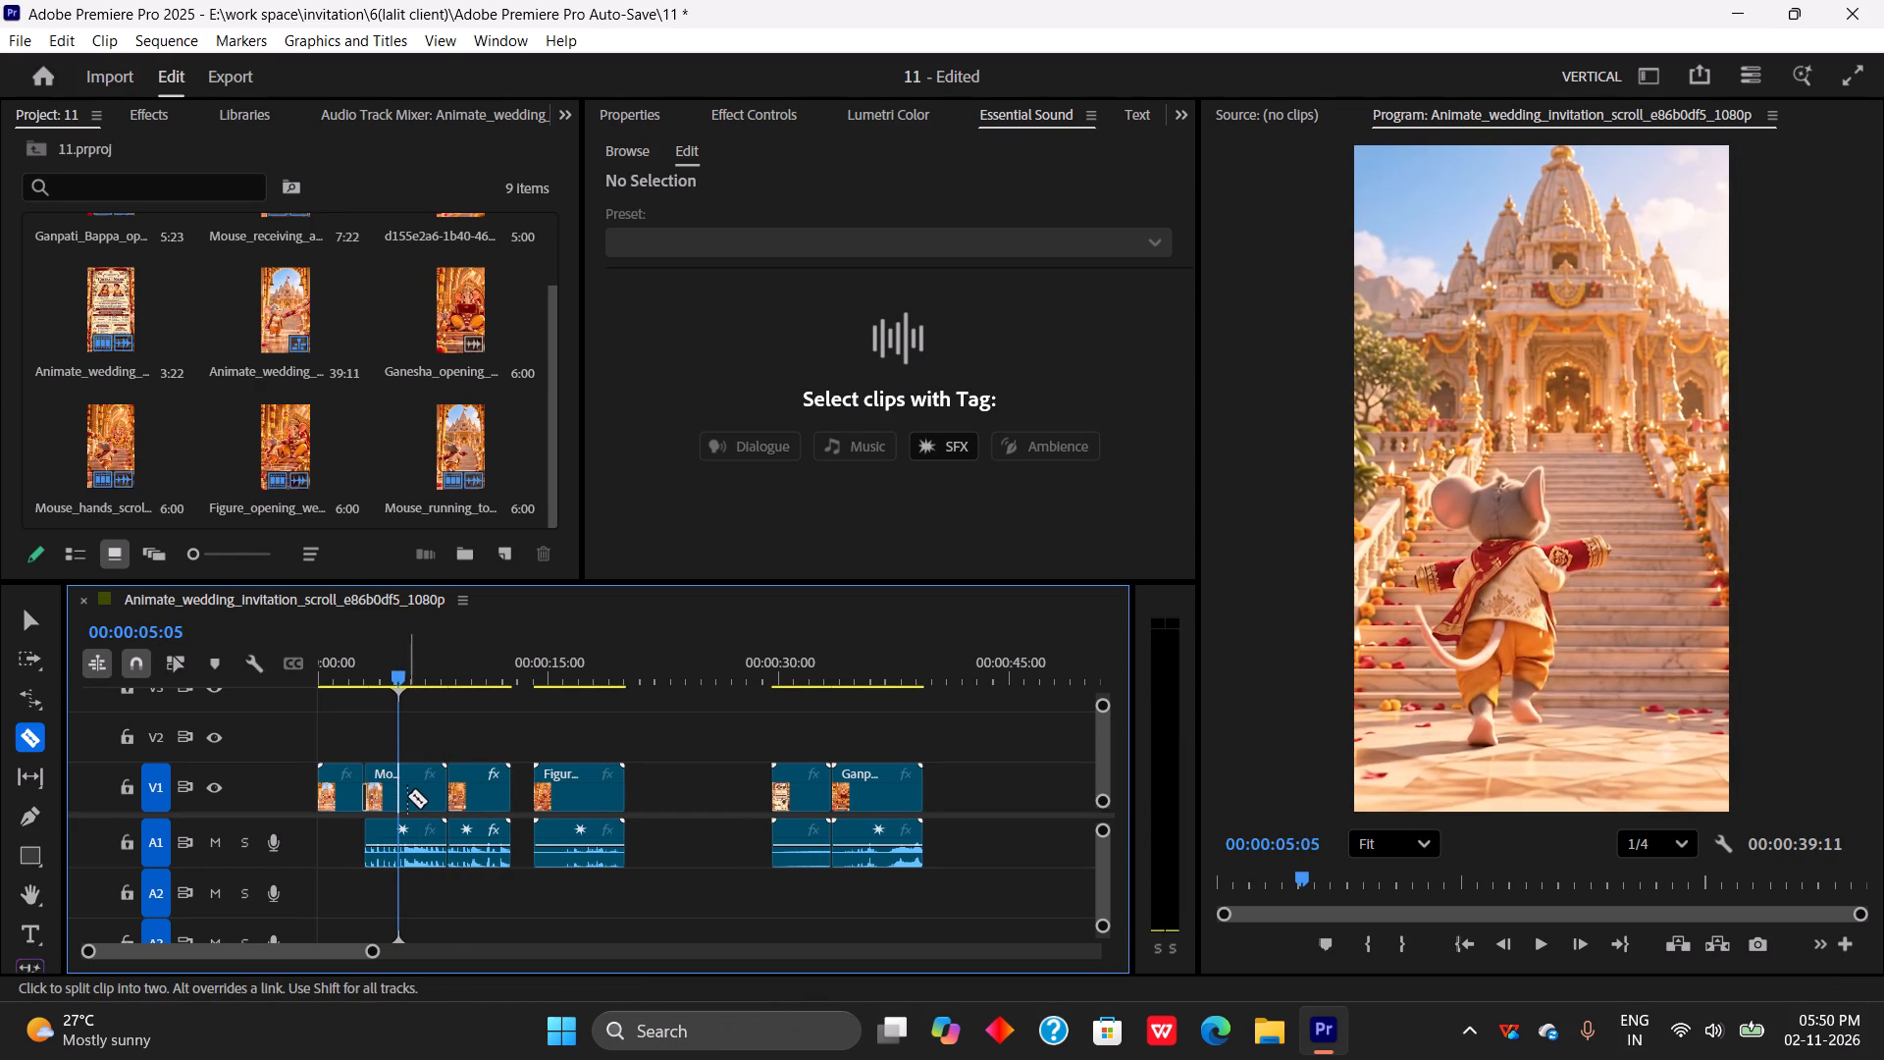
click(398, 790)
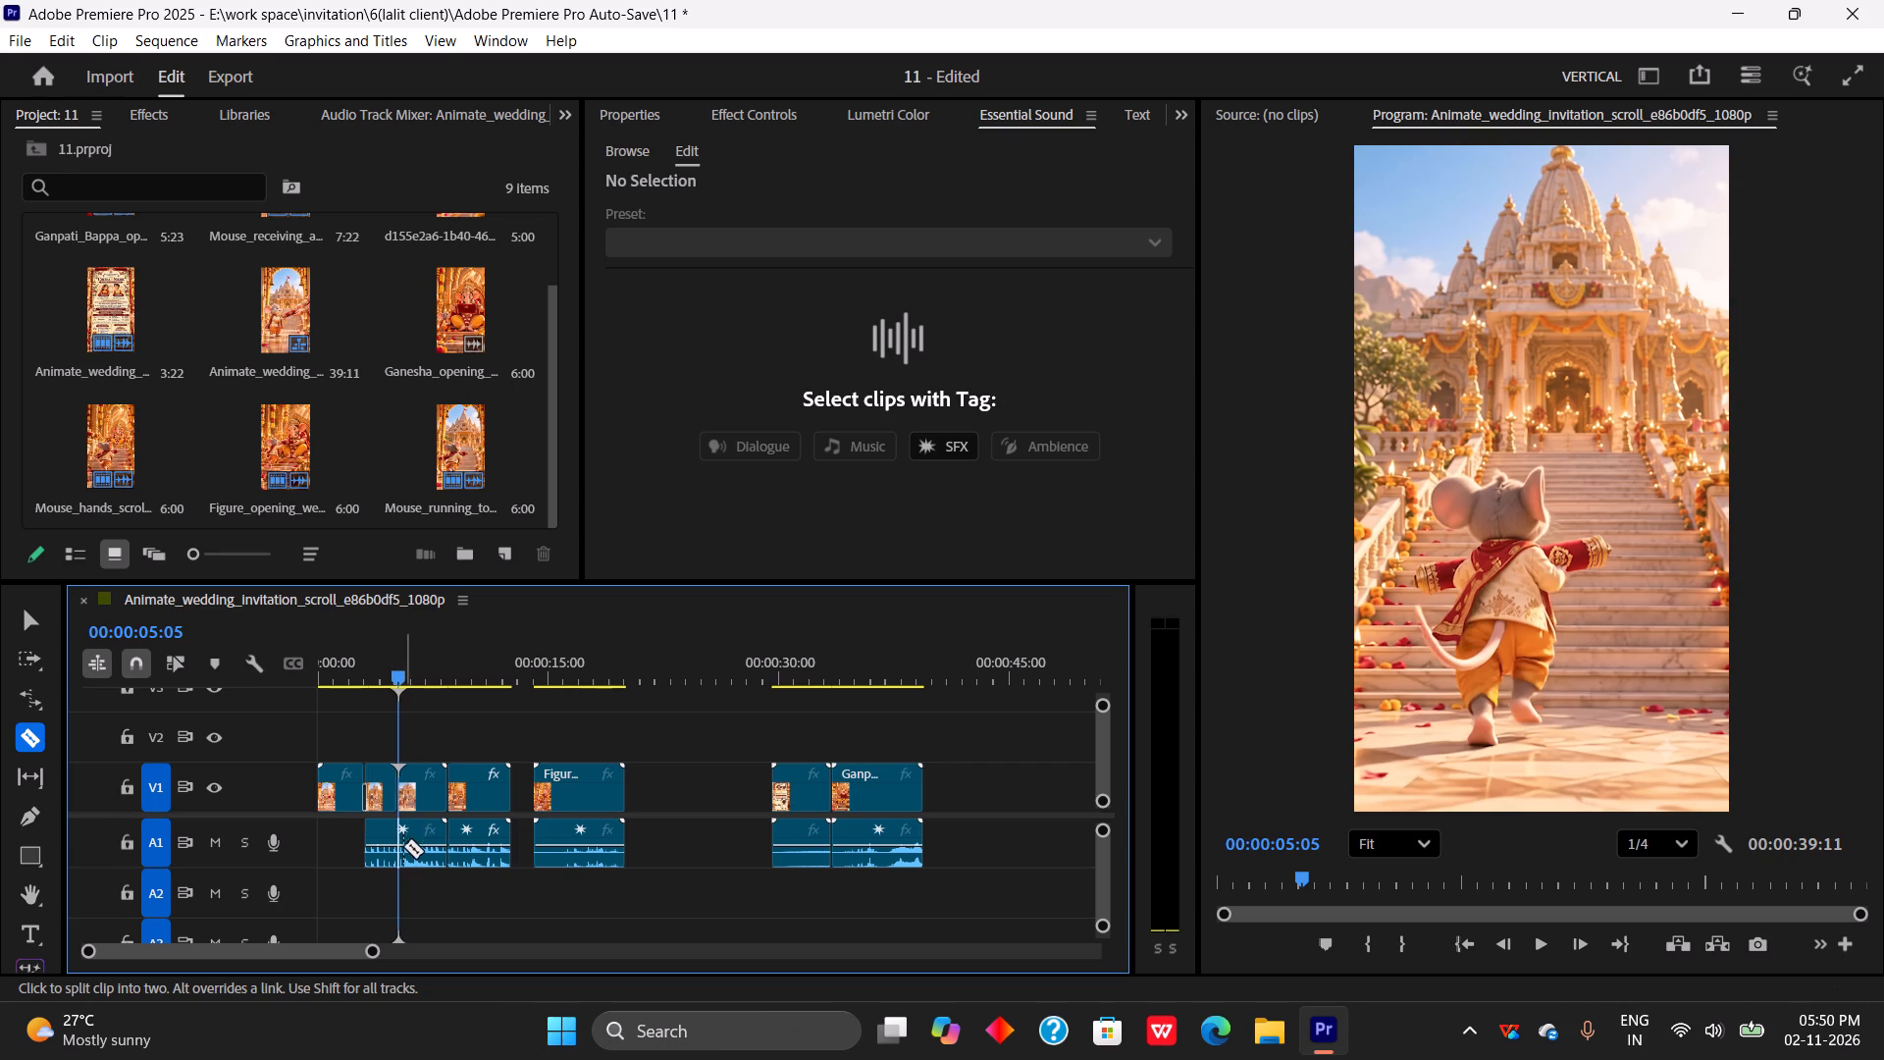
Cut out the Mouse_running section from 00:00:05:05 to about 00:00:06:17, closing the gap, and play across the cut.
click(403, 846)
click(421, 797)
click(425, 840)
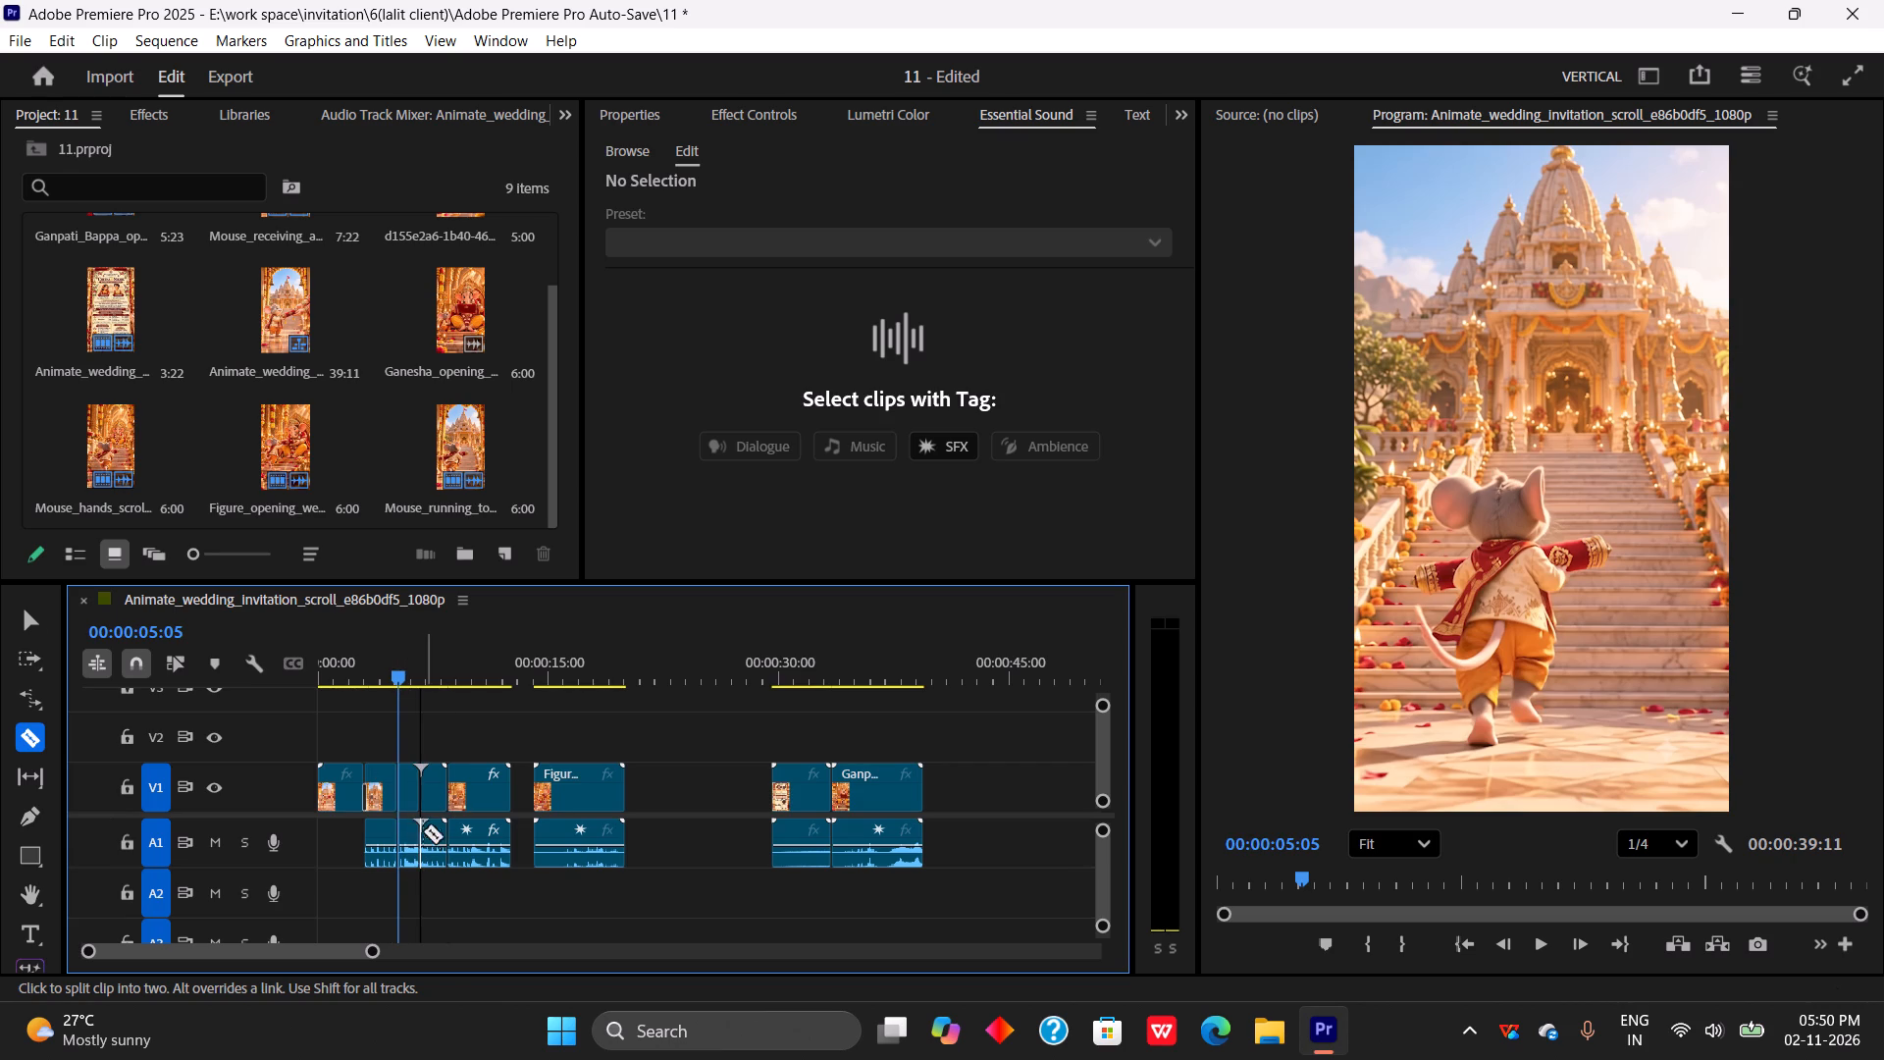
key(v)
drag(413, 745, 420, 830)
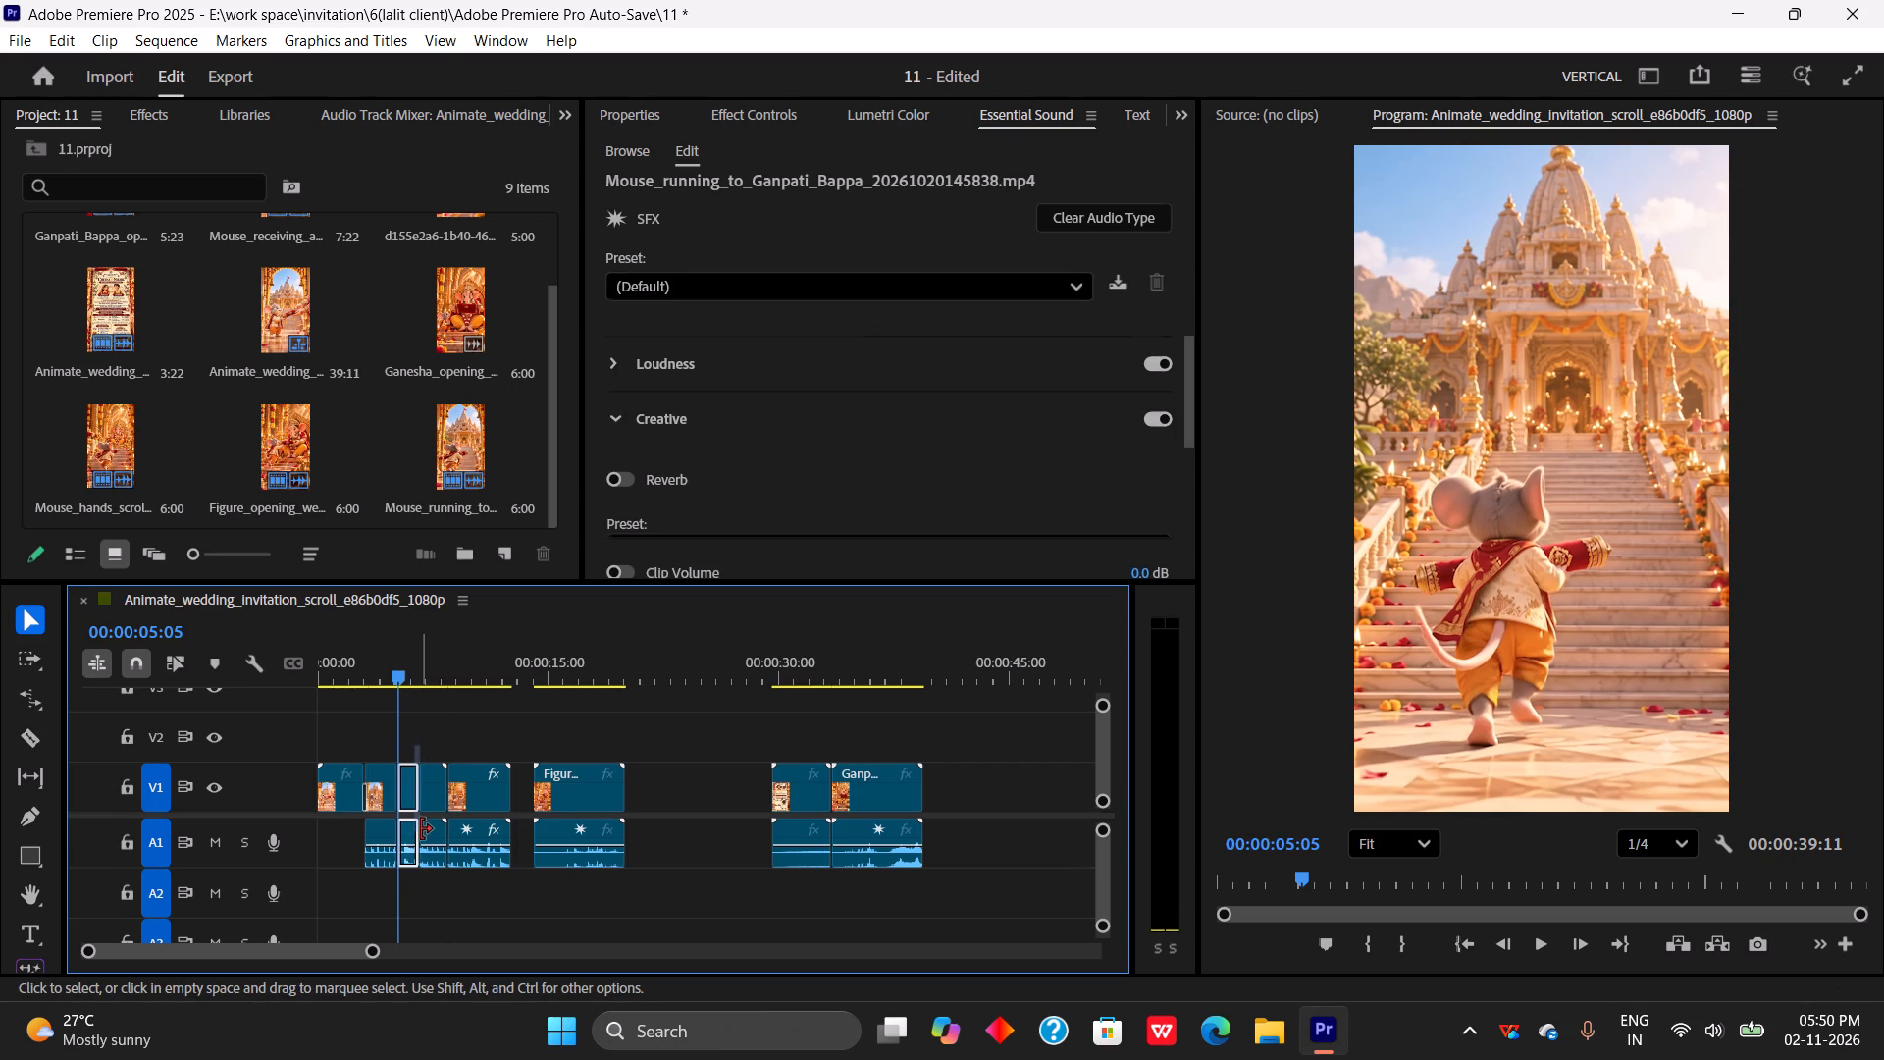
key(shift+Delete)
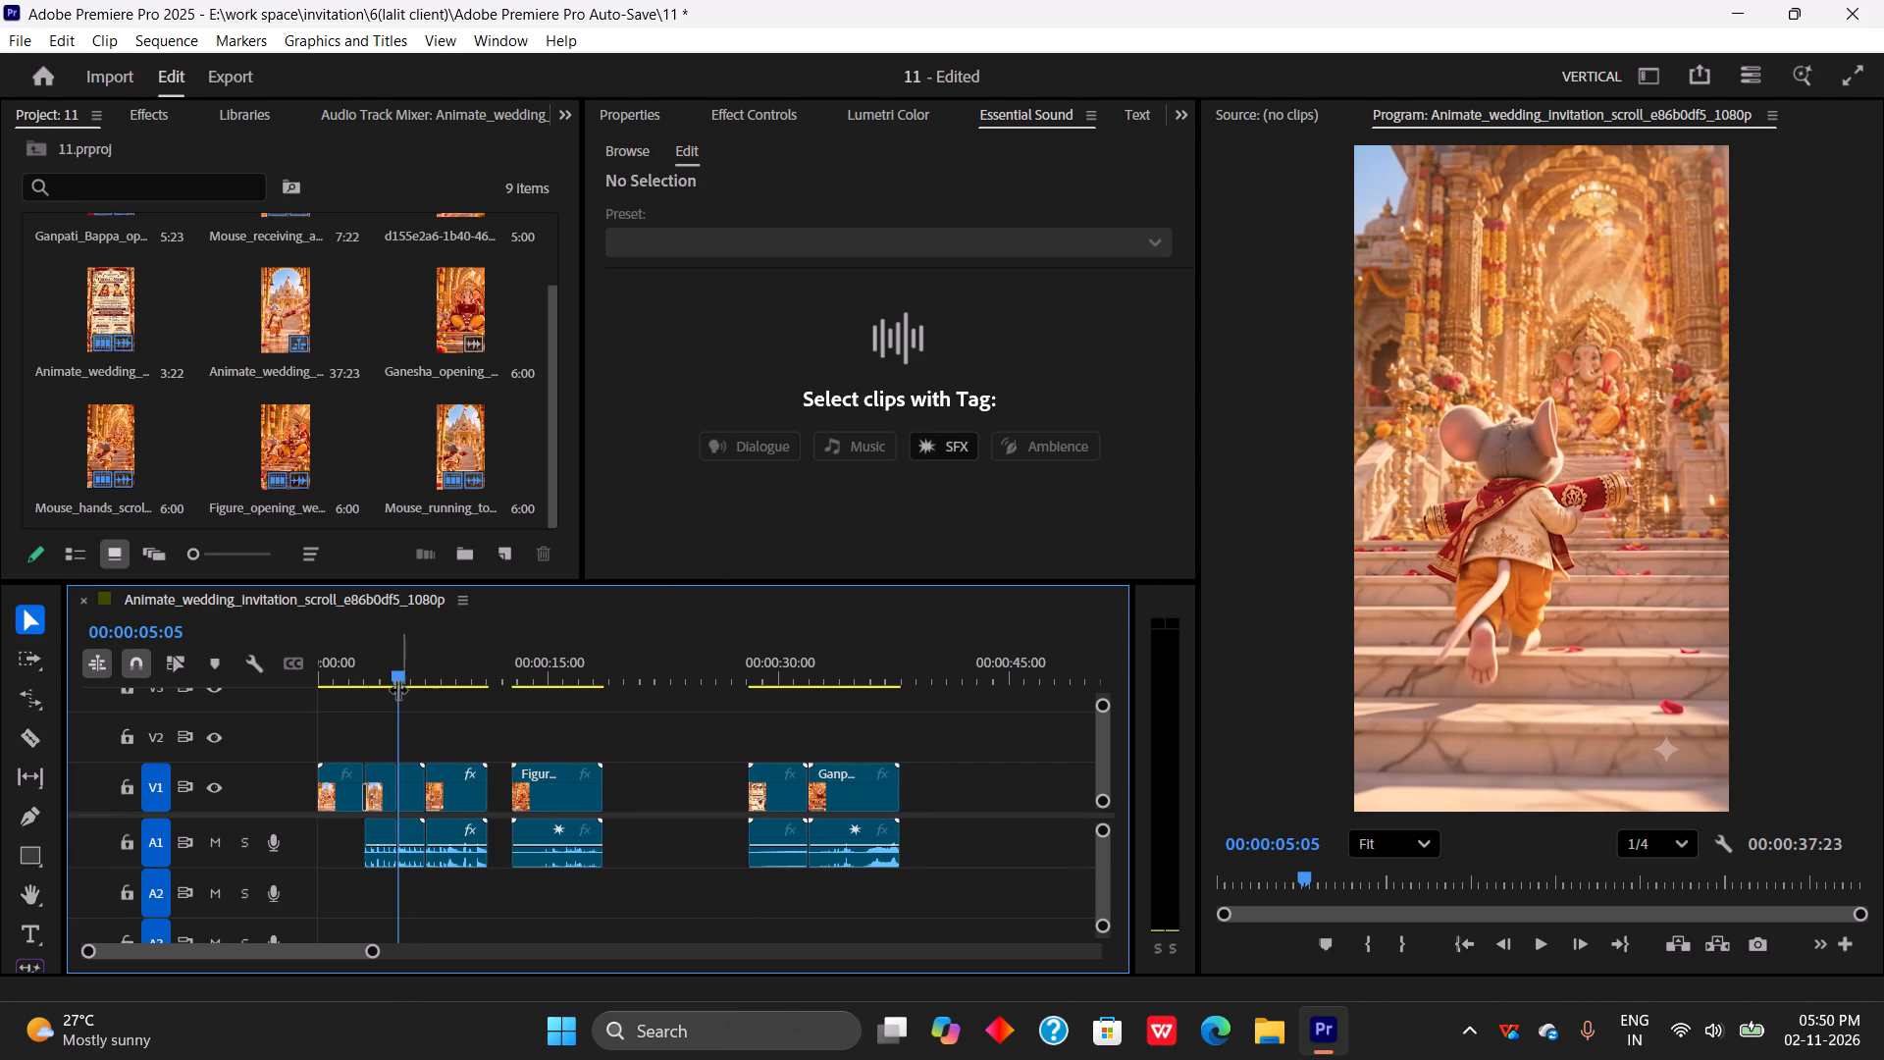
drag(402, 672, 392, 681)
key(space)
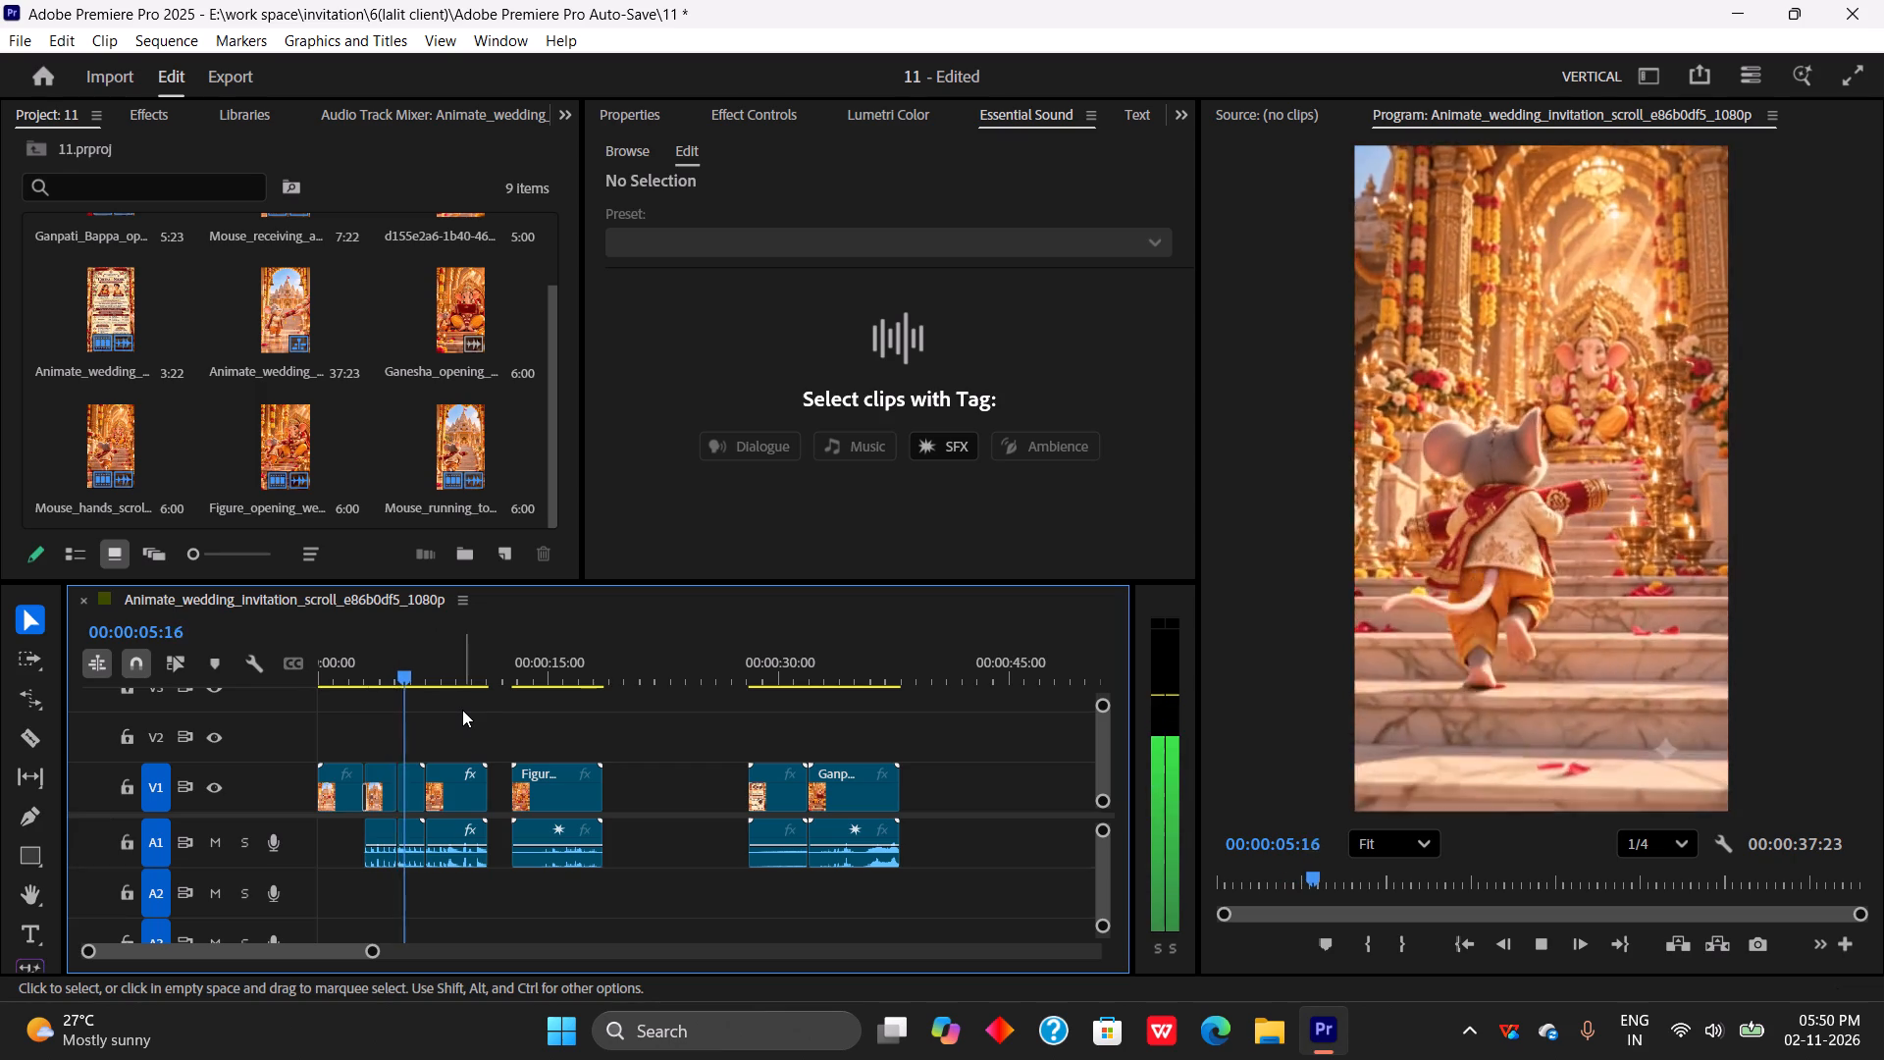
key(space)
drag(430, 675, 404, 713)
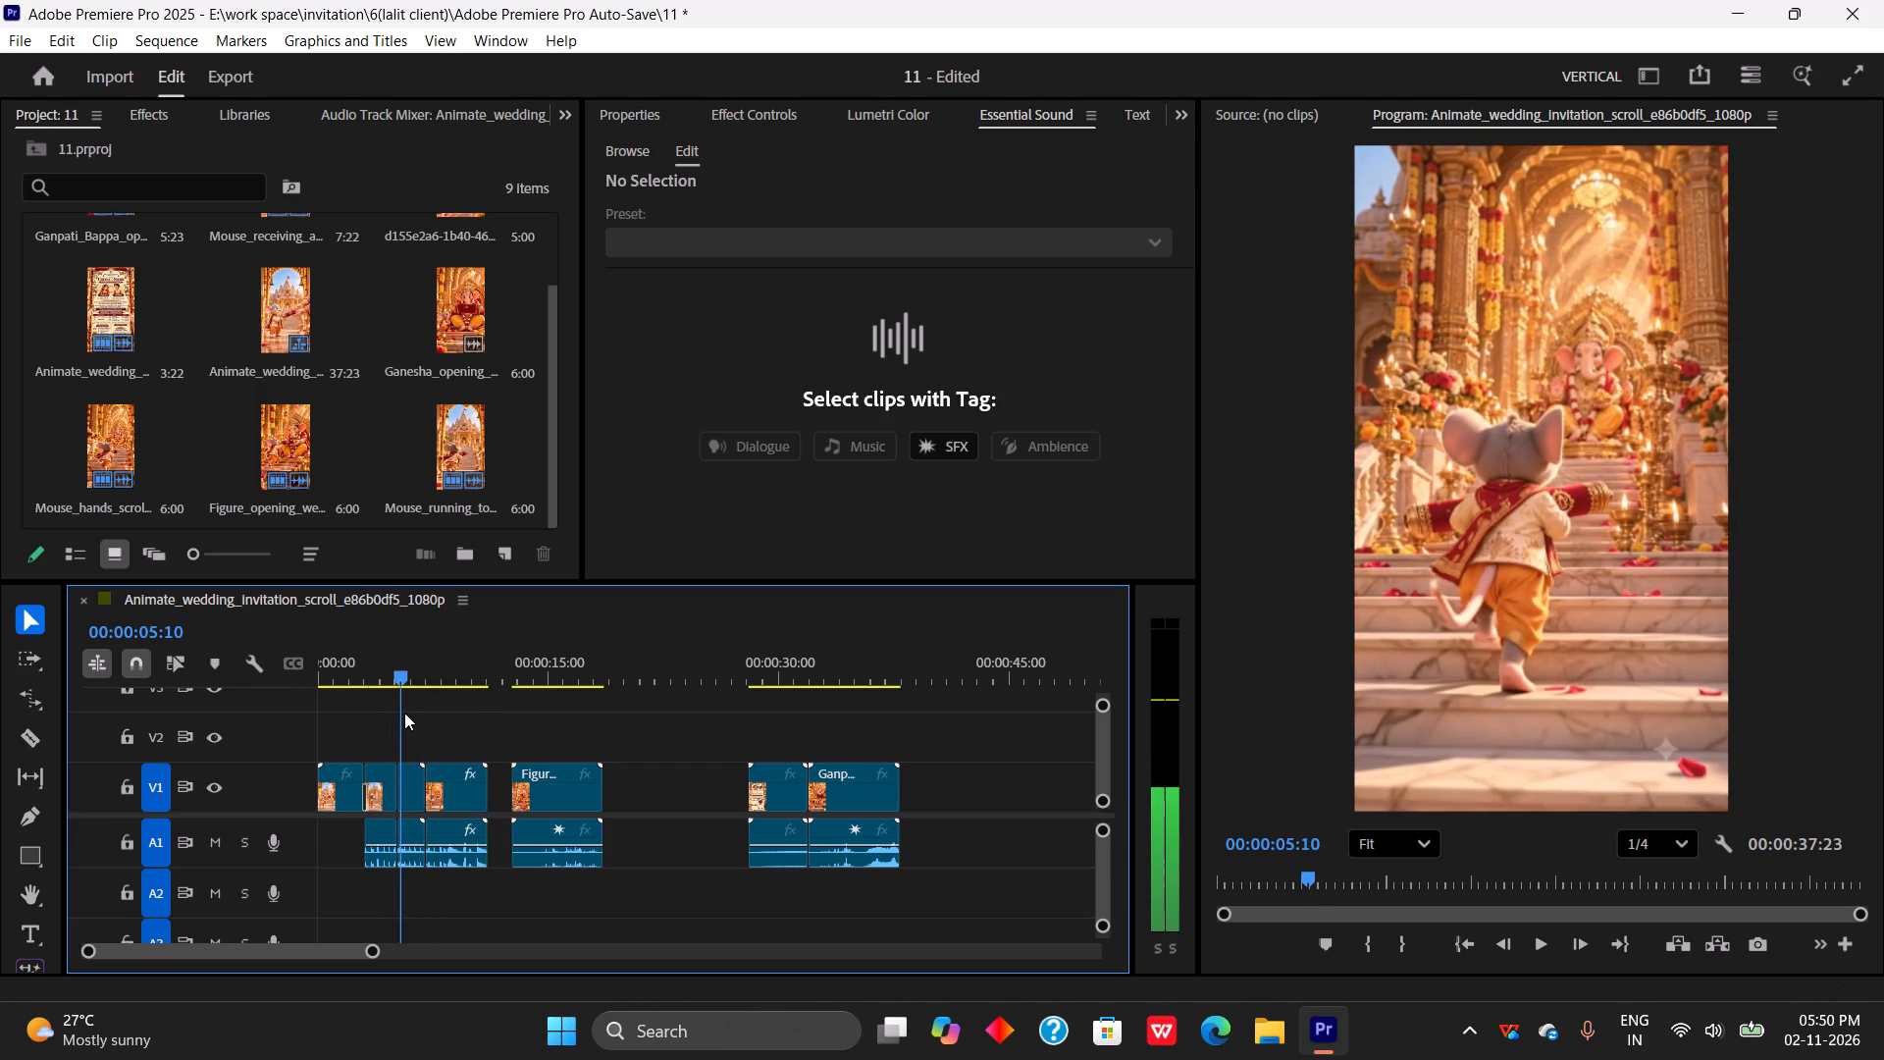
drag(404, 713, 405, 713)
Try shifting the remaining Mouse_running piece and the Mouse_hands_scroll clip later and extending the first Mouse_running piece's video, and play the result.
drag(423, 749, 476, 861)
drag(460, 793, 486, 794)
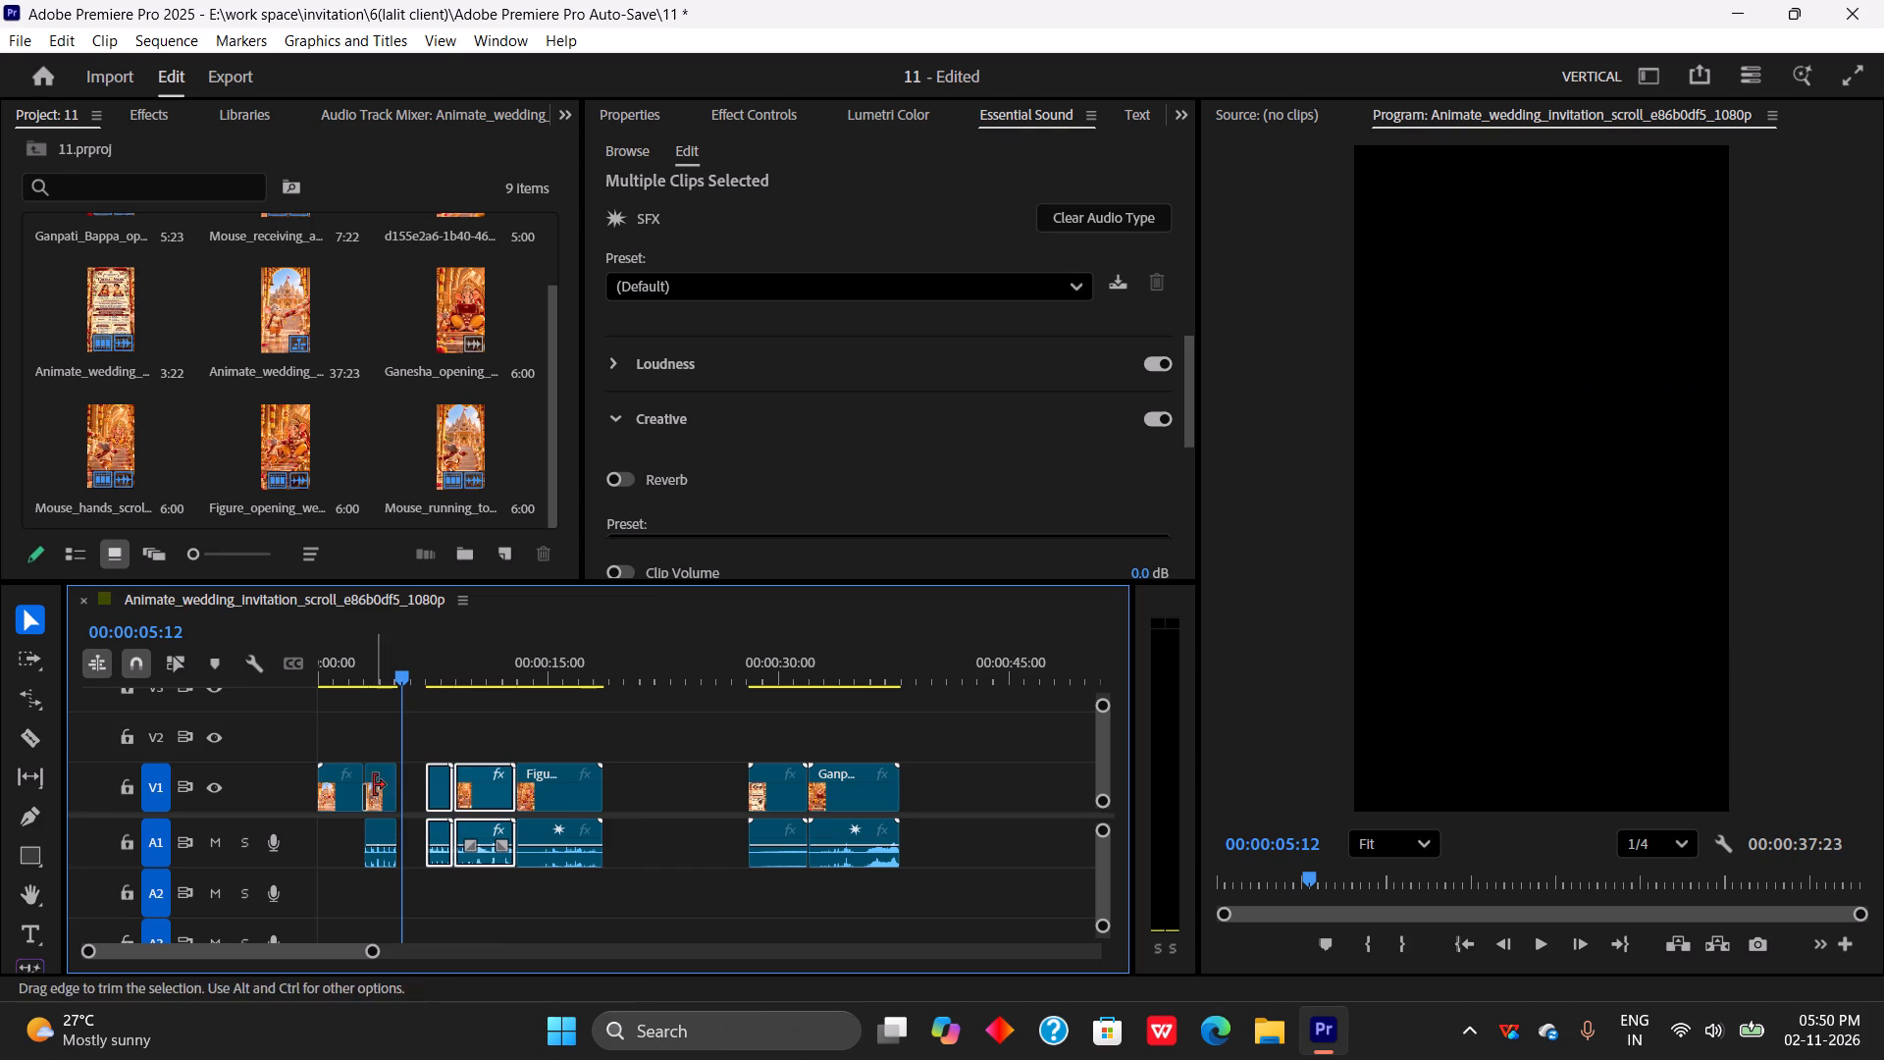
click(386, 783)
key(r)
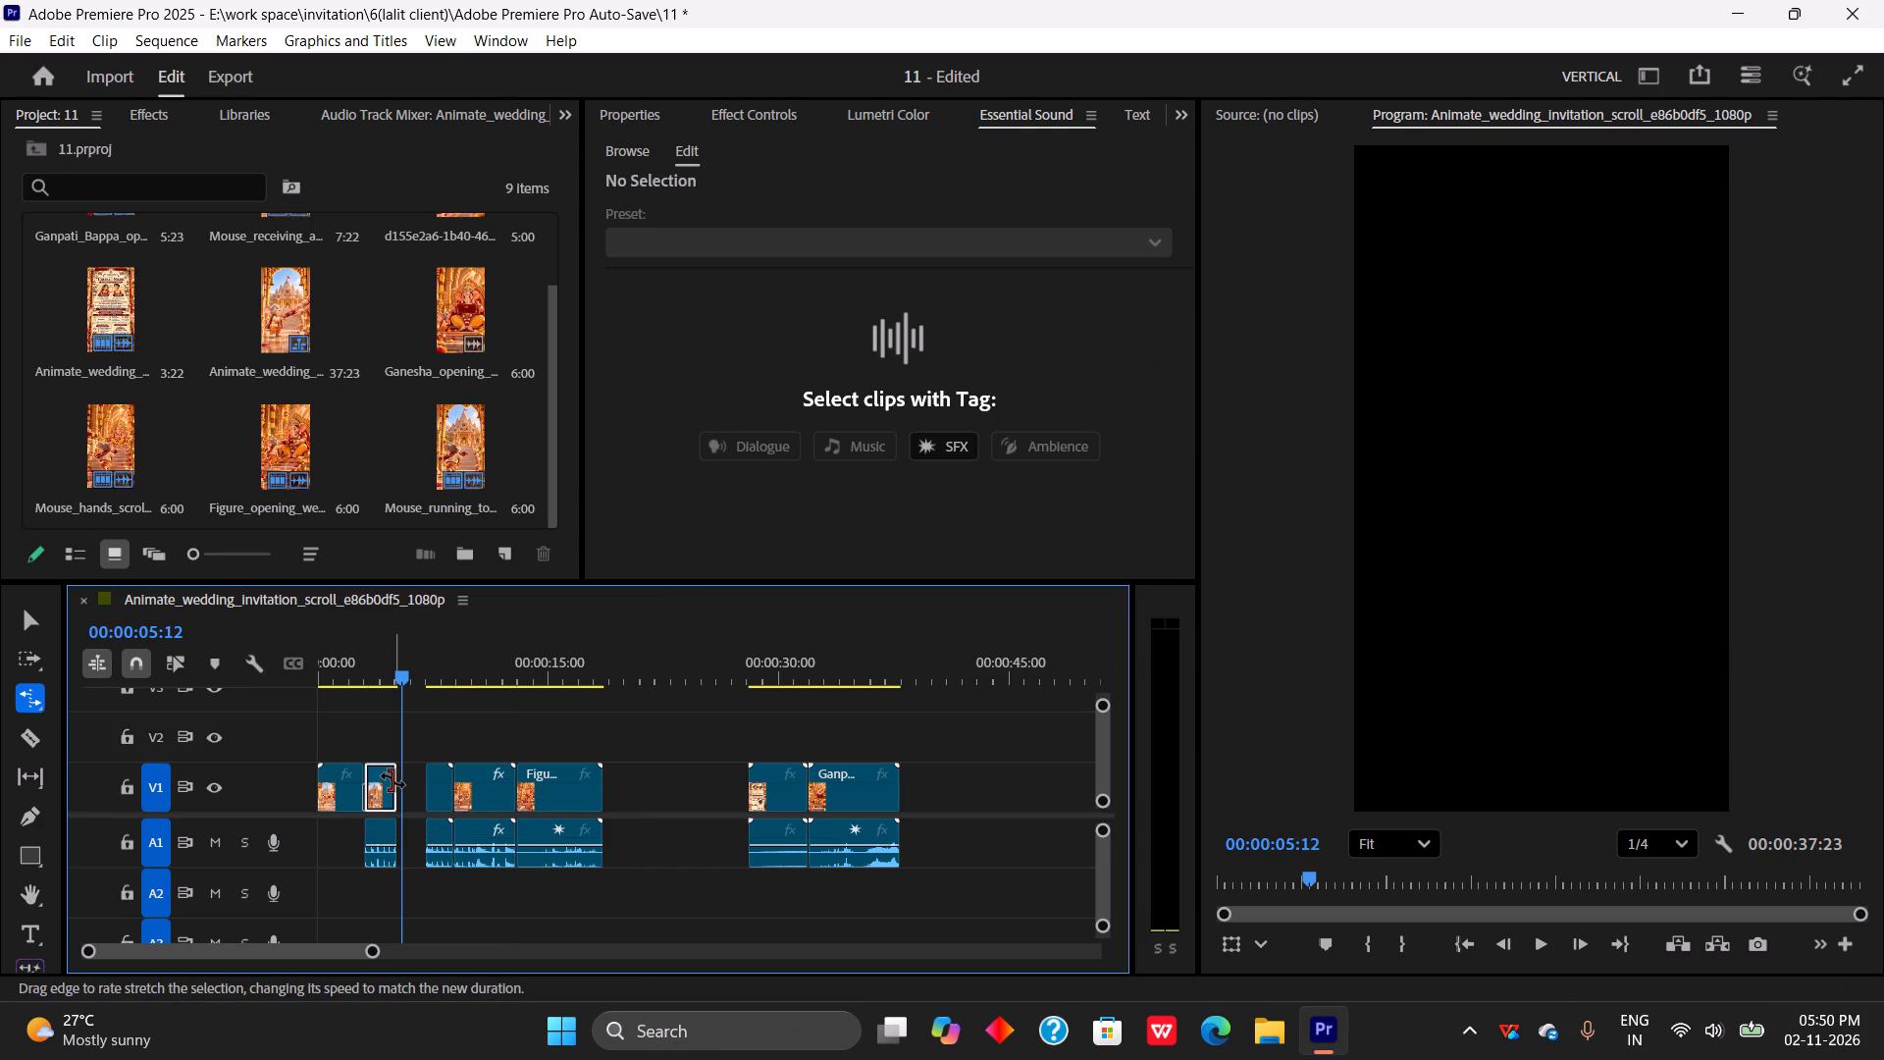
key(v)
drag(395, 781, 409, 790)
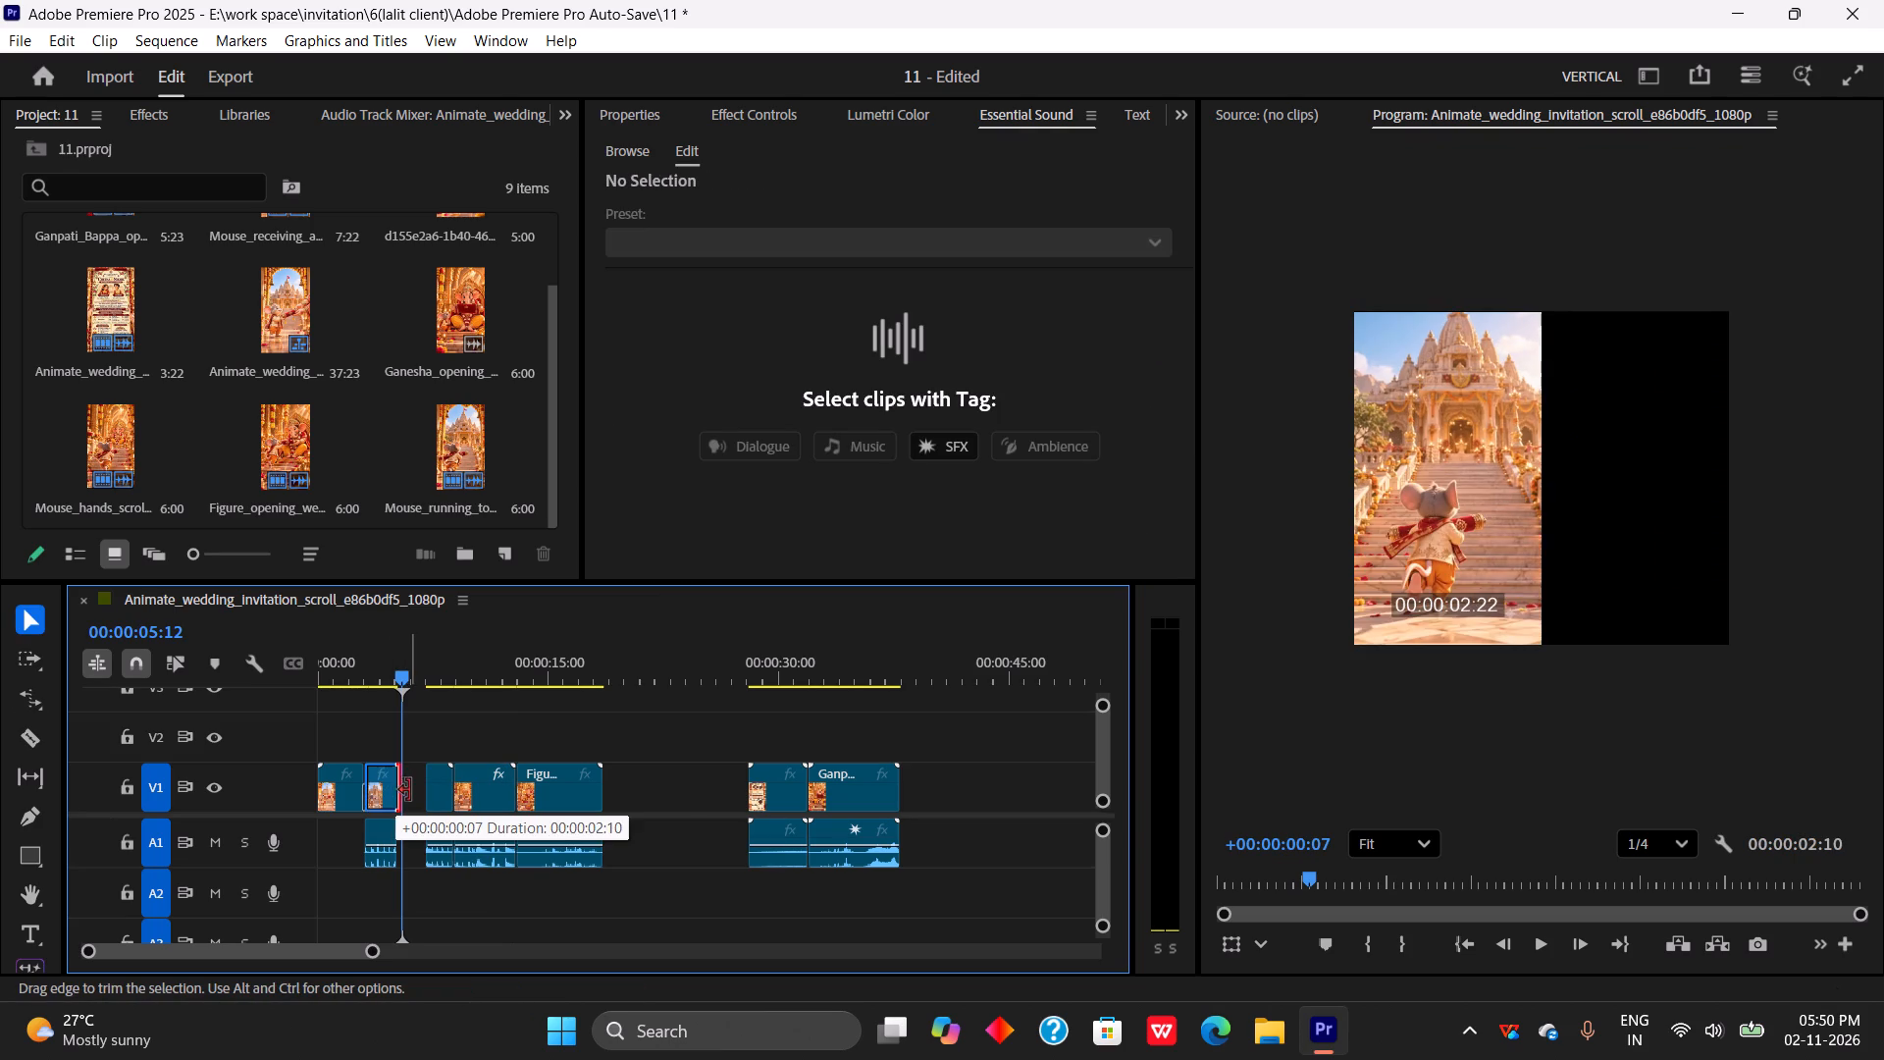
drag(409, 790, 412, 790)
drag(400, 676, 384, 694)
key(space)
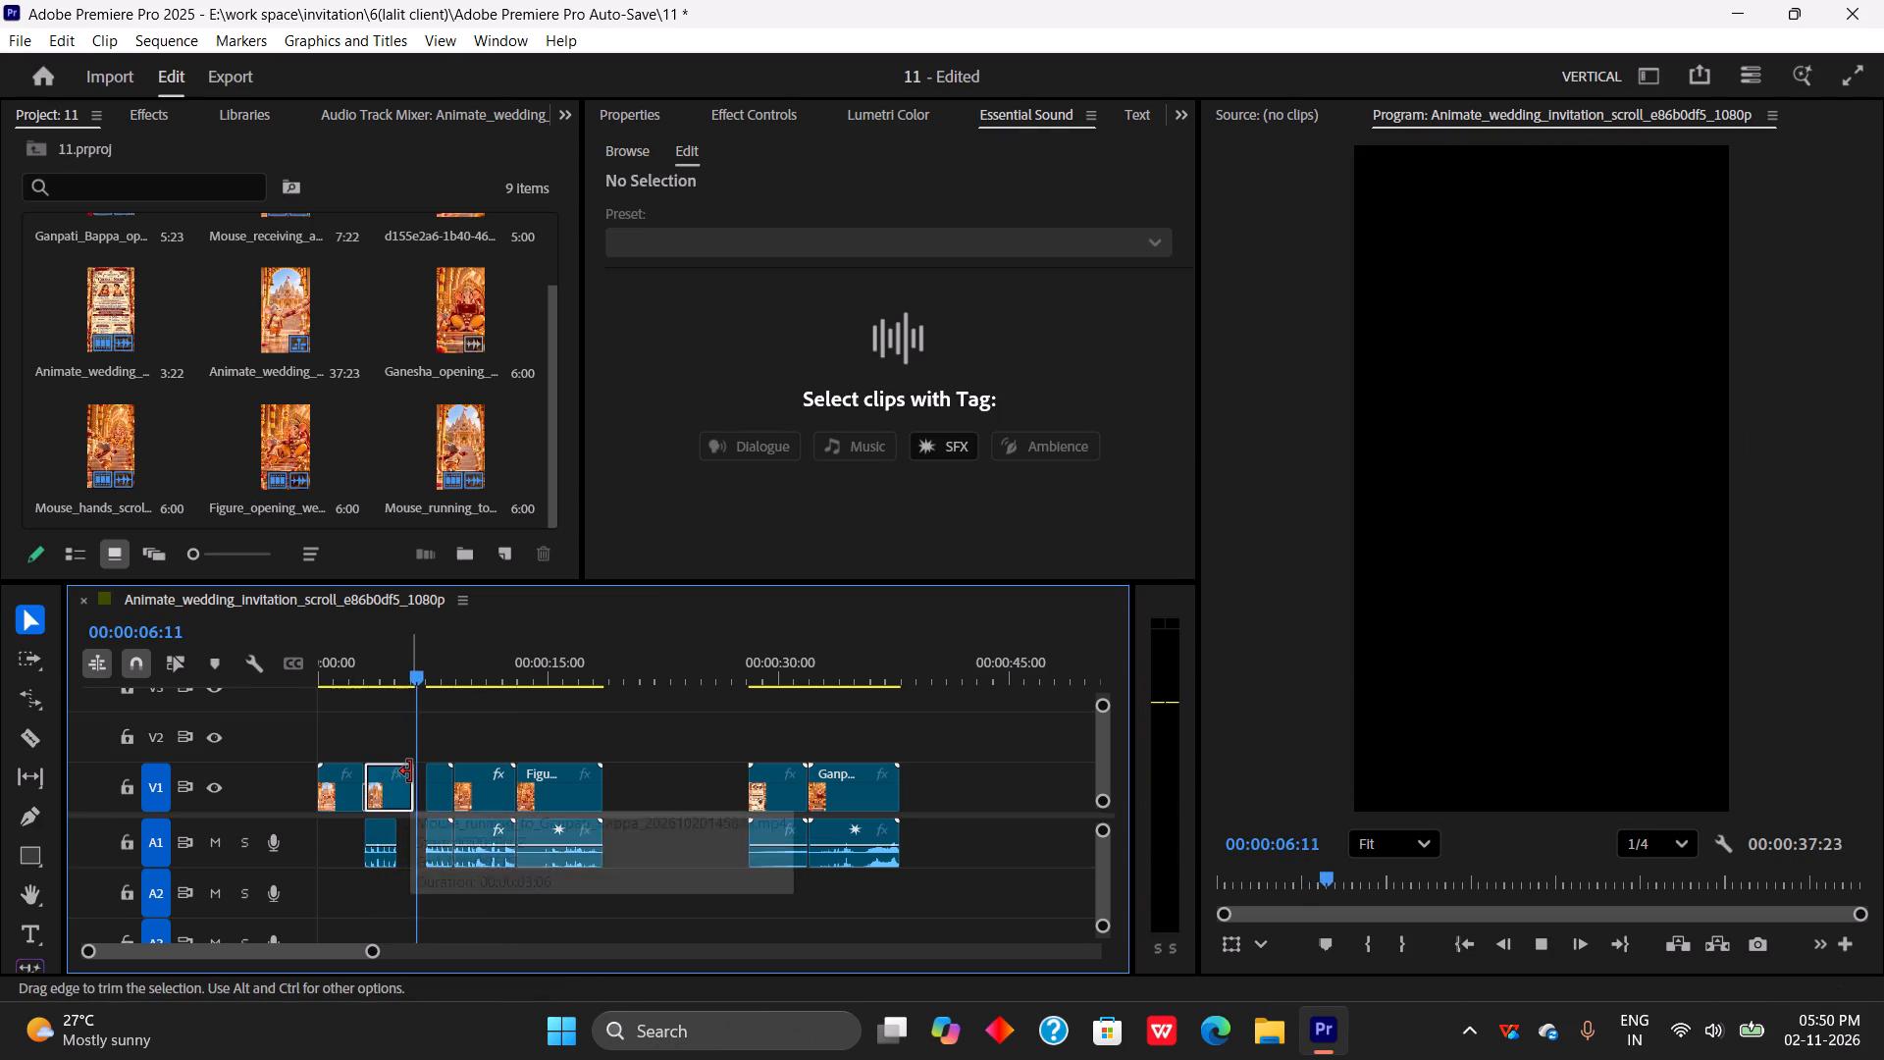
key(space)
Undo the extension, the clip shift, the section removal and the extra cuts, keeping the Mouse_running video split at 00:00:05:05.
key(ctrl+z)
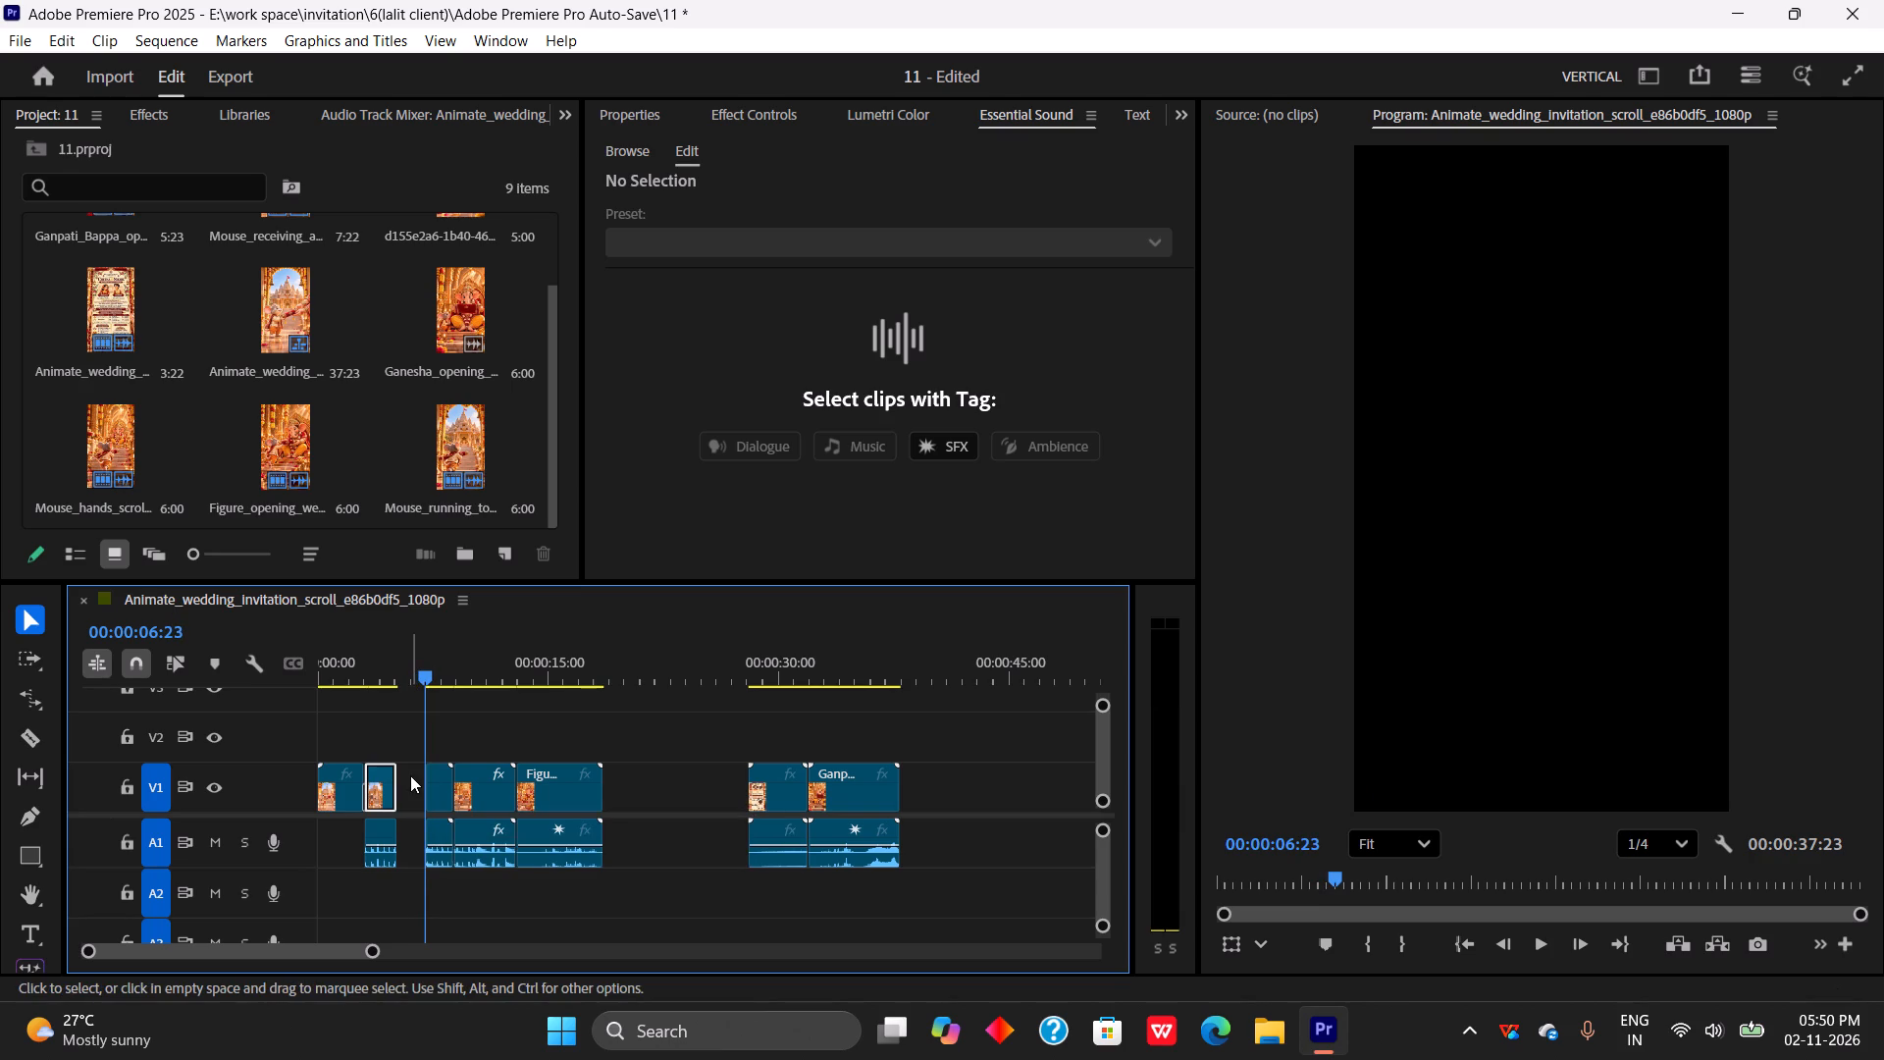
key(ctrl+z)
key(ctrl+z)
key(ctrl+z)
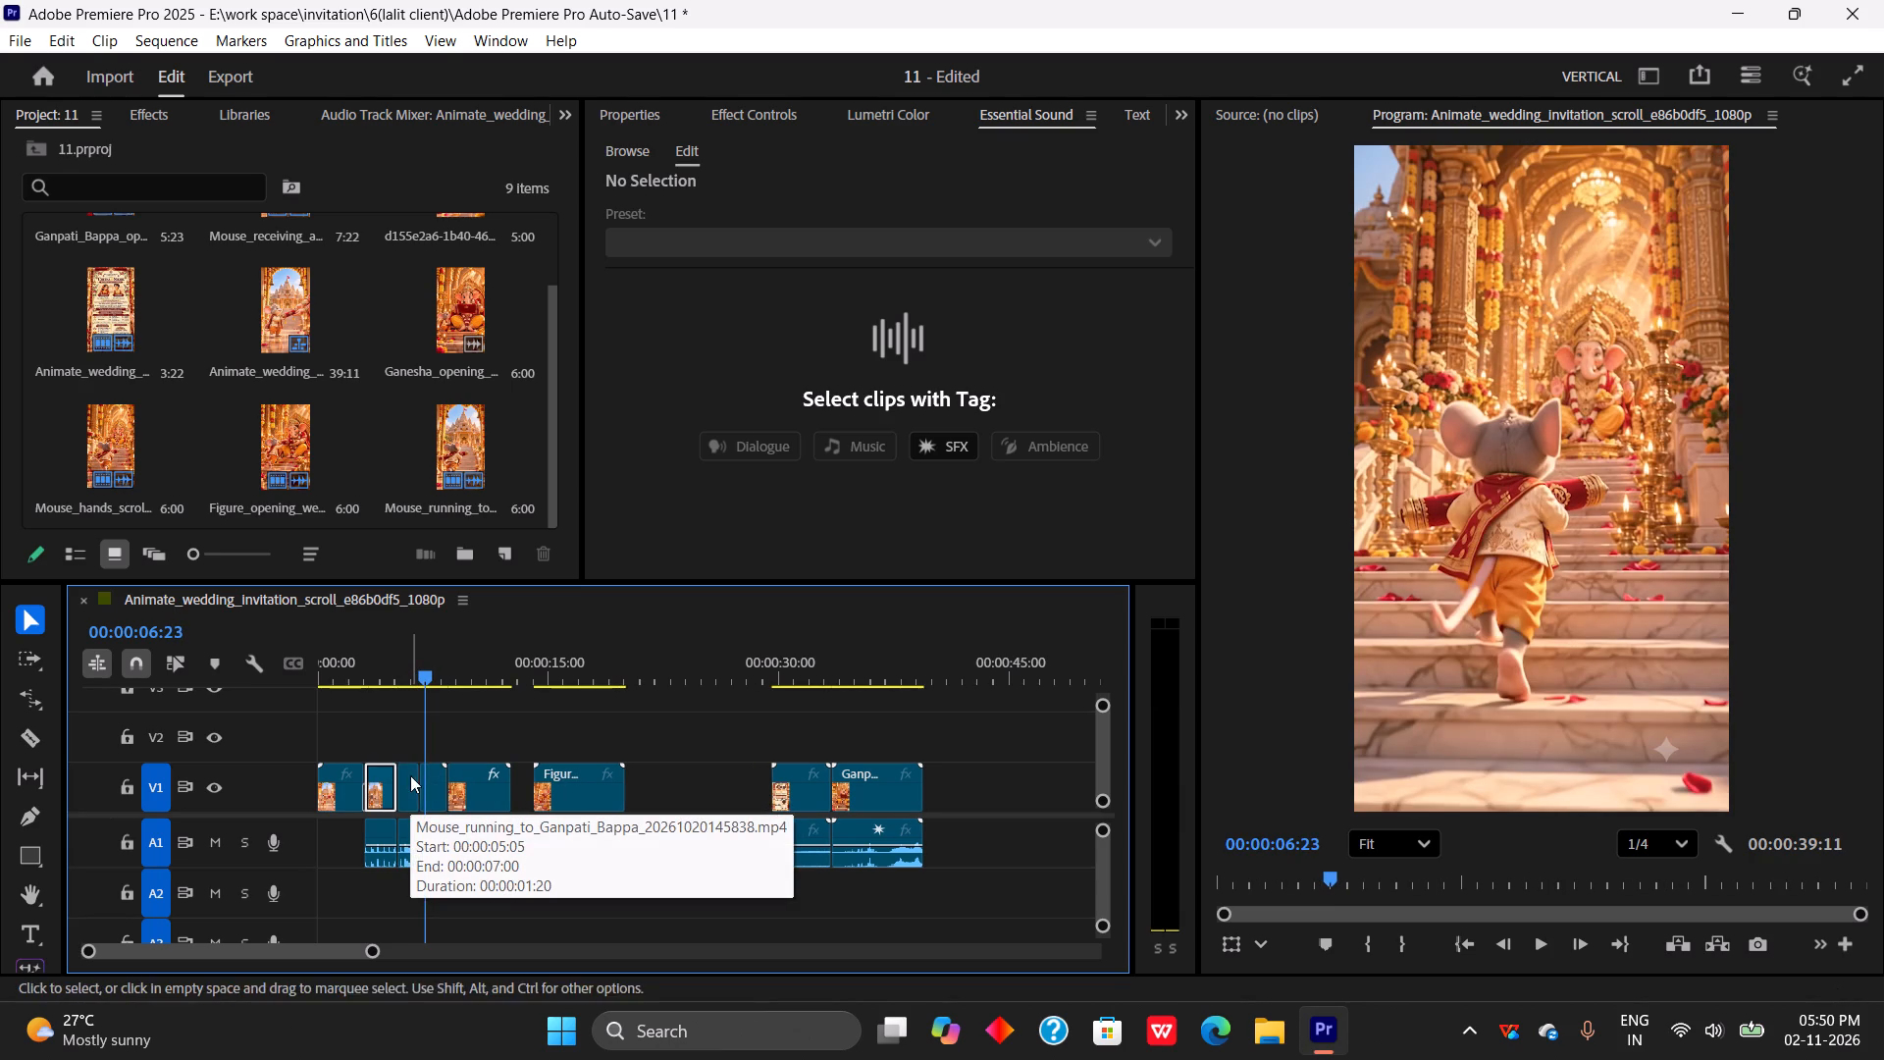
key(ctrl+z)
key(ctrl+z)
Play from the Mouse_running split and ripple-trim the end of its second piece to about 00:00:07:22.
drag(423, 684, 391, 715)
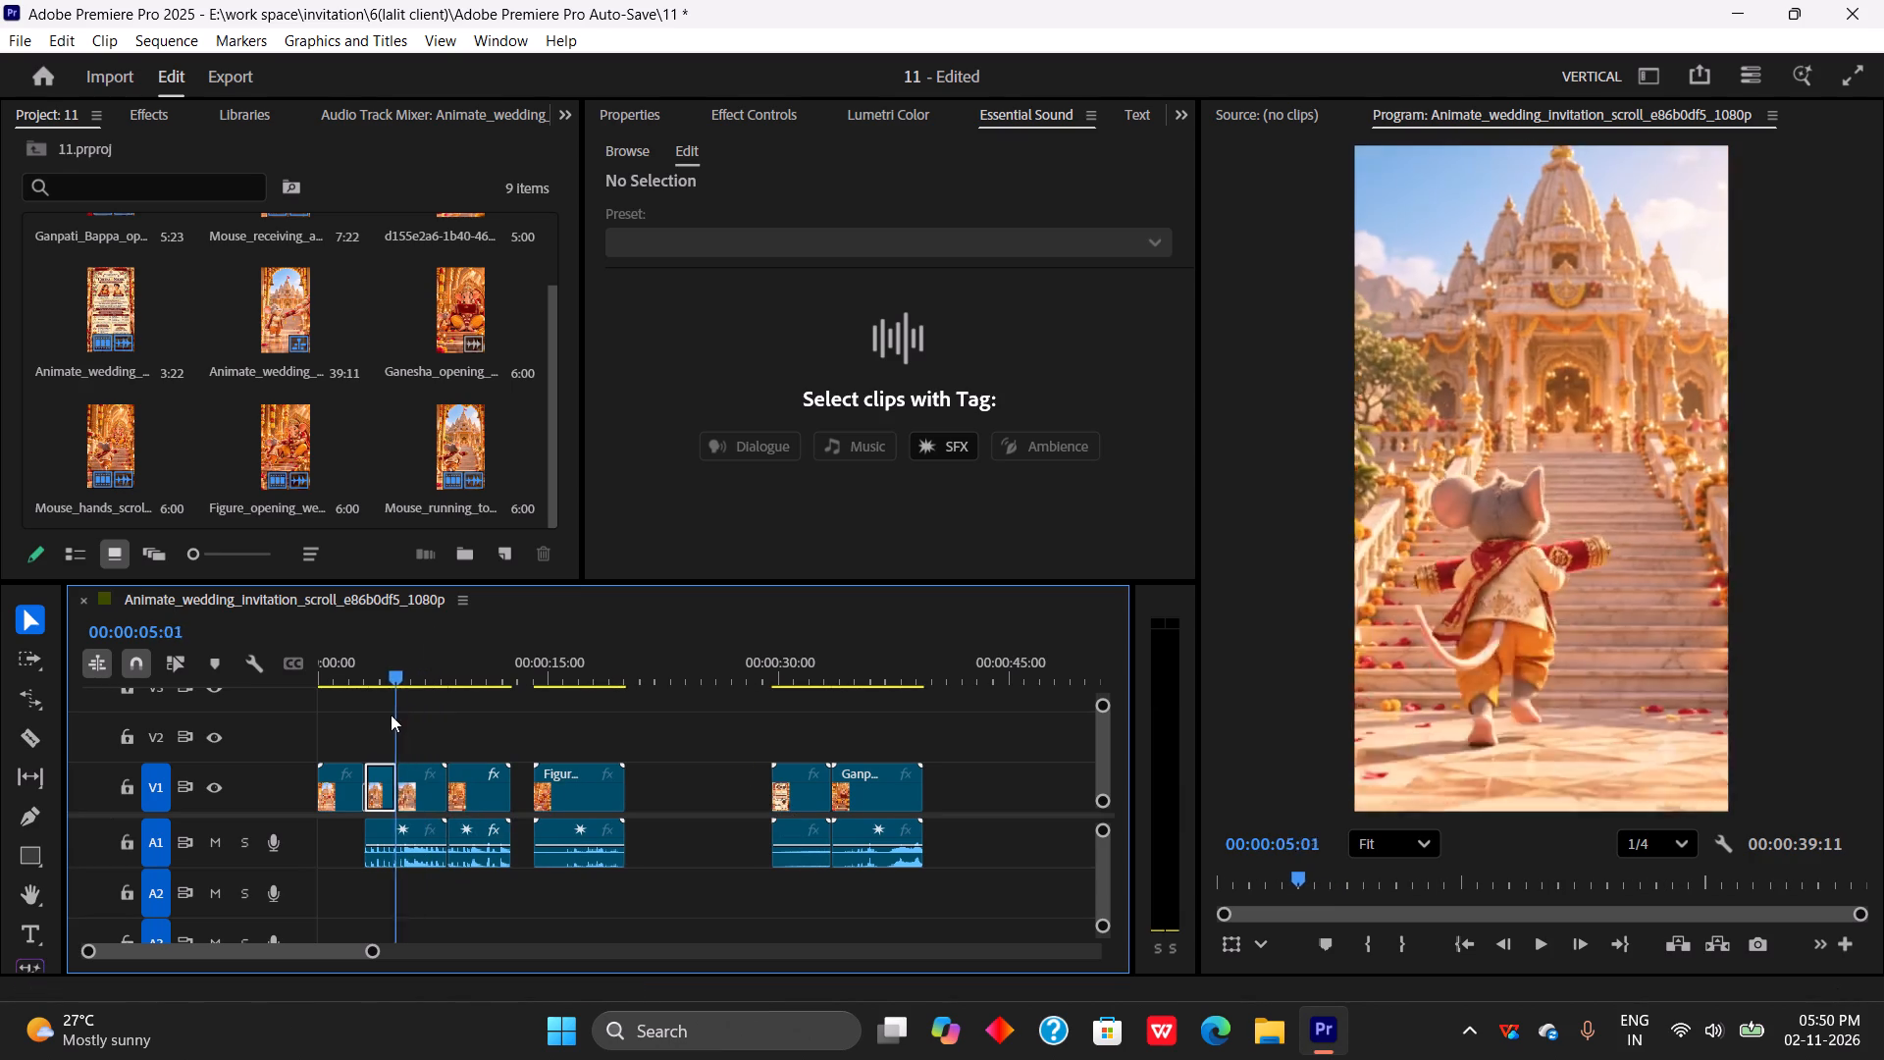
drag(391, 715, 390, 718)
key(space)
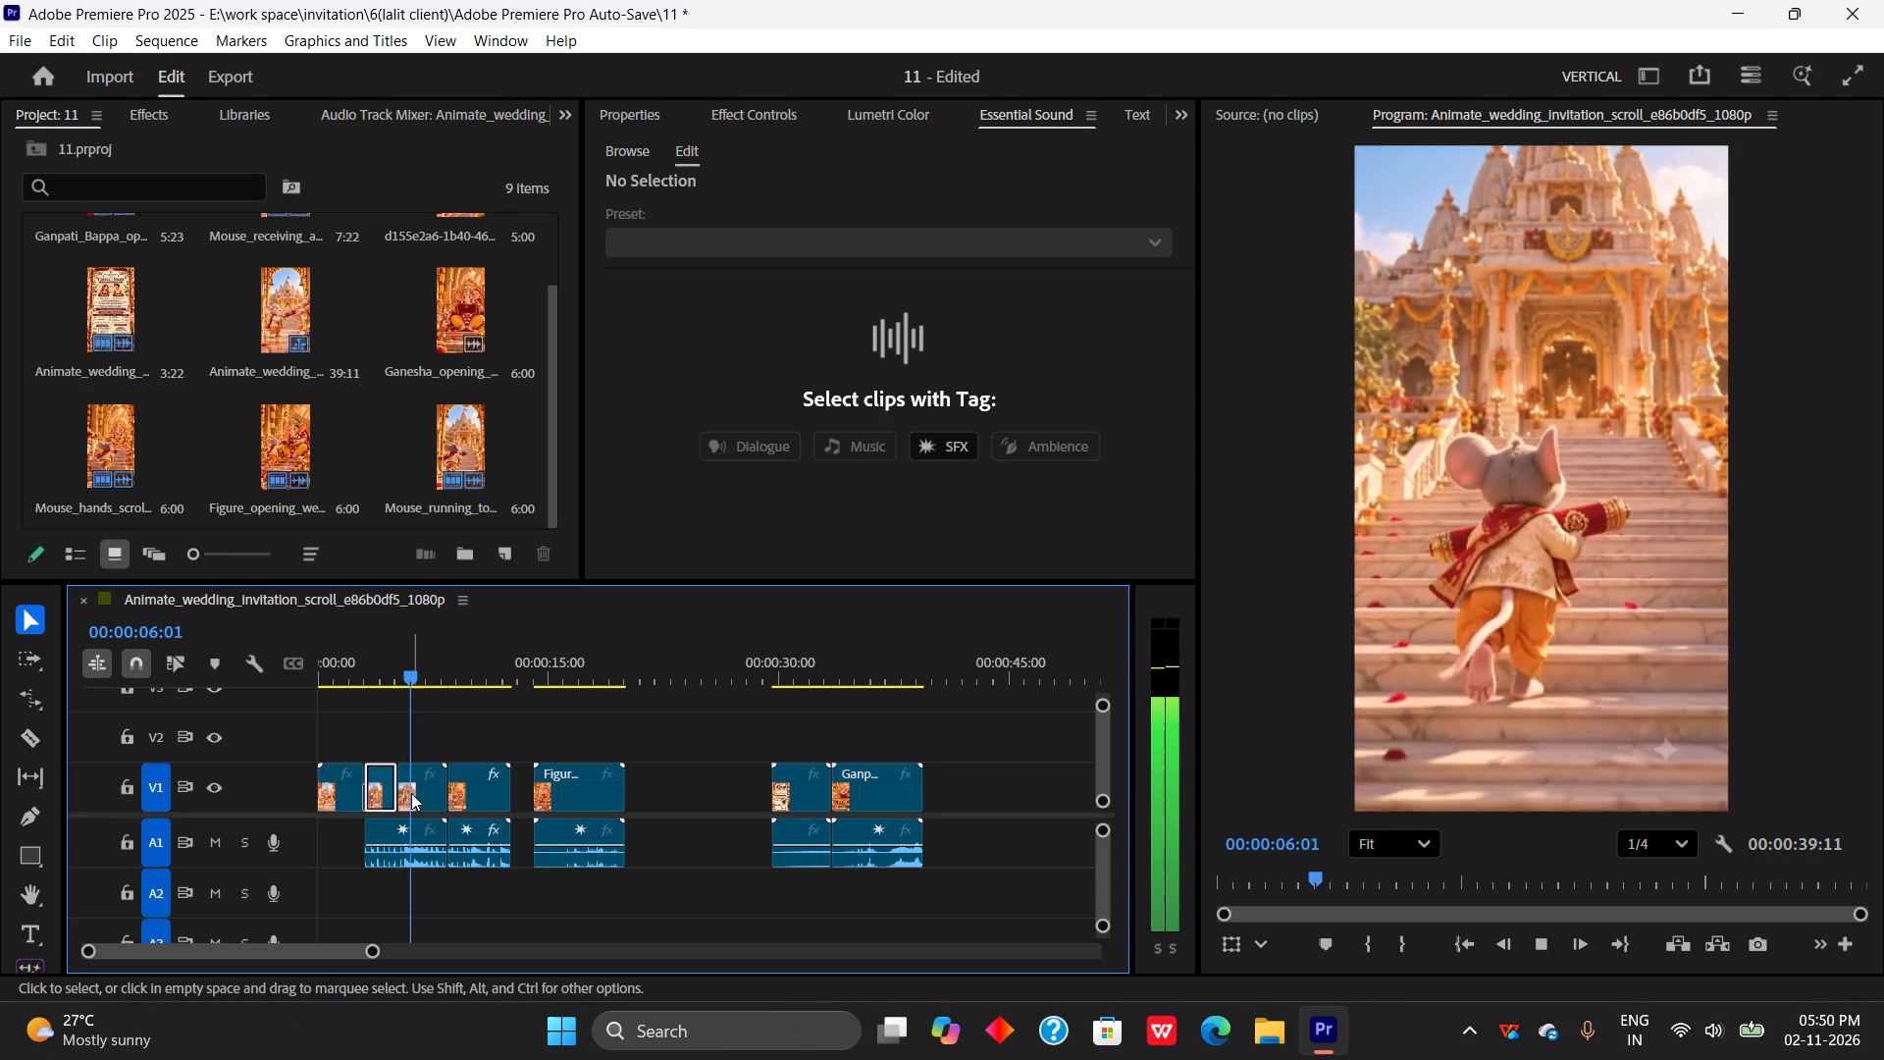
key(space)
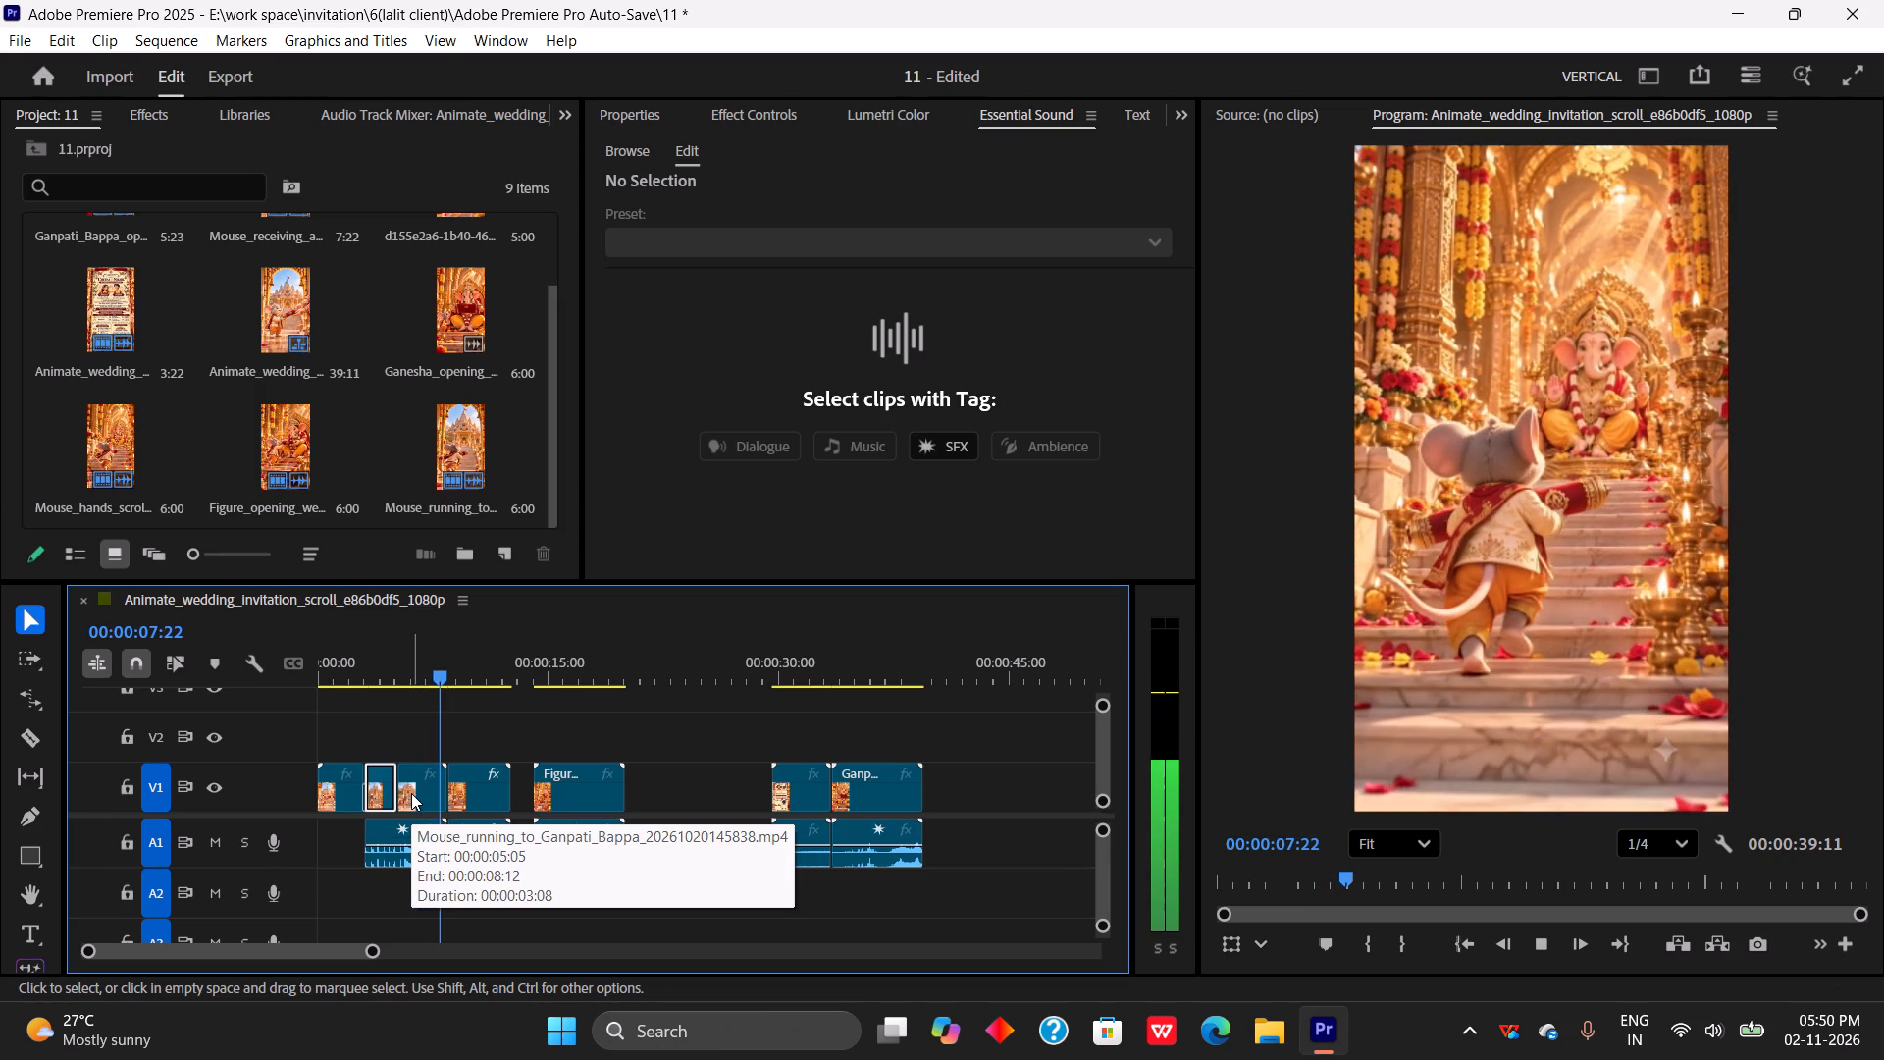
click(425, 804)
key(w)
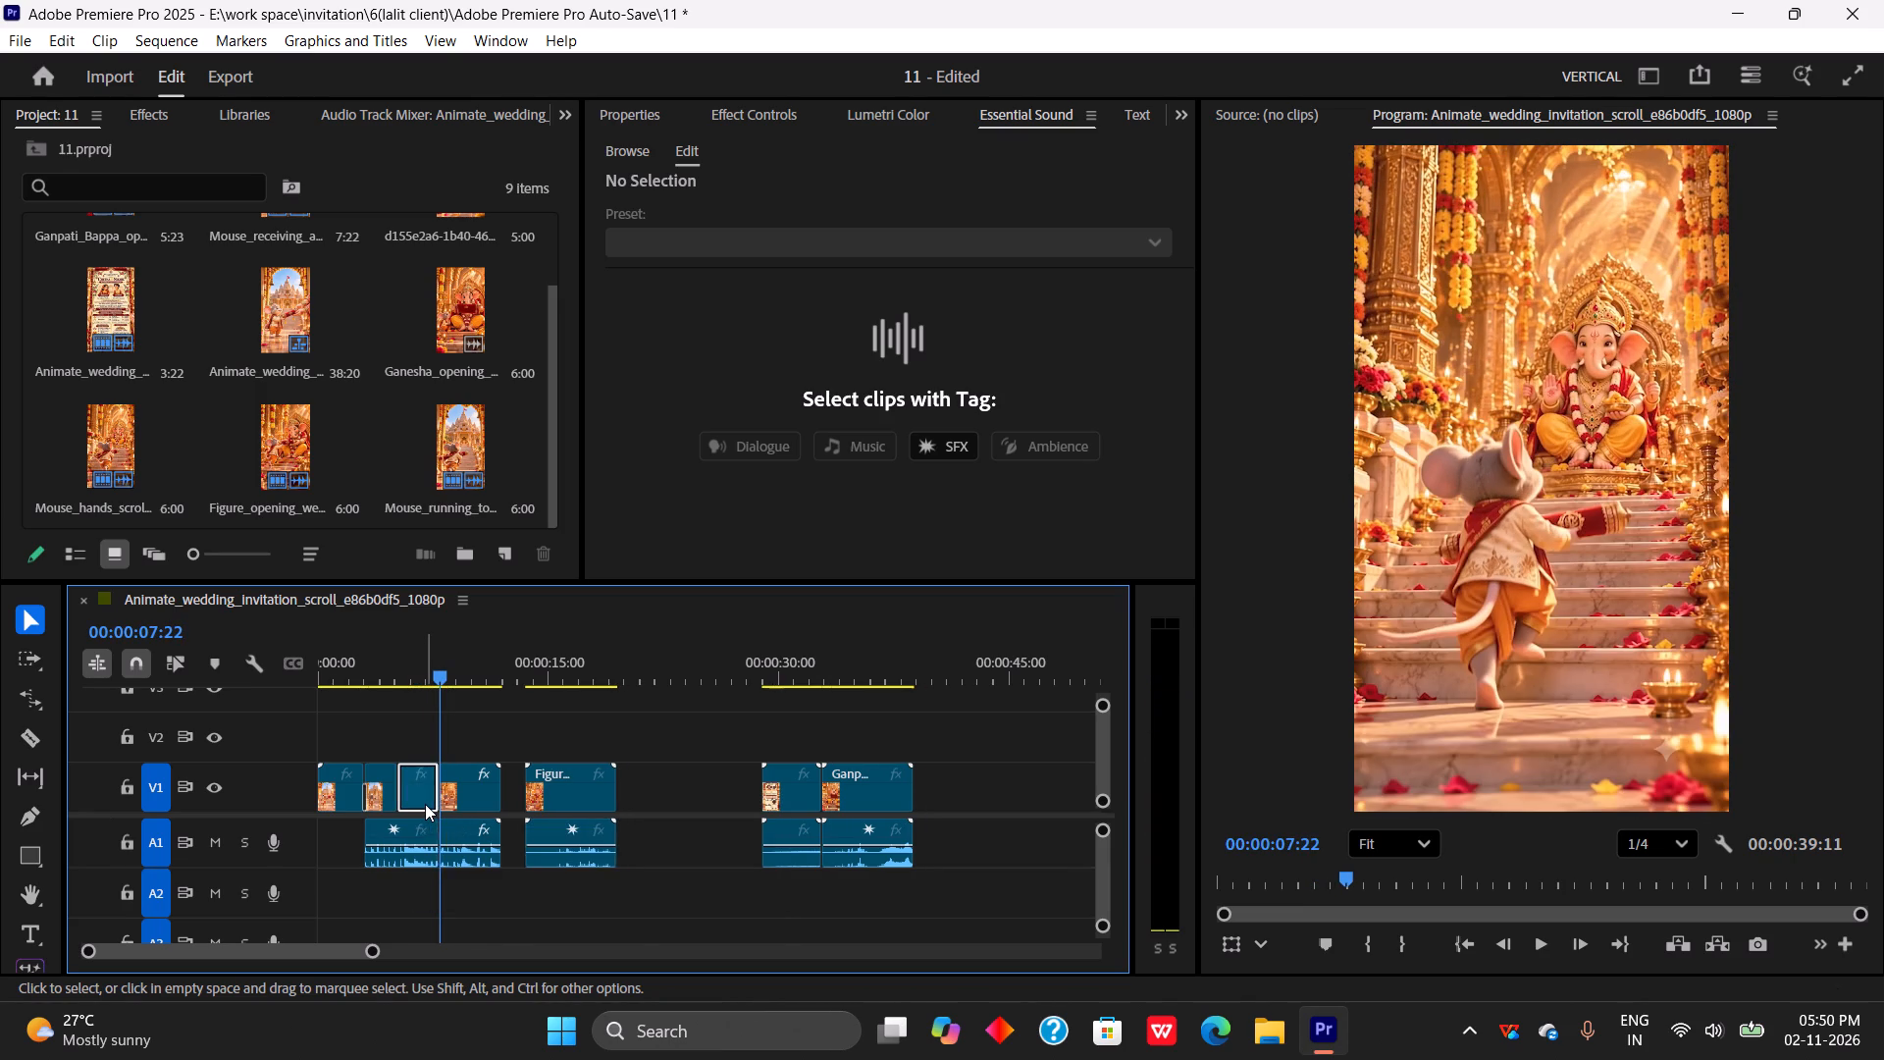
Play into the Mouse_hands_scroll clip and ripple-trim its end to 00:00:11:15.
key(space)
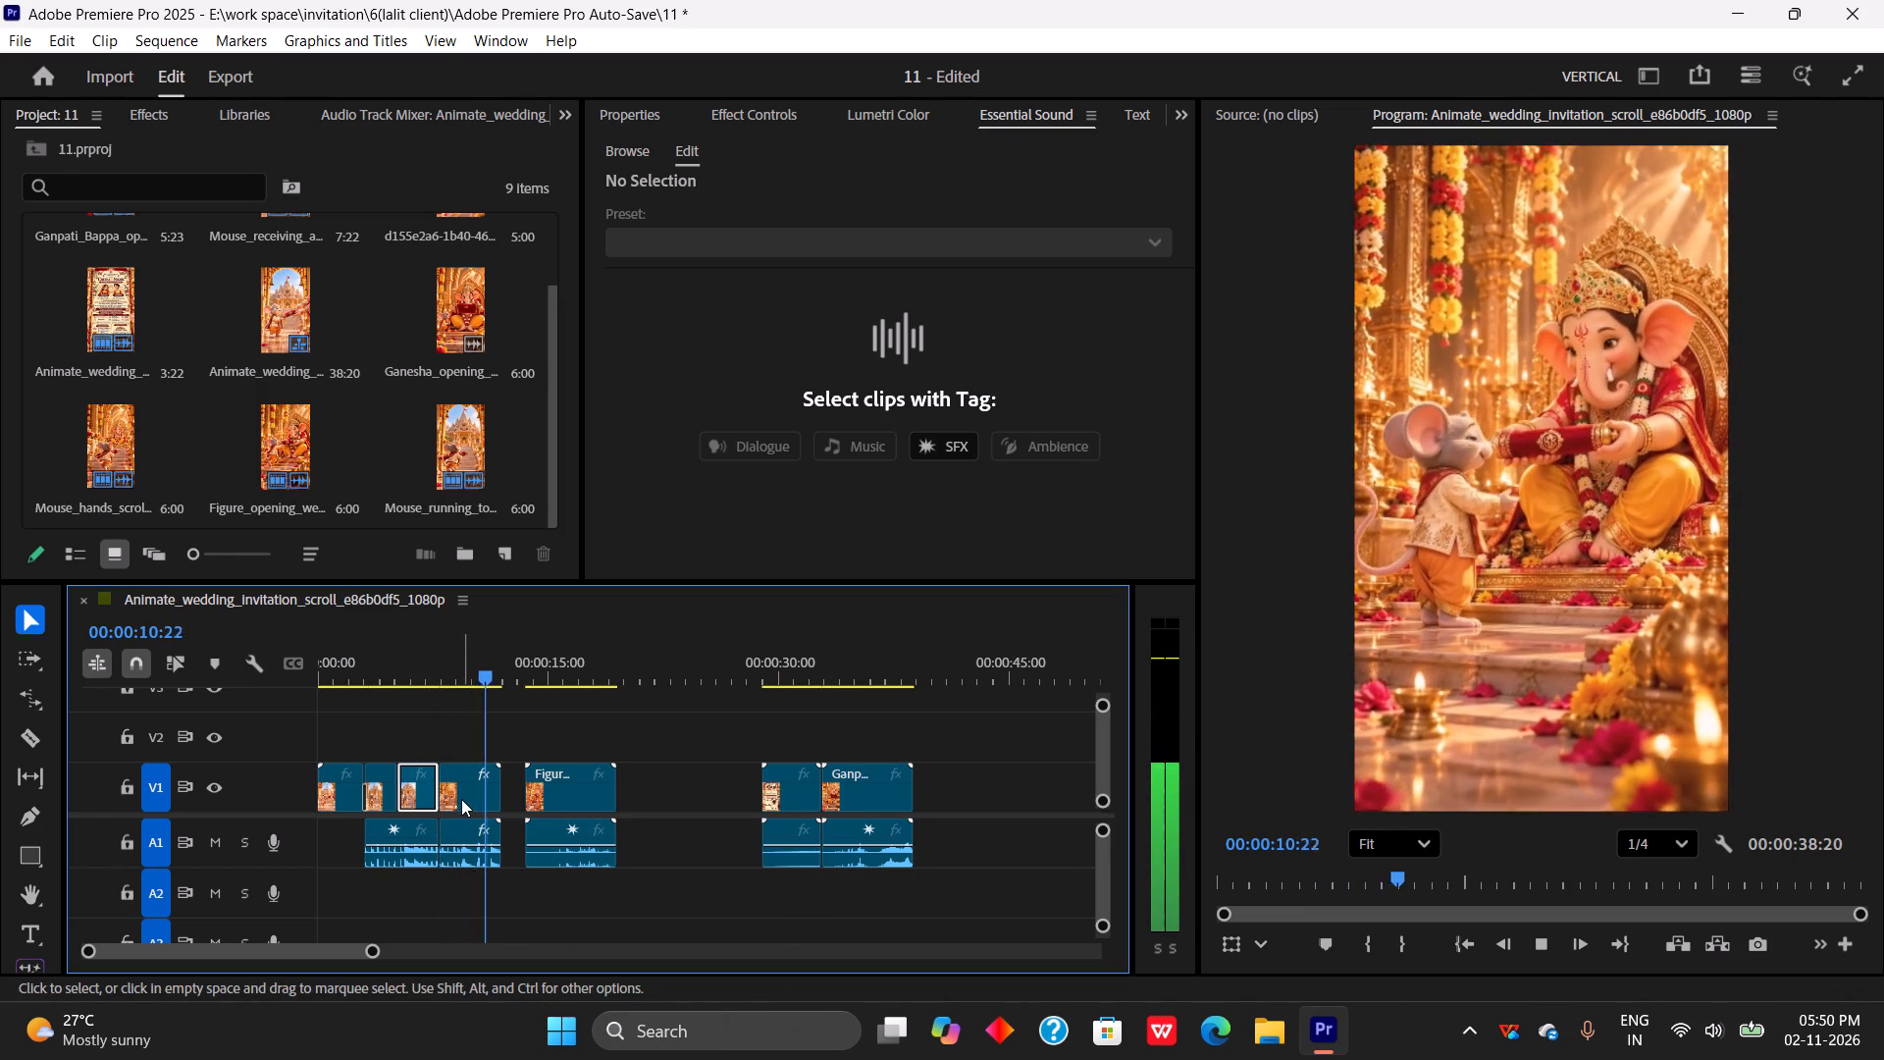
key(space)
click(473, 788)
key(w)
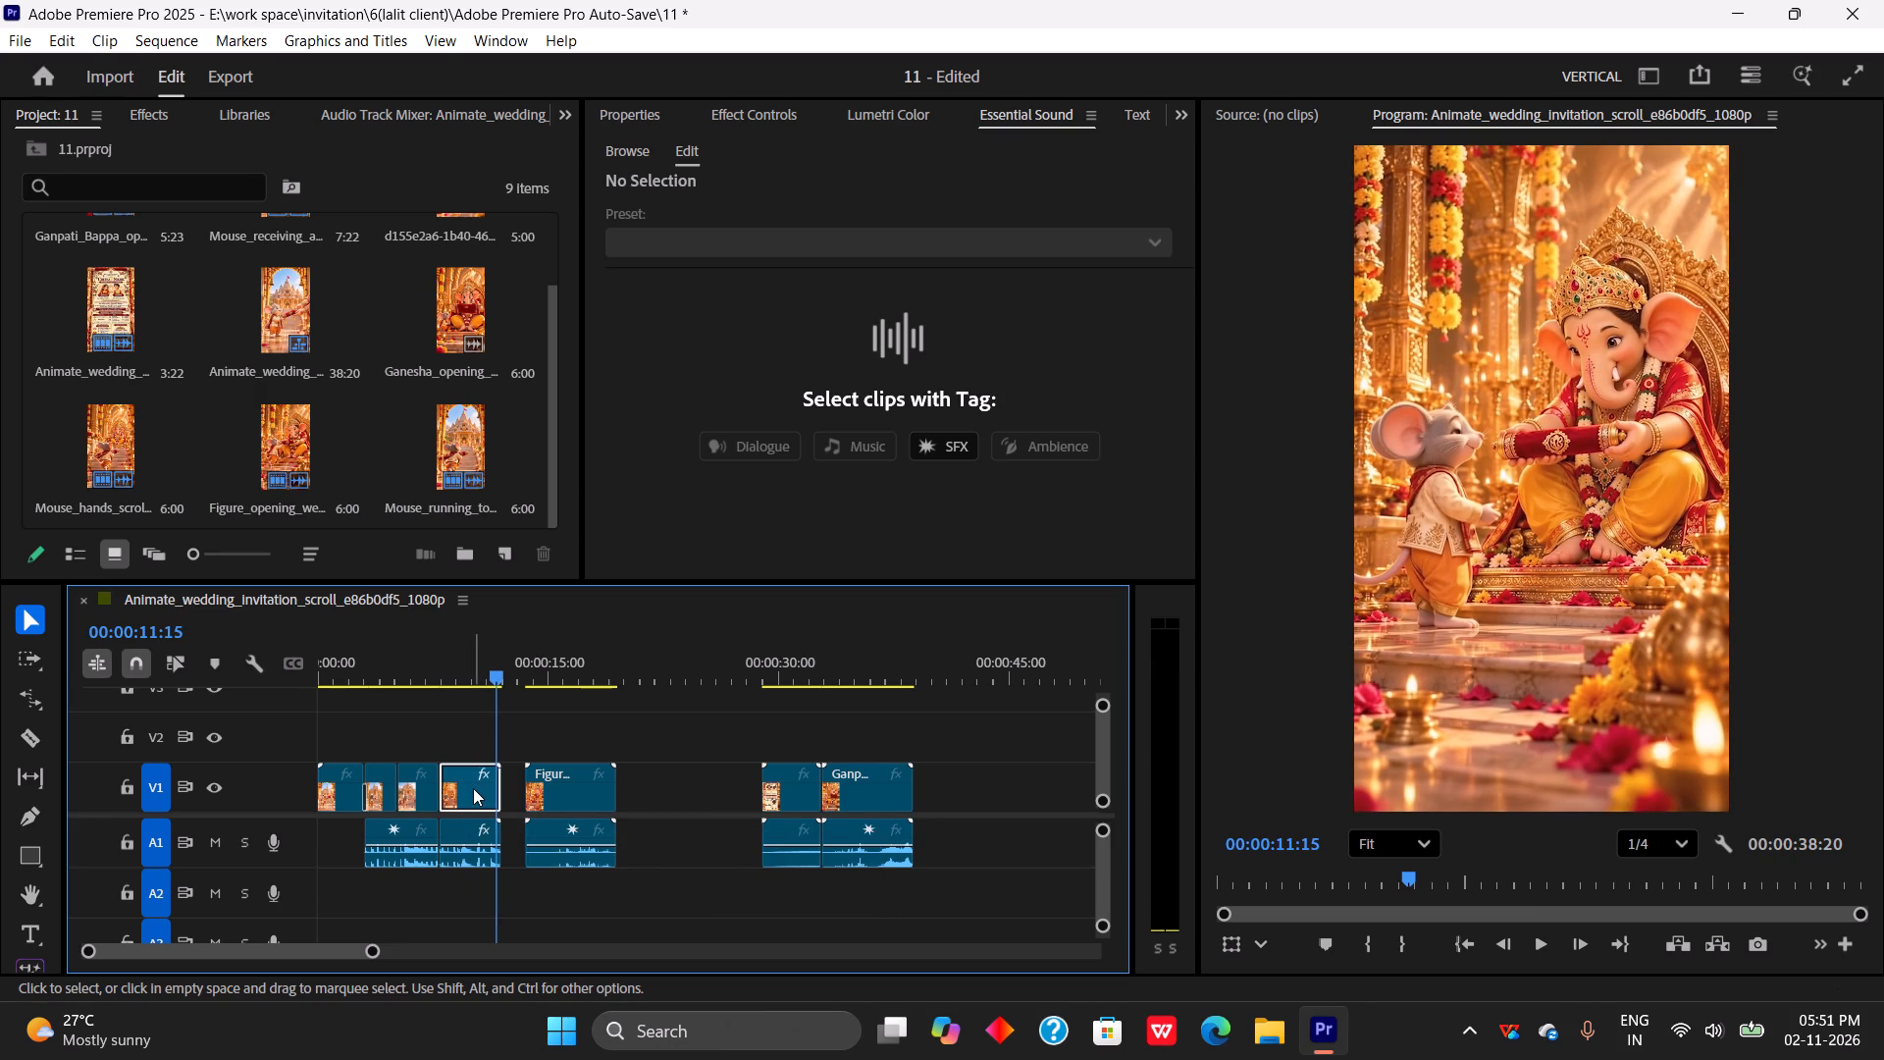
Play the trimmed end of the Mouse_hands_scroll clip and close the gap before the Figure_opening clip.
drag(500, 678, 485, 704)
key(space)
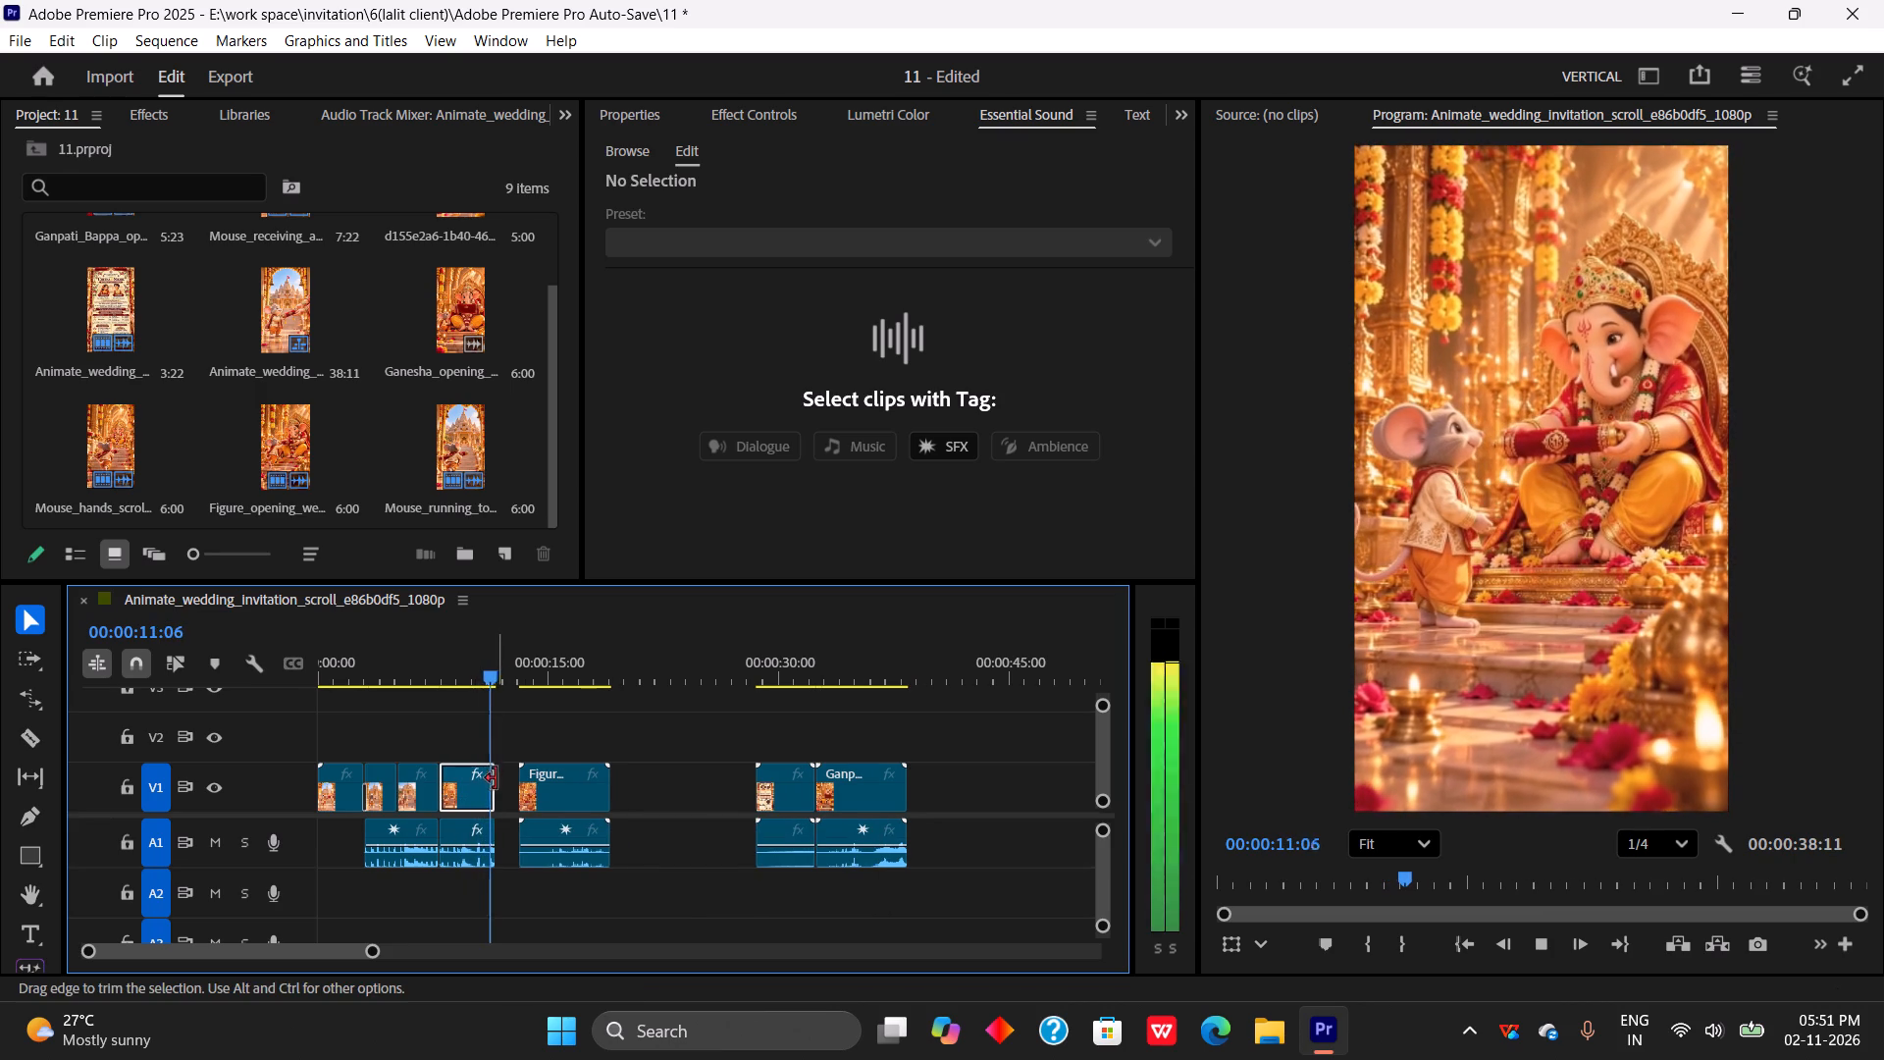
key(space)
click(504, 800)
key(Delete)
Ripple-trim the start of the Figure_opening clip up to 00:00:12:15 and play from the cut through the clip.
key(space)
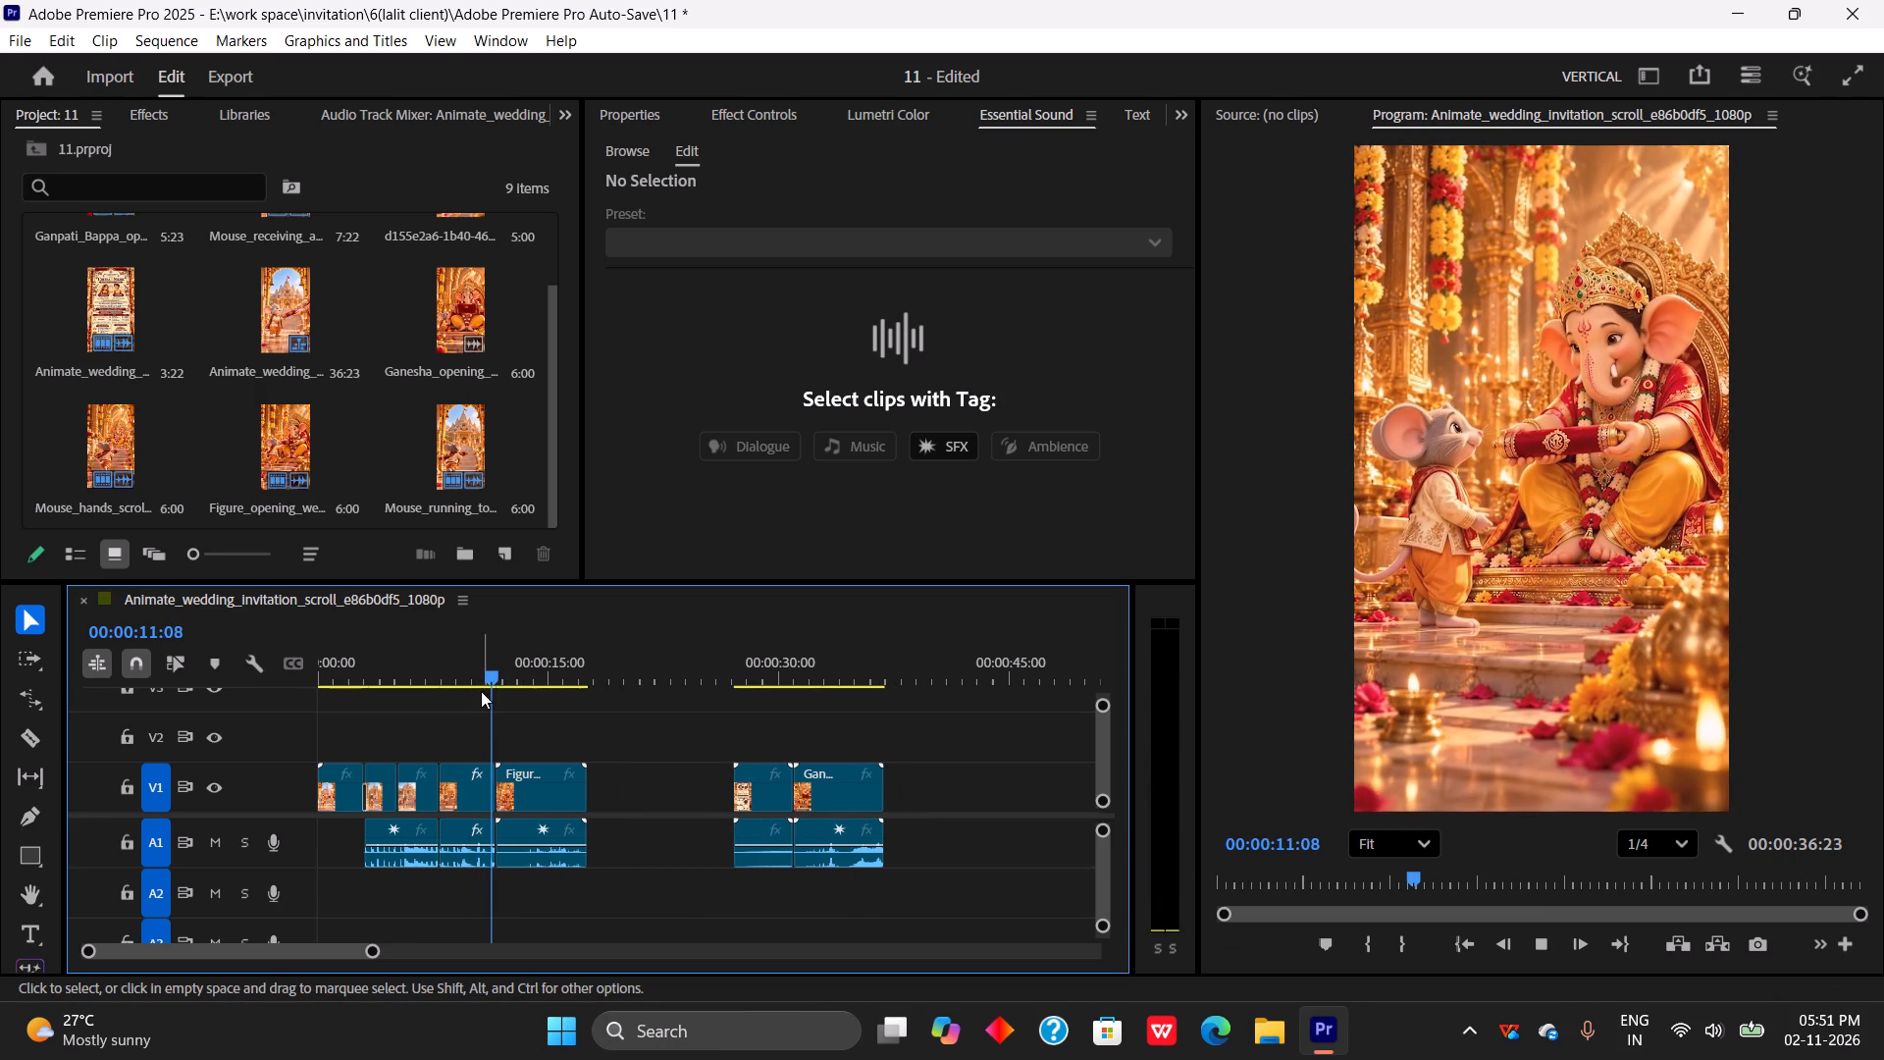
key(space)
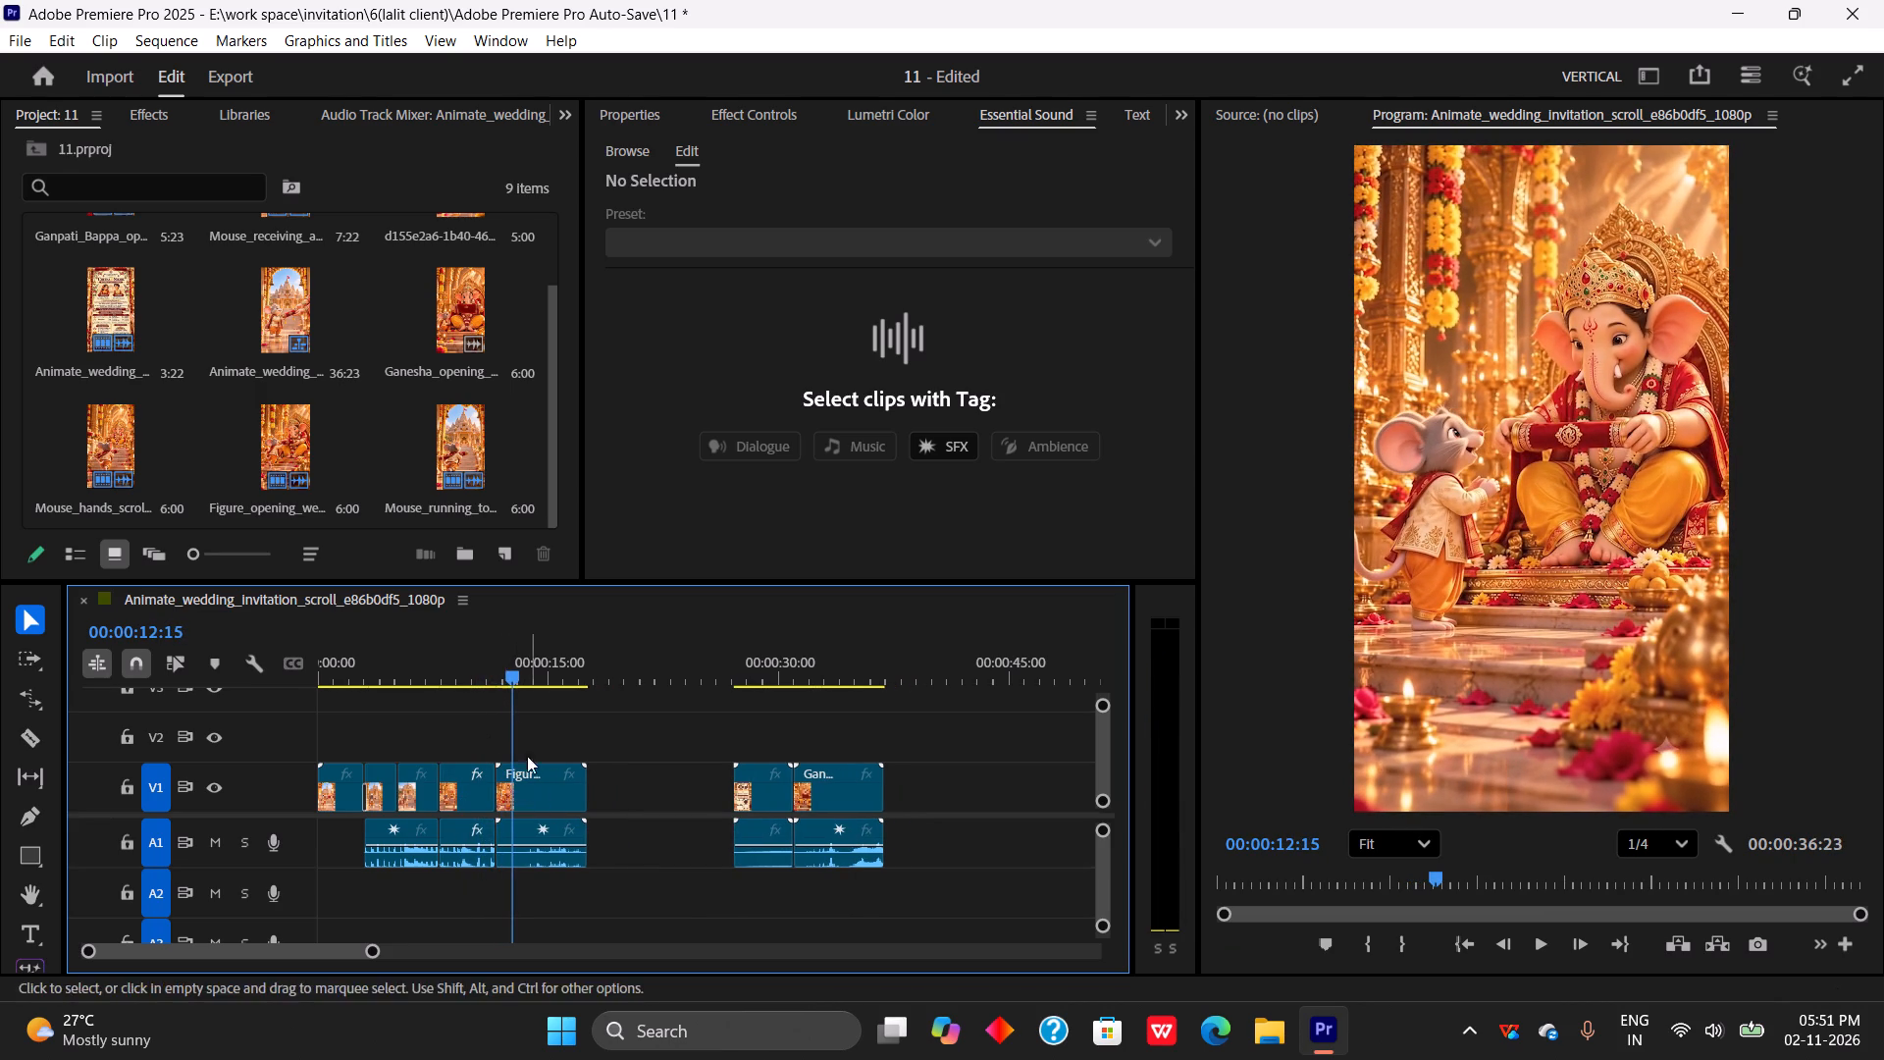
click(546, 784)
key(q)
drag(497, 681, 494, 687)
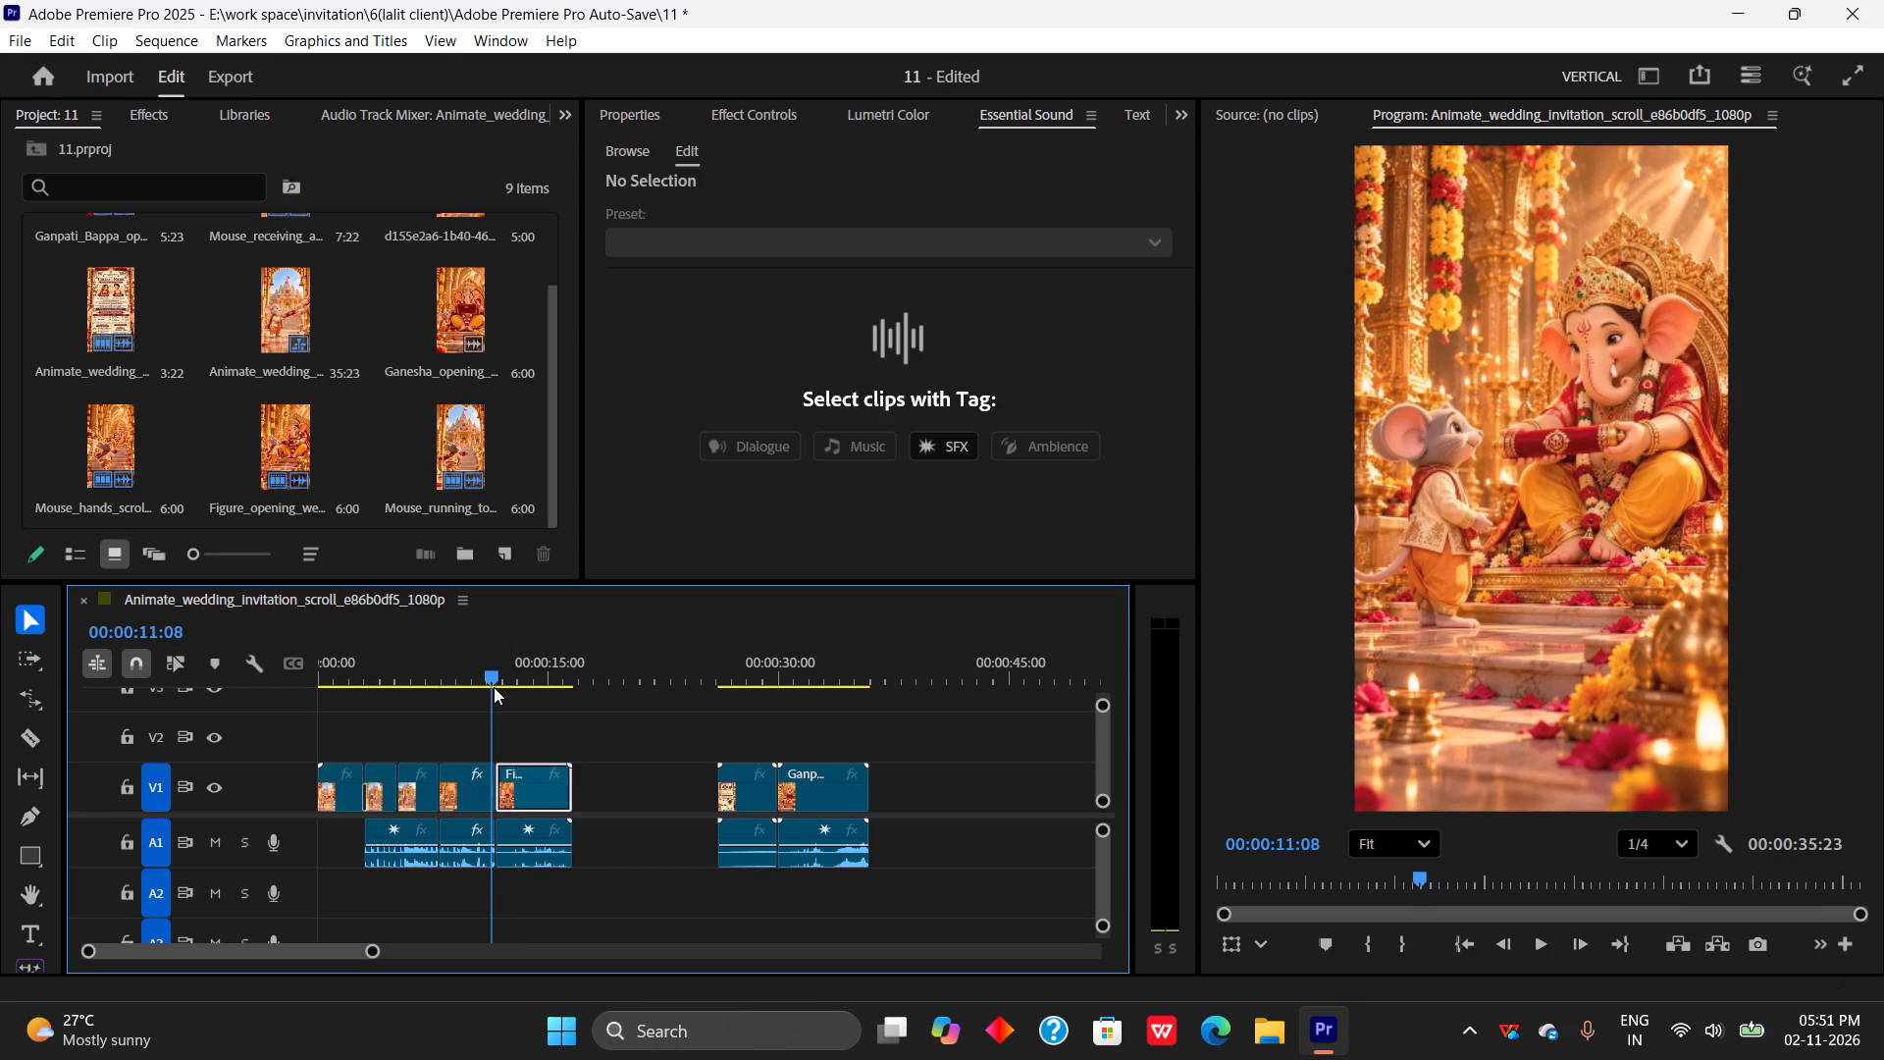
drag(494, 687, 491, 695)
key(space)
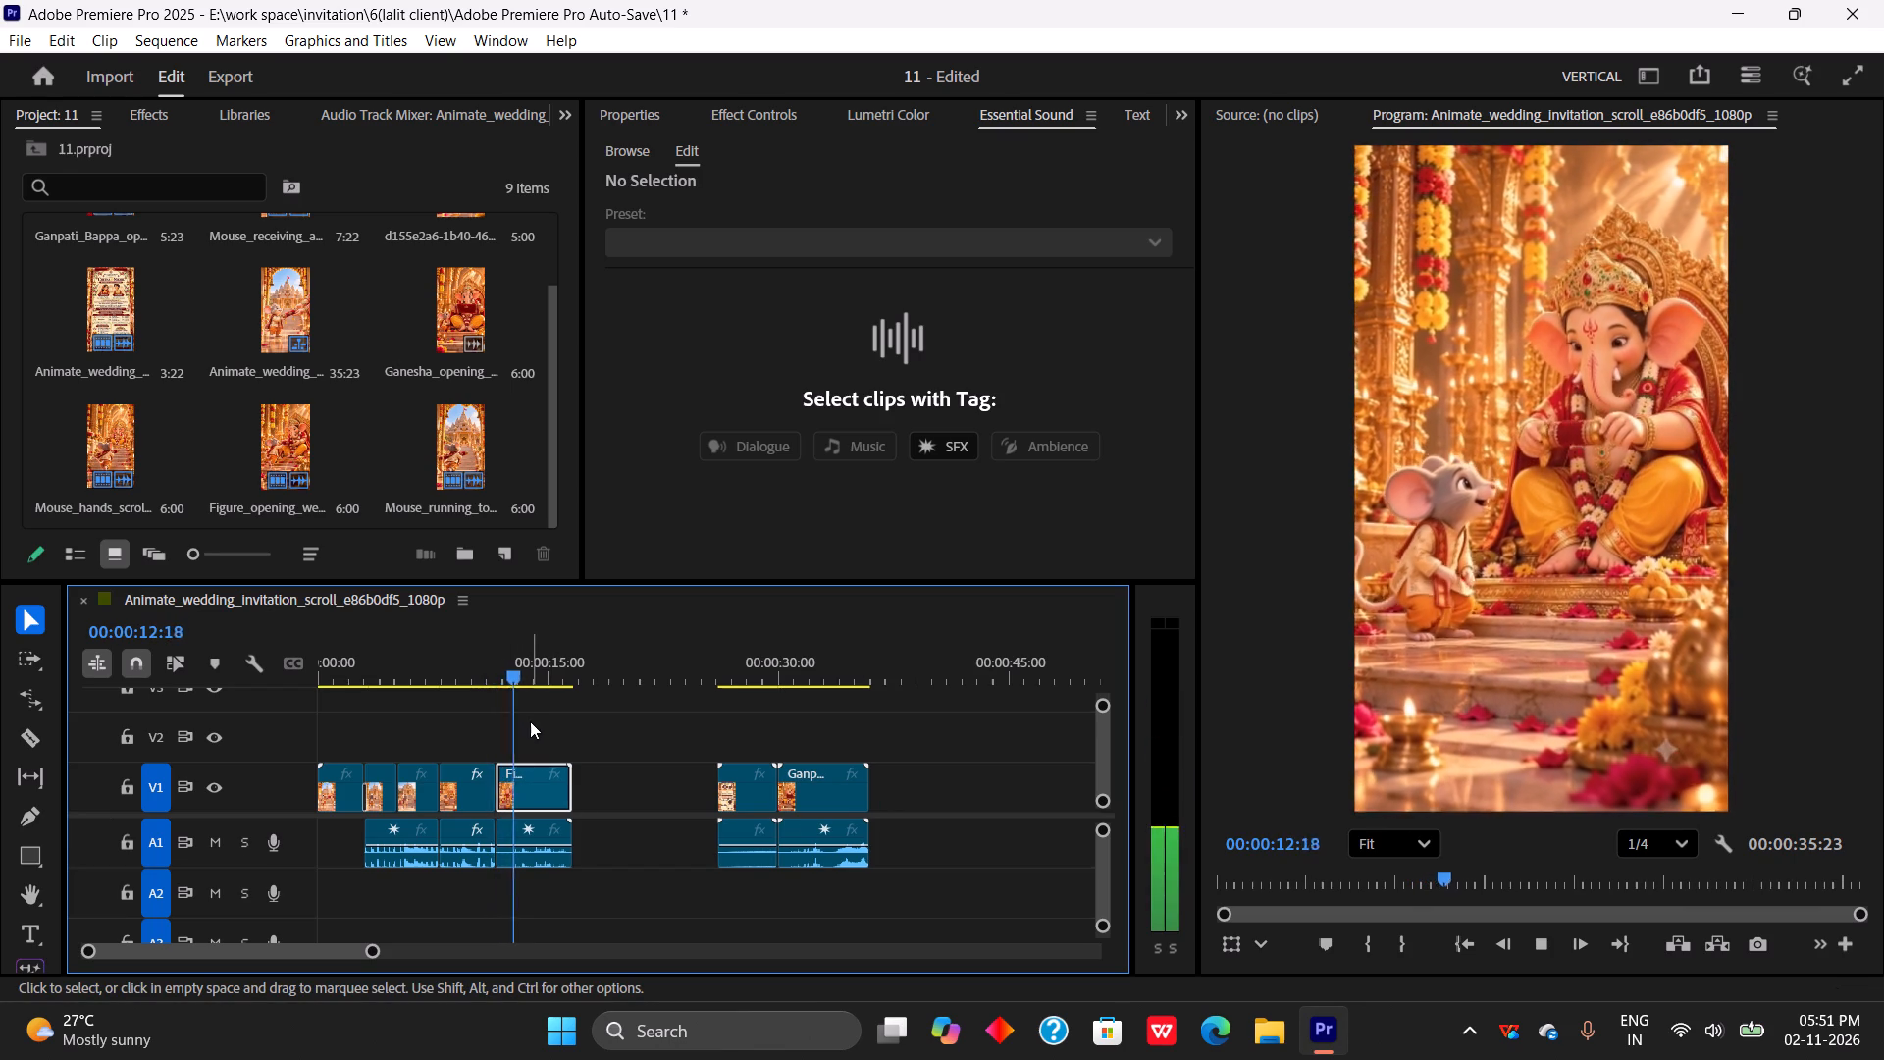
key(space)
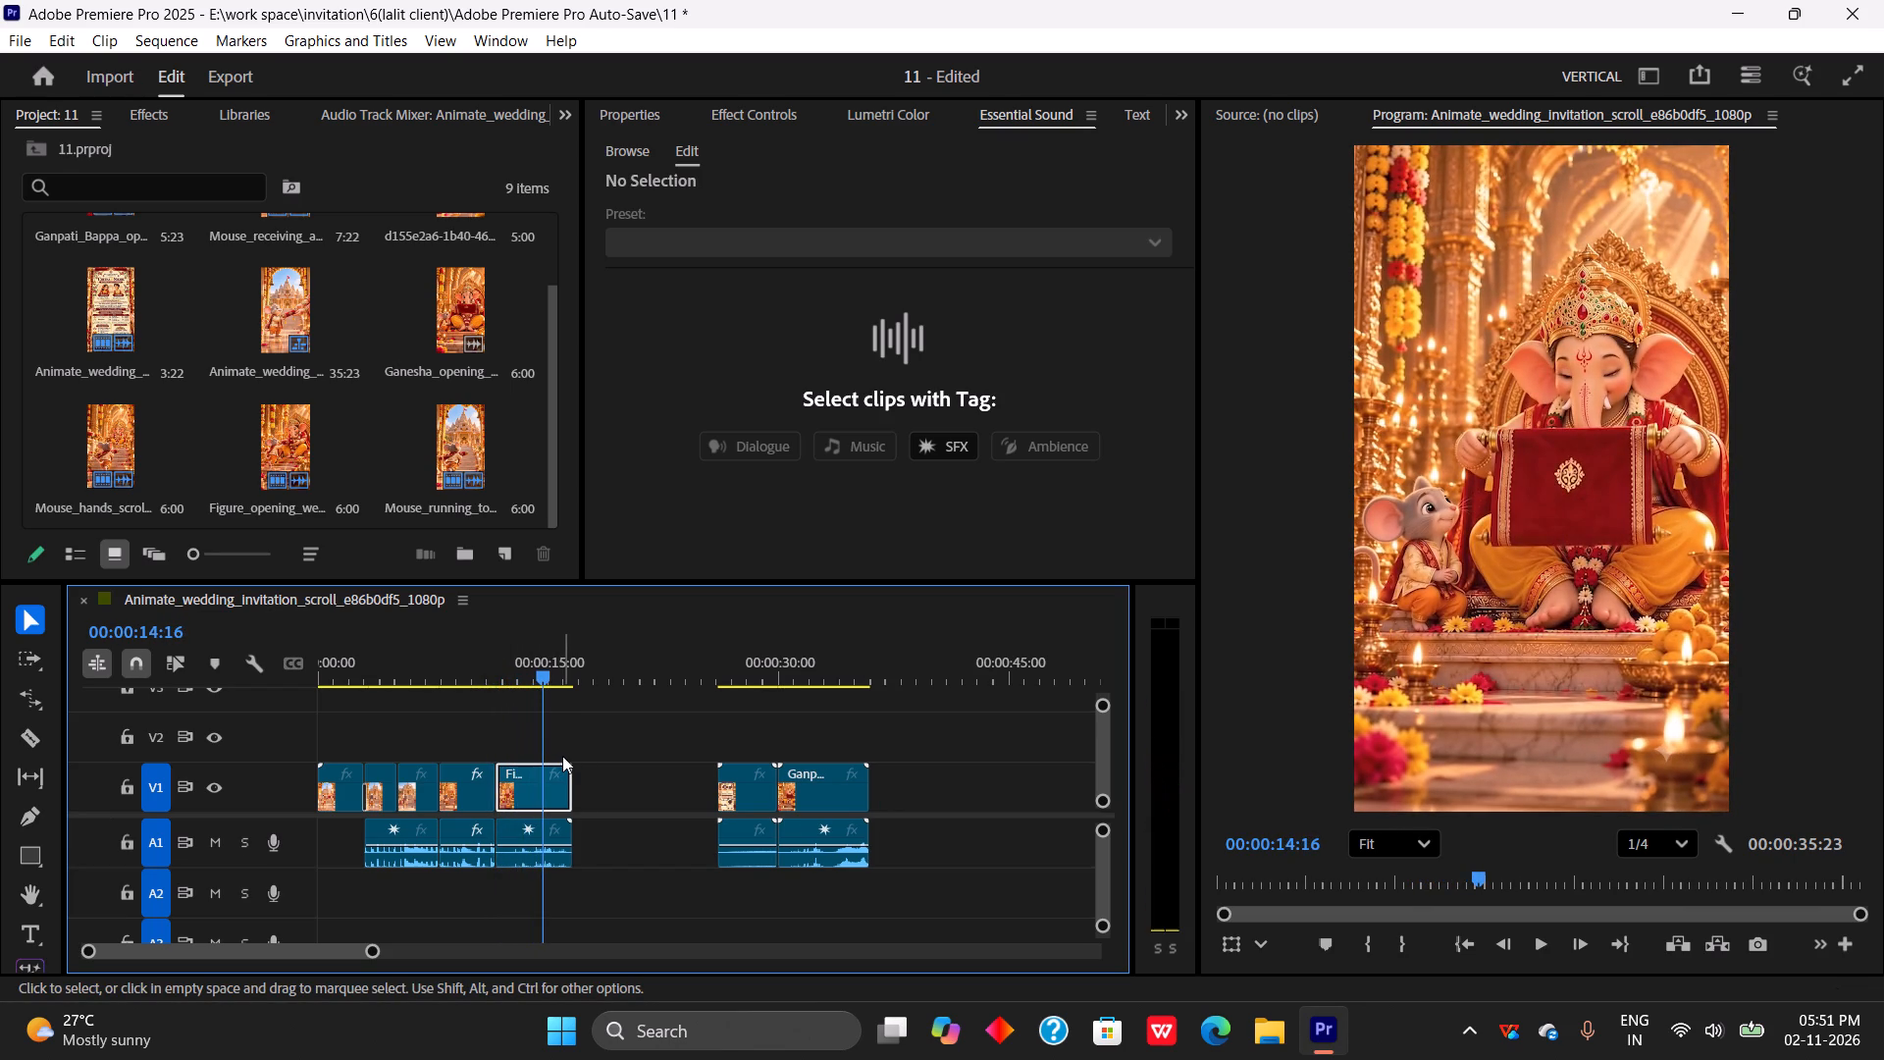
key(space)
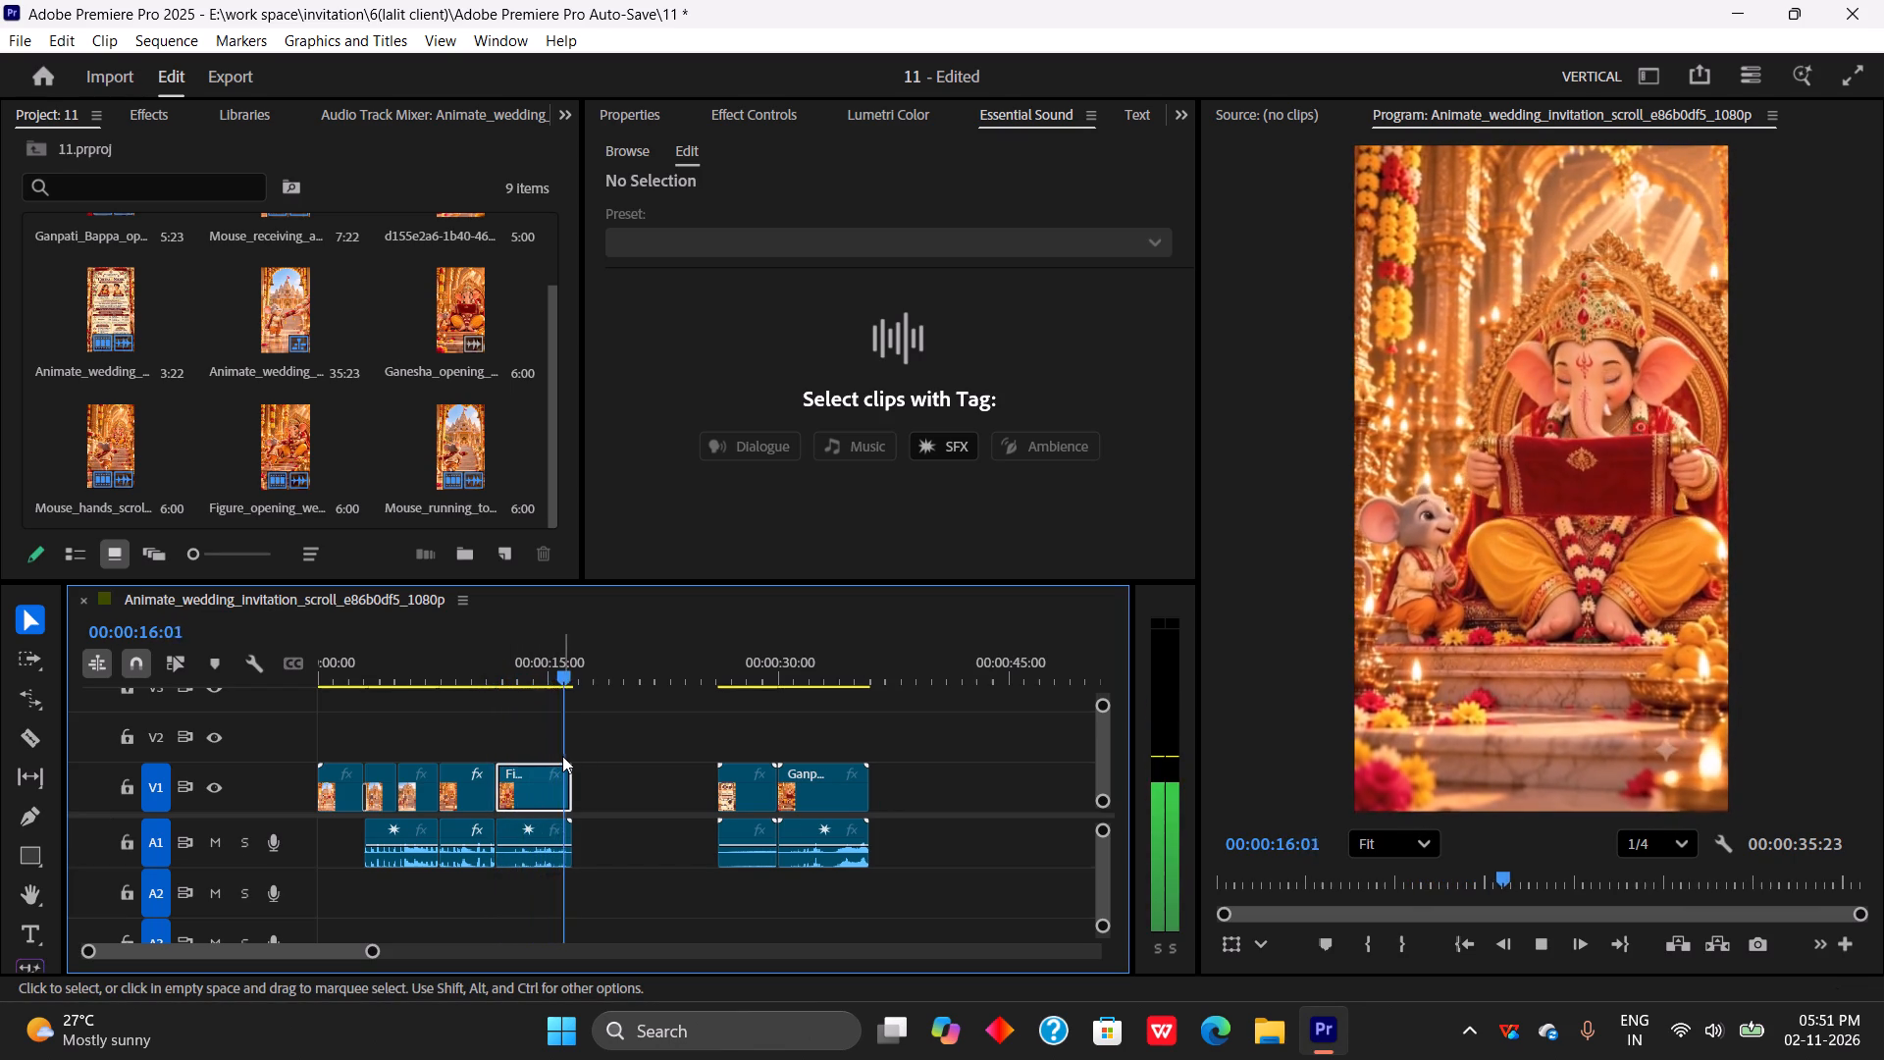
key(space)
Close the gap between the Figure_opening clip and the wedding invitation scroll clip.
click(601, 796)
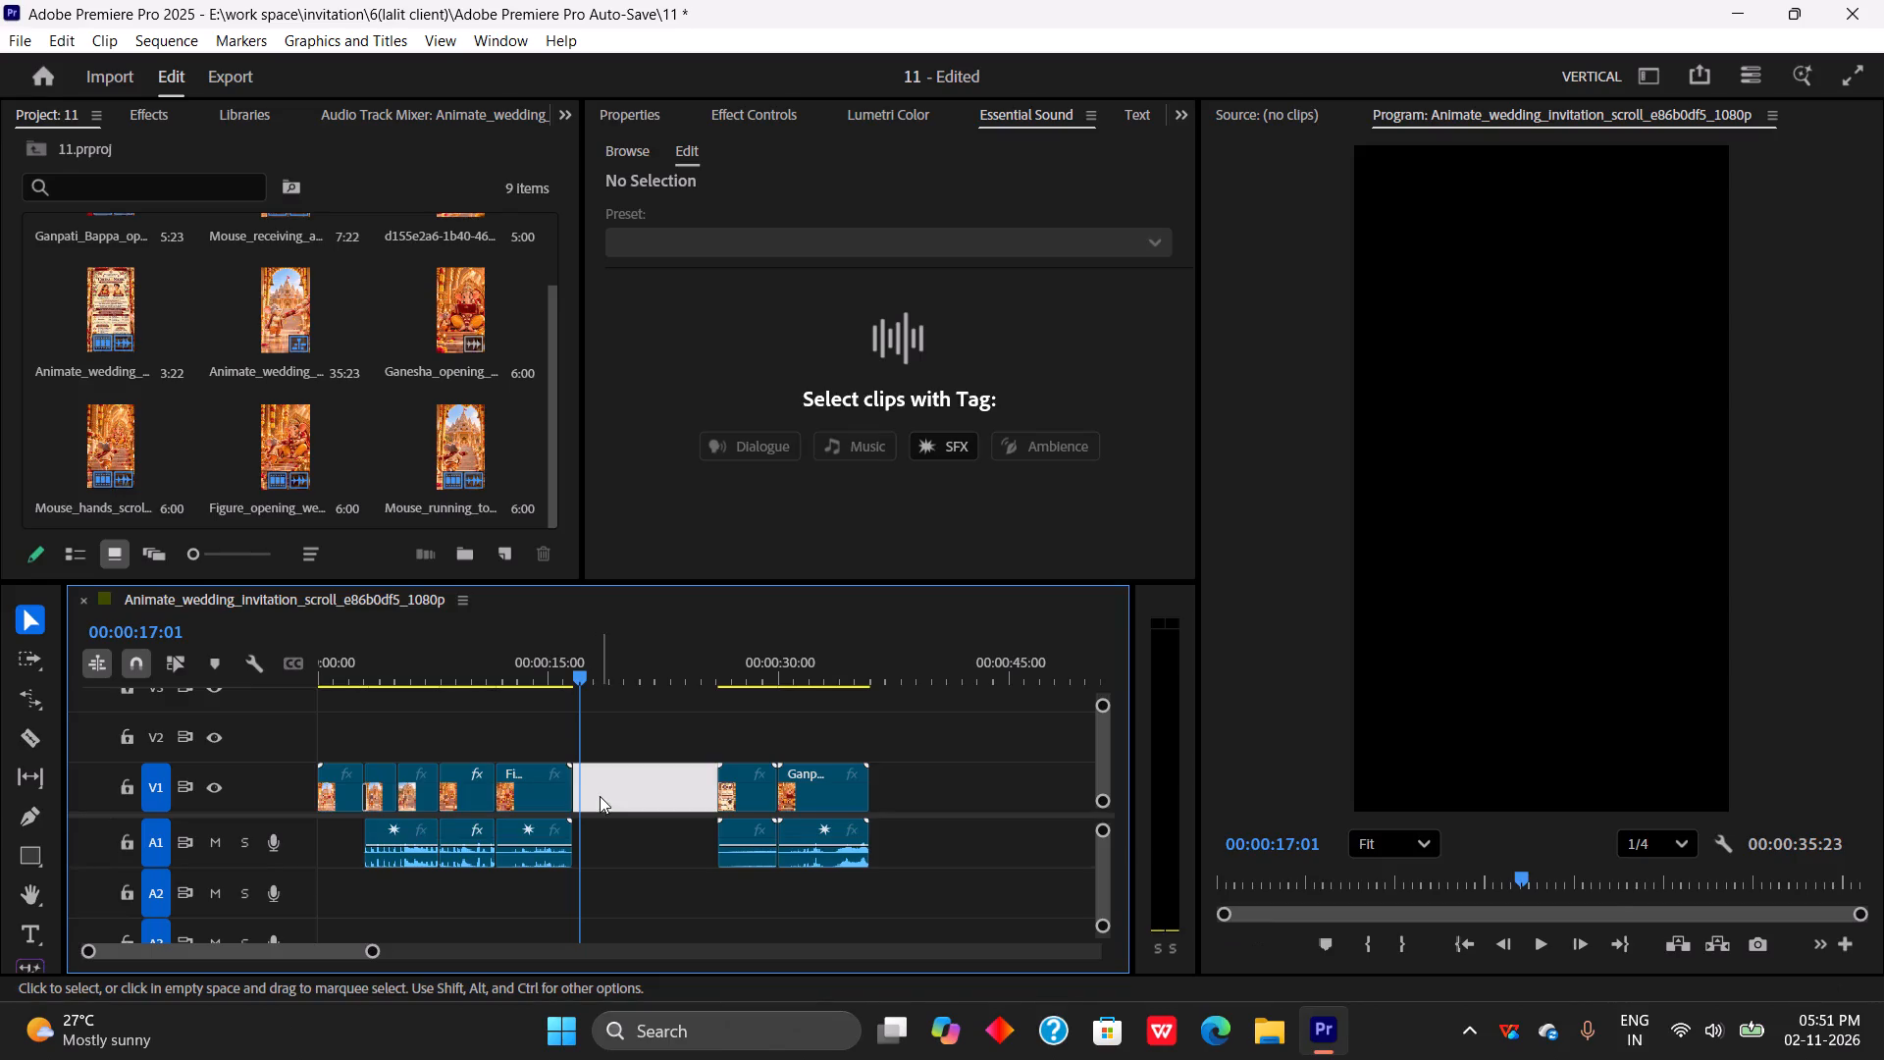
key(Delete)
Move the wedding invitation scroll clip to the end of the sequence, after the Ganpati_Bappa_opens_scroll clip, and close the gap left behind.
drag(596, 742, 618, 839)
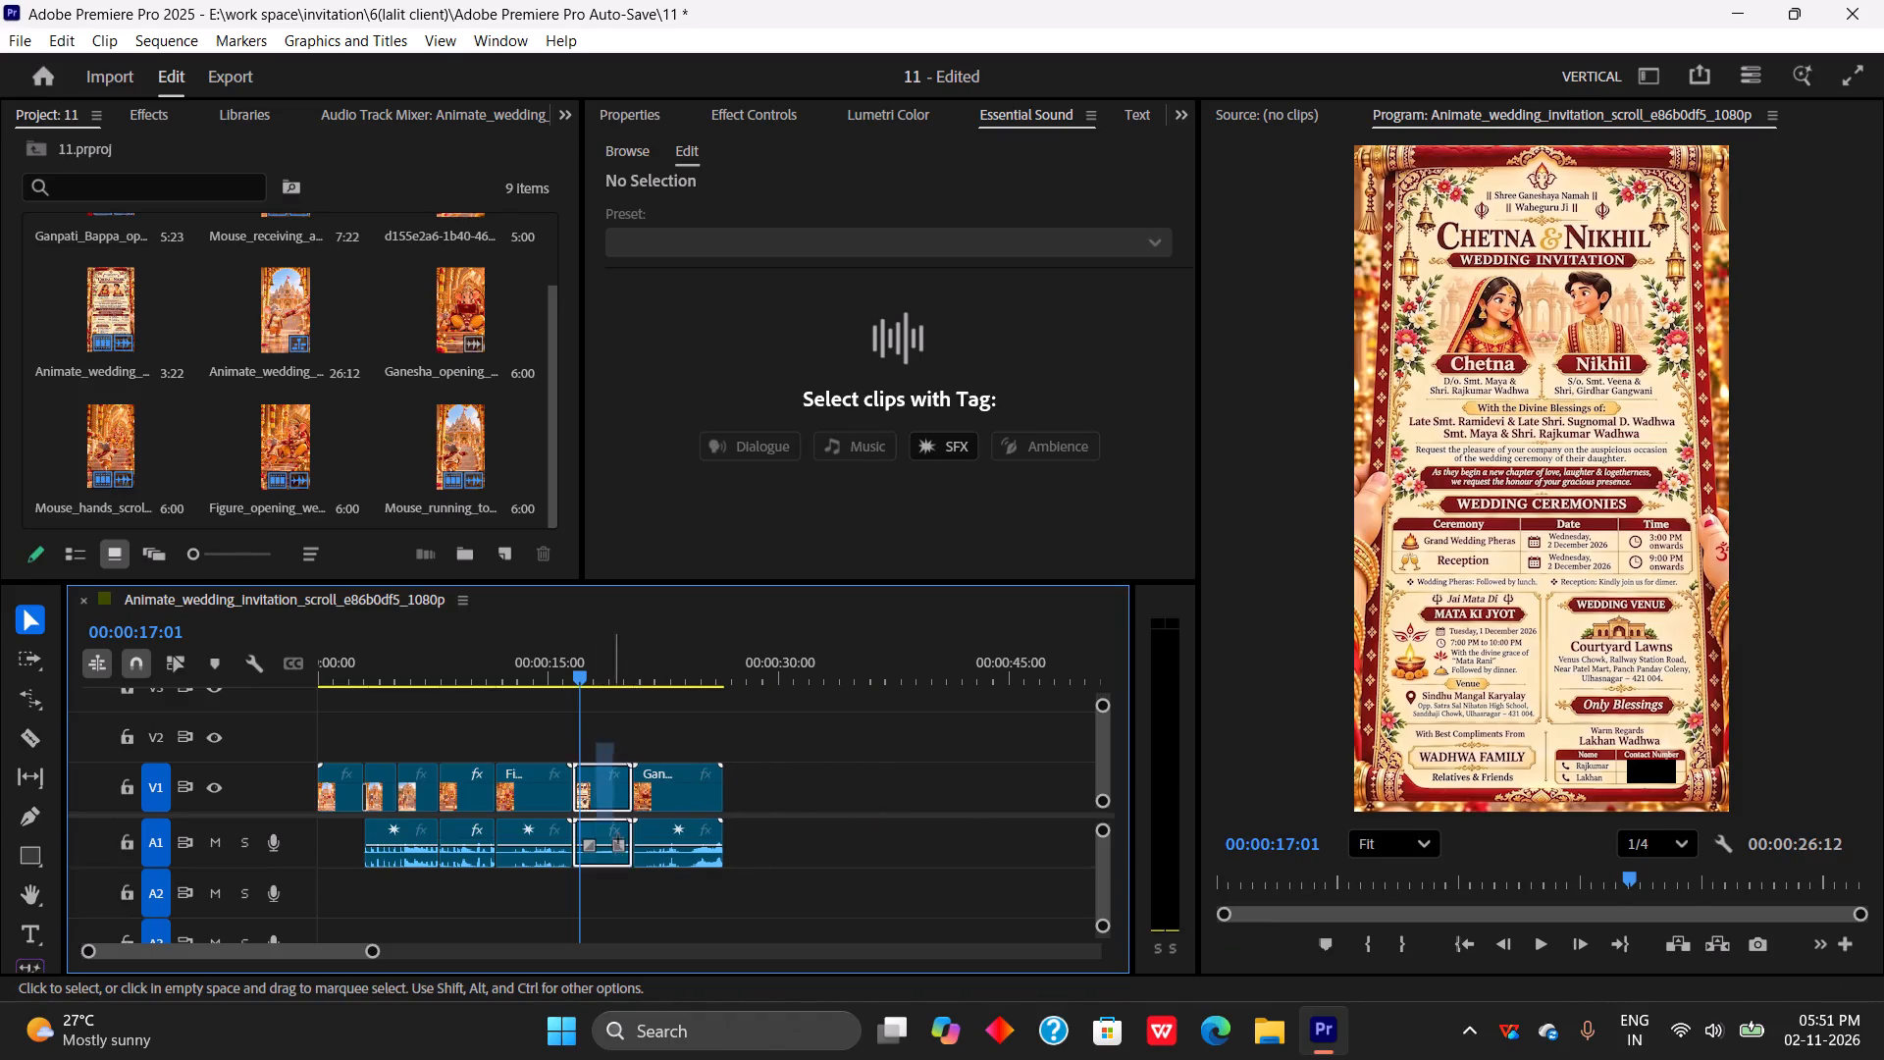
drag(618, 839, 620, 853)
drag(606, 782, 756, 787)
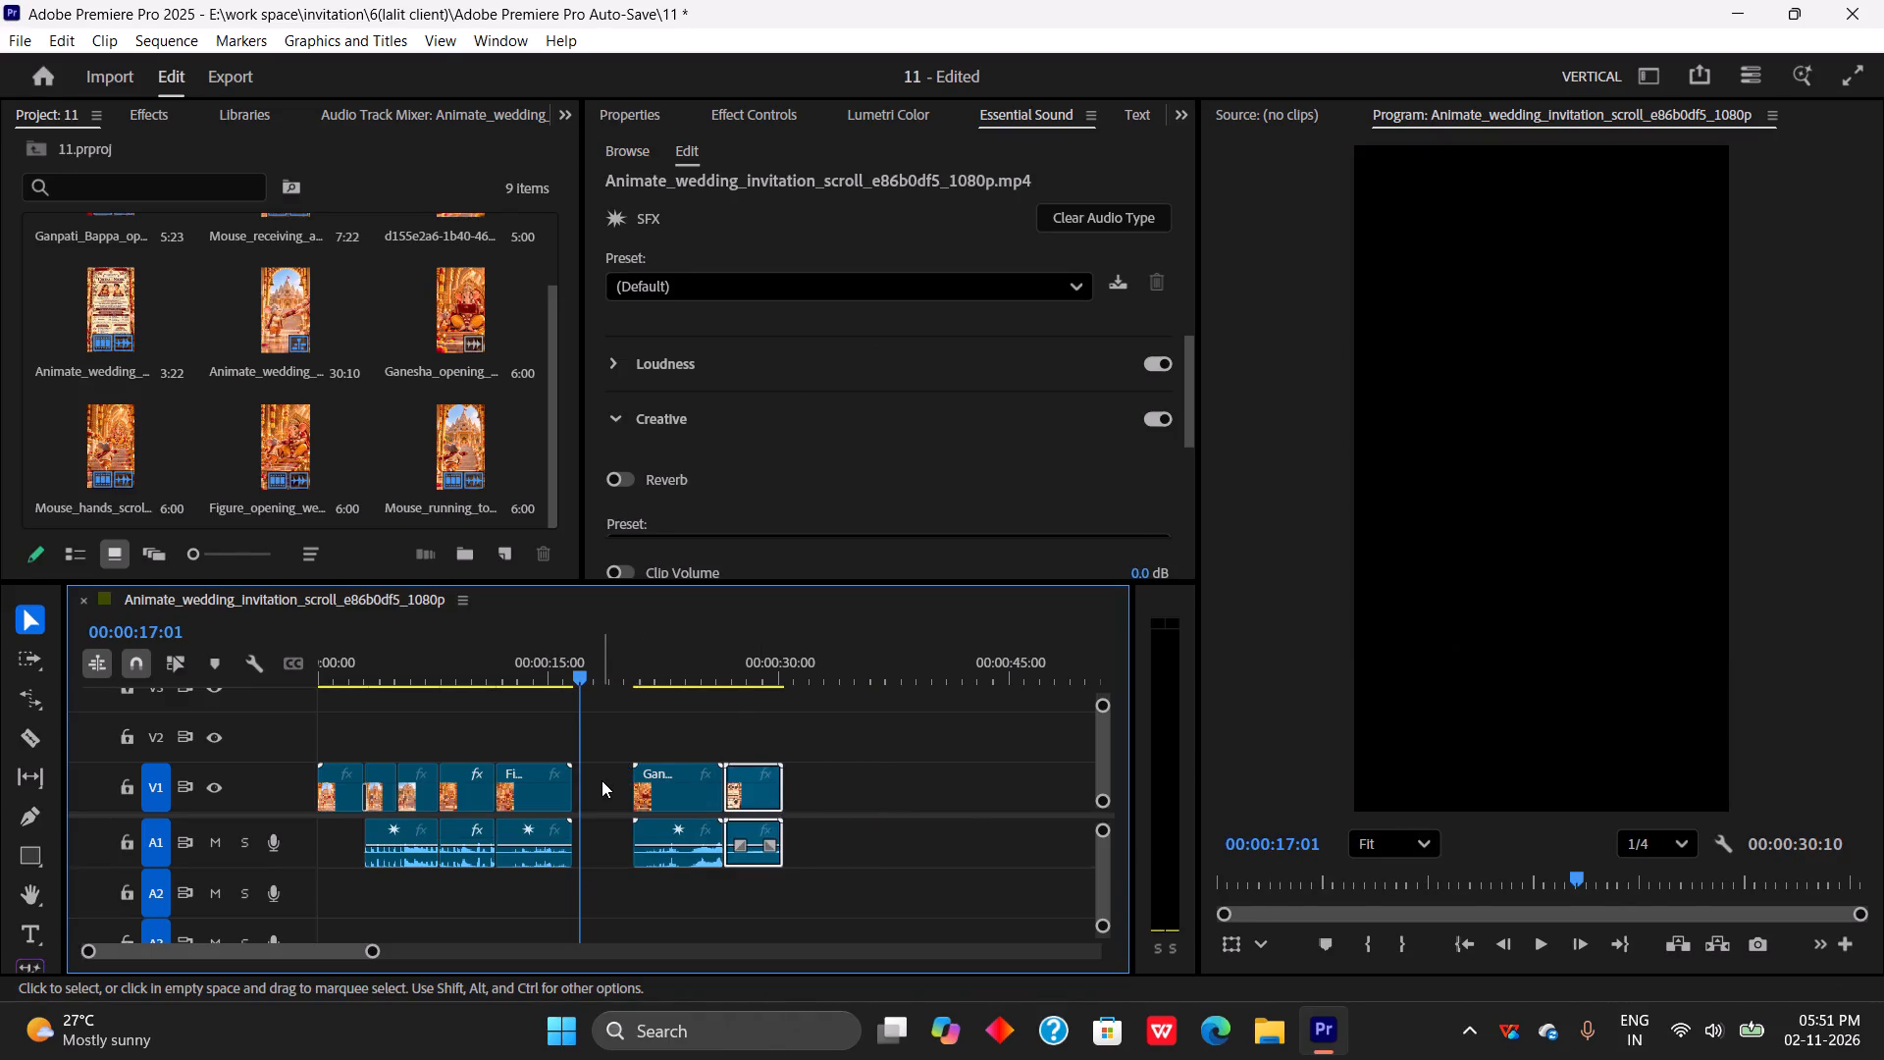
click(602, 780)
key(Delete)
Ripple-trim the start of the Ganpati_Bappa_opens_scroll clip up to 00:00:21:00, where Ganpati is seen from the side reading the scroll.
drag(575, 665, 570, 682)
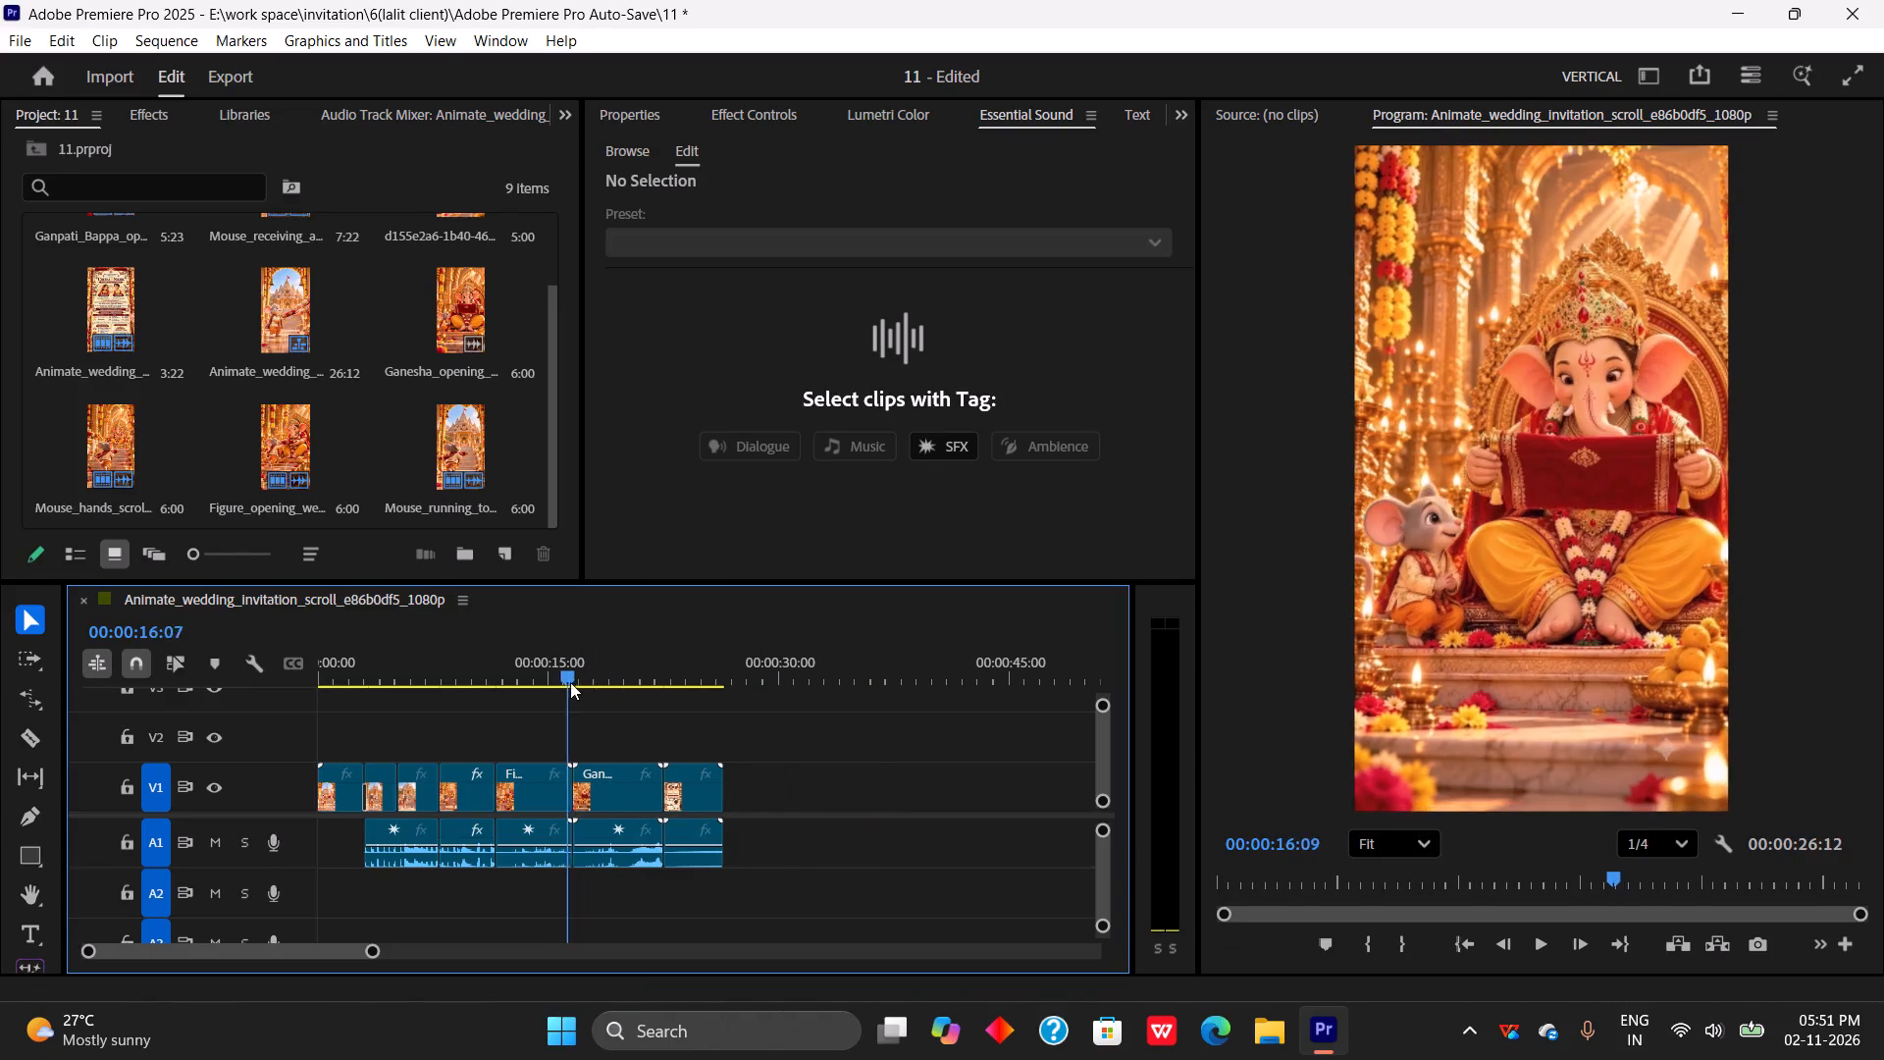
drag(570, 682, 566, 689)
key(space)
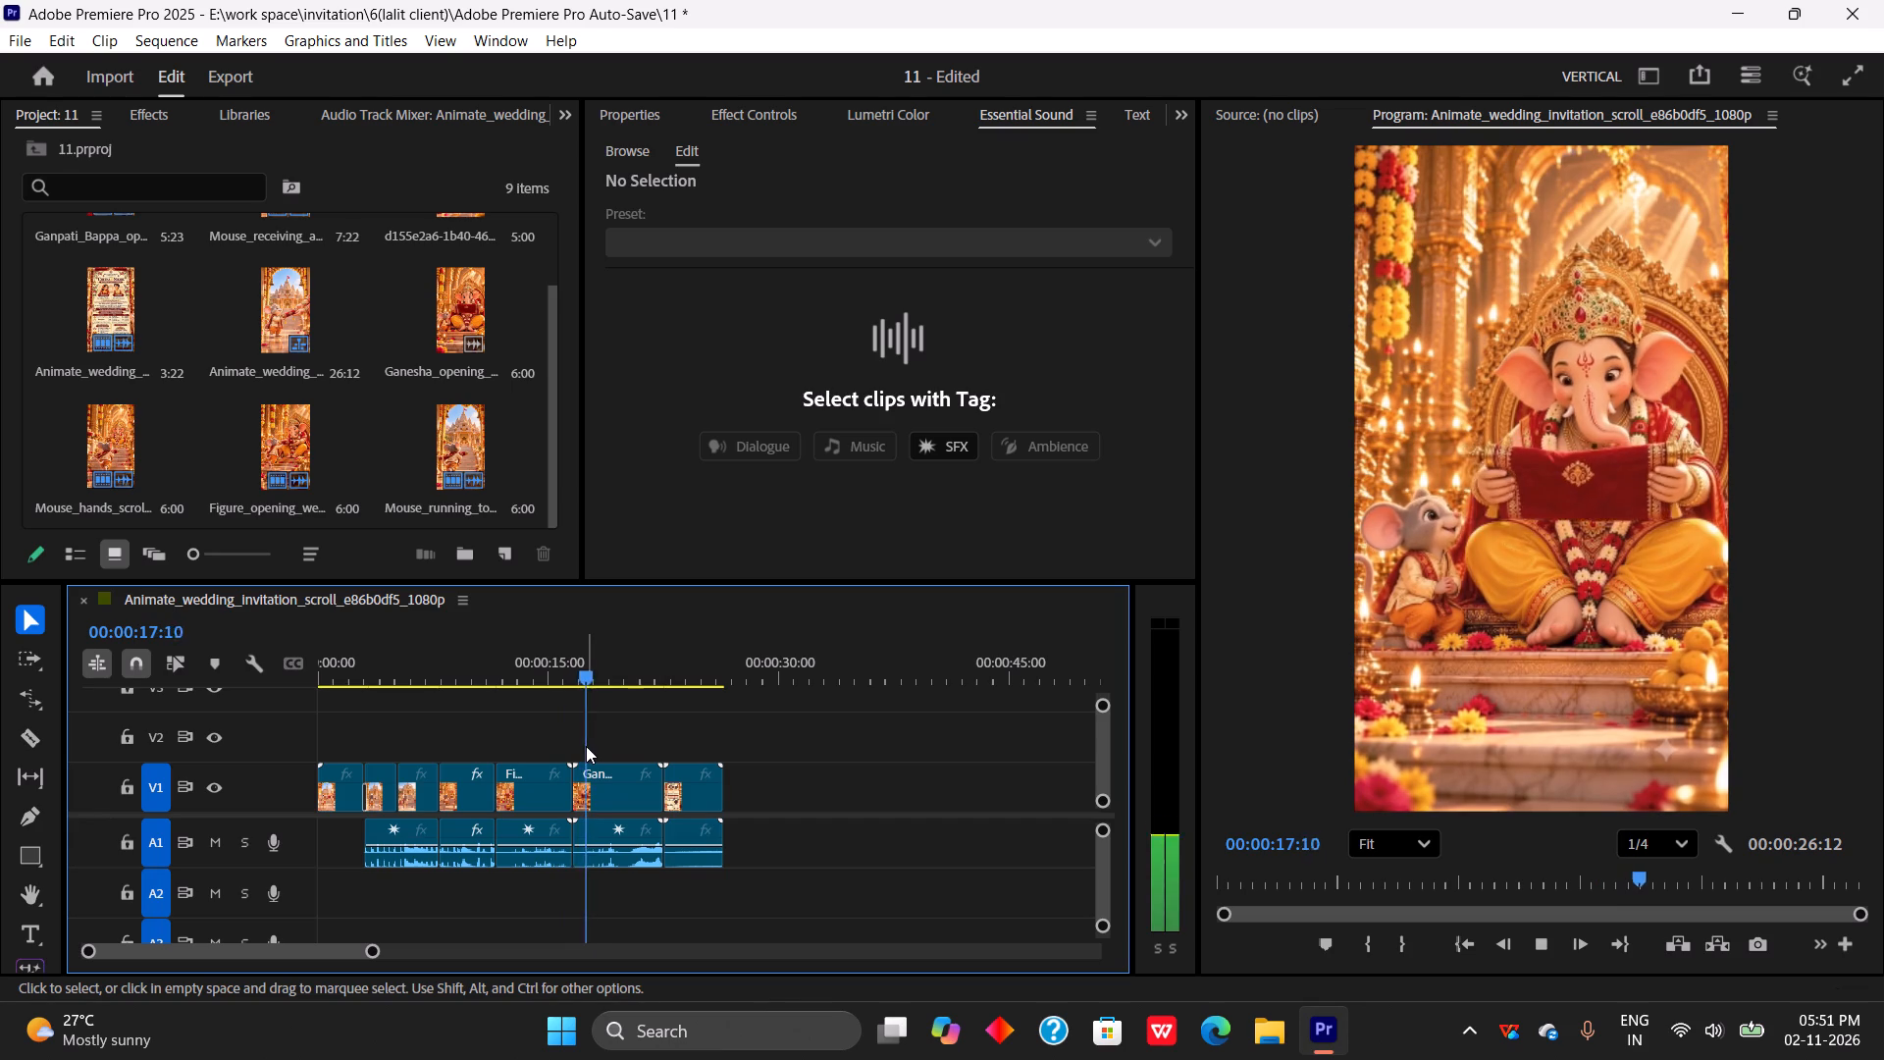
key(space)
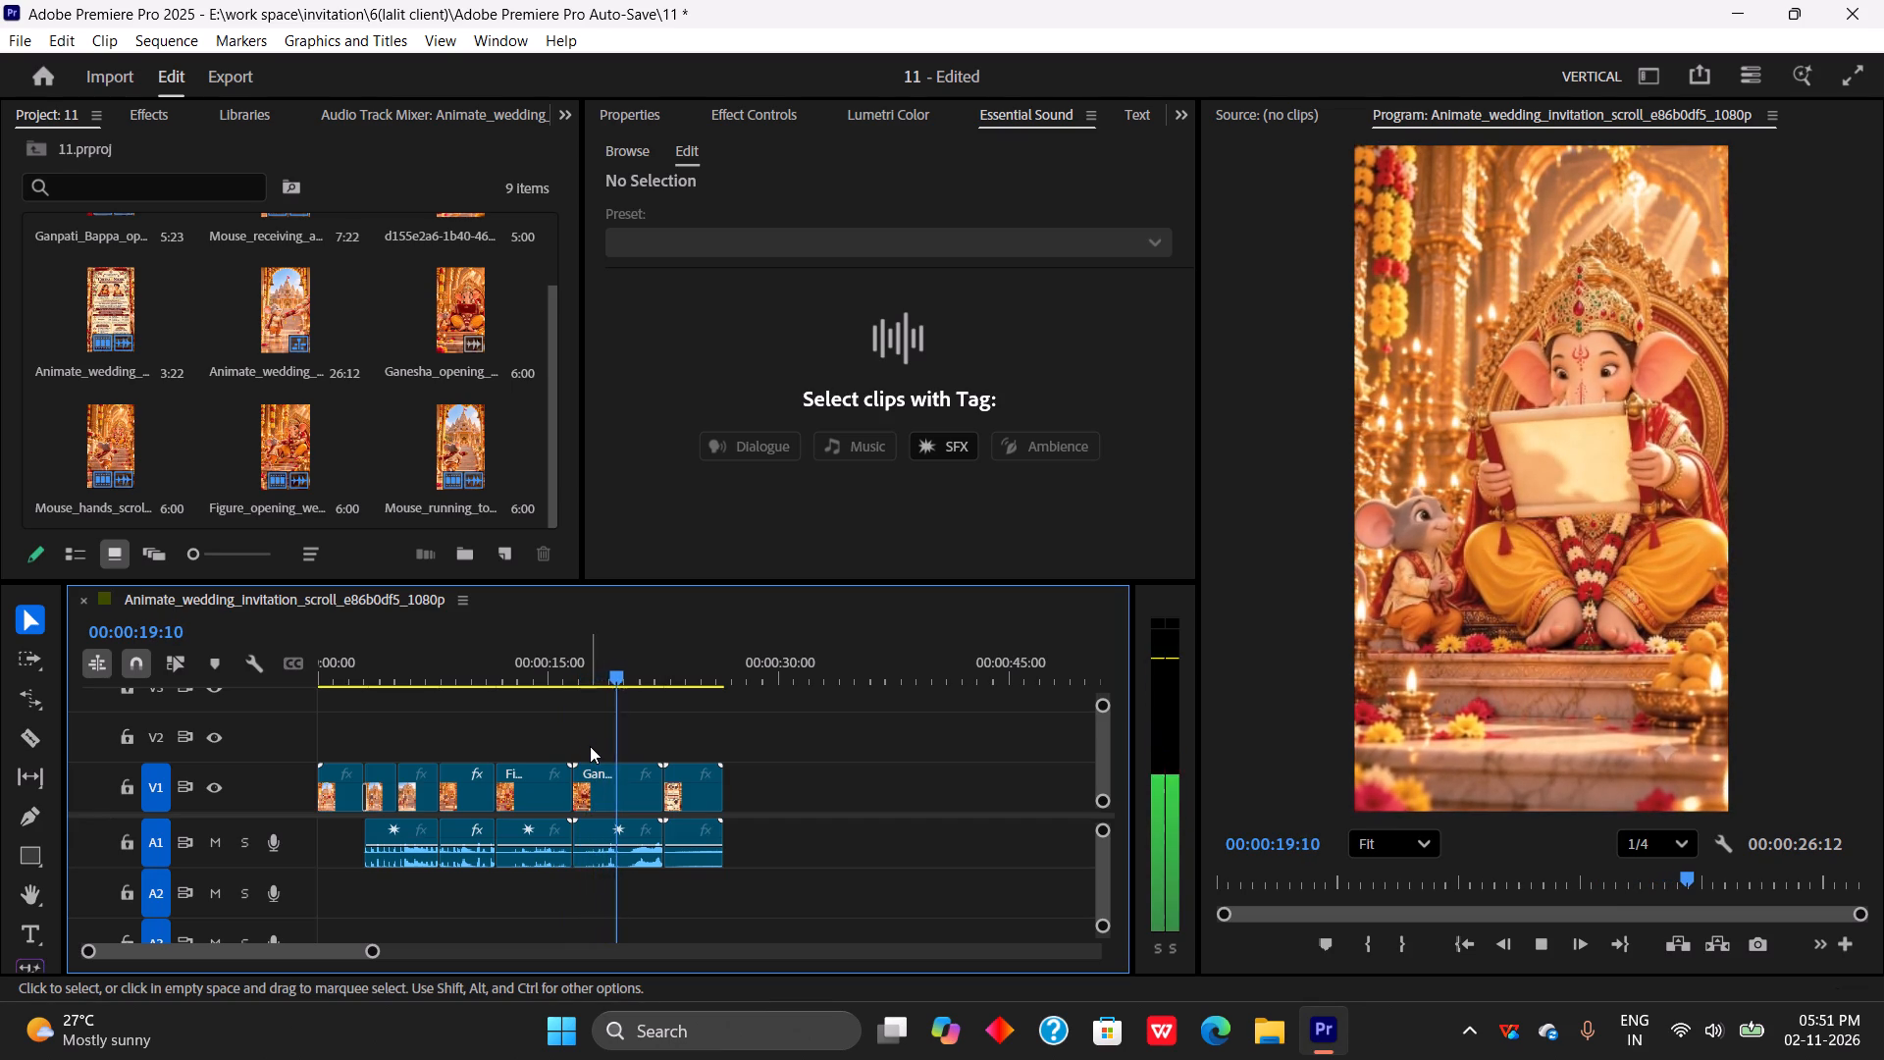
key(space)
key(space)
key(space)
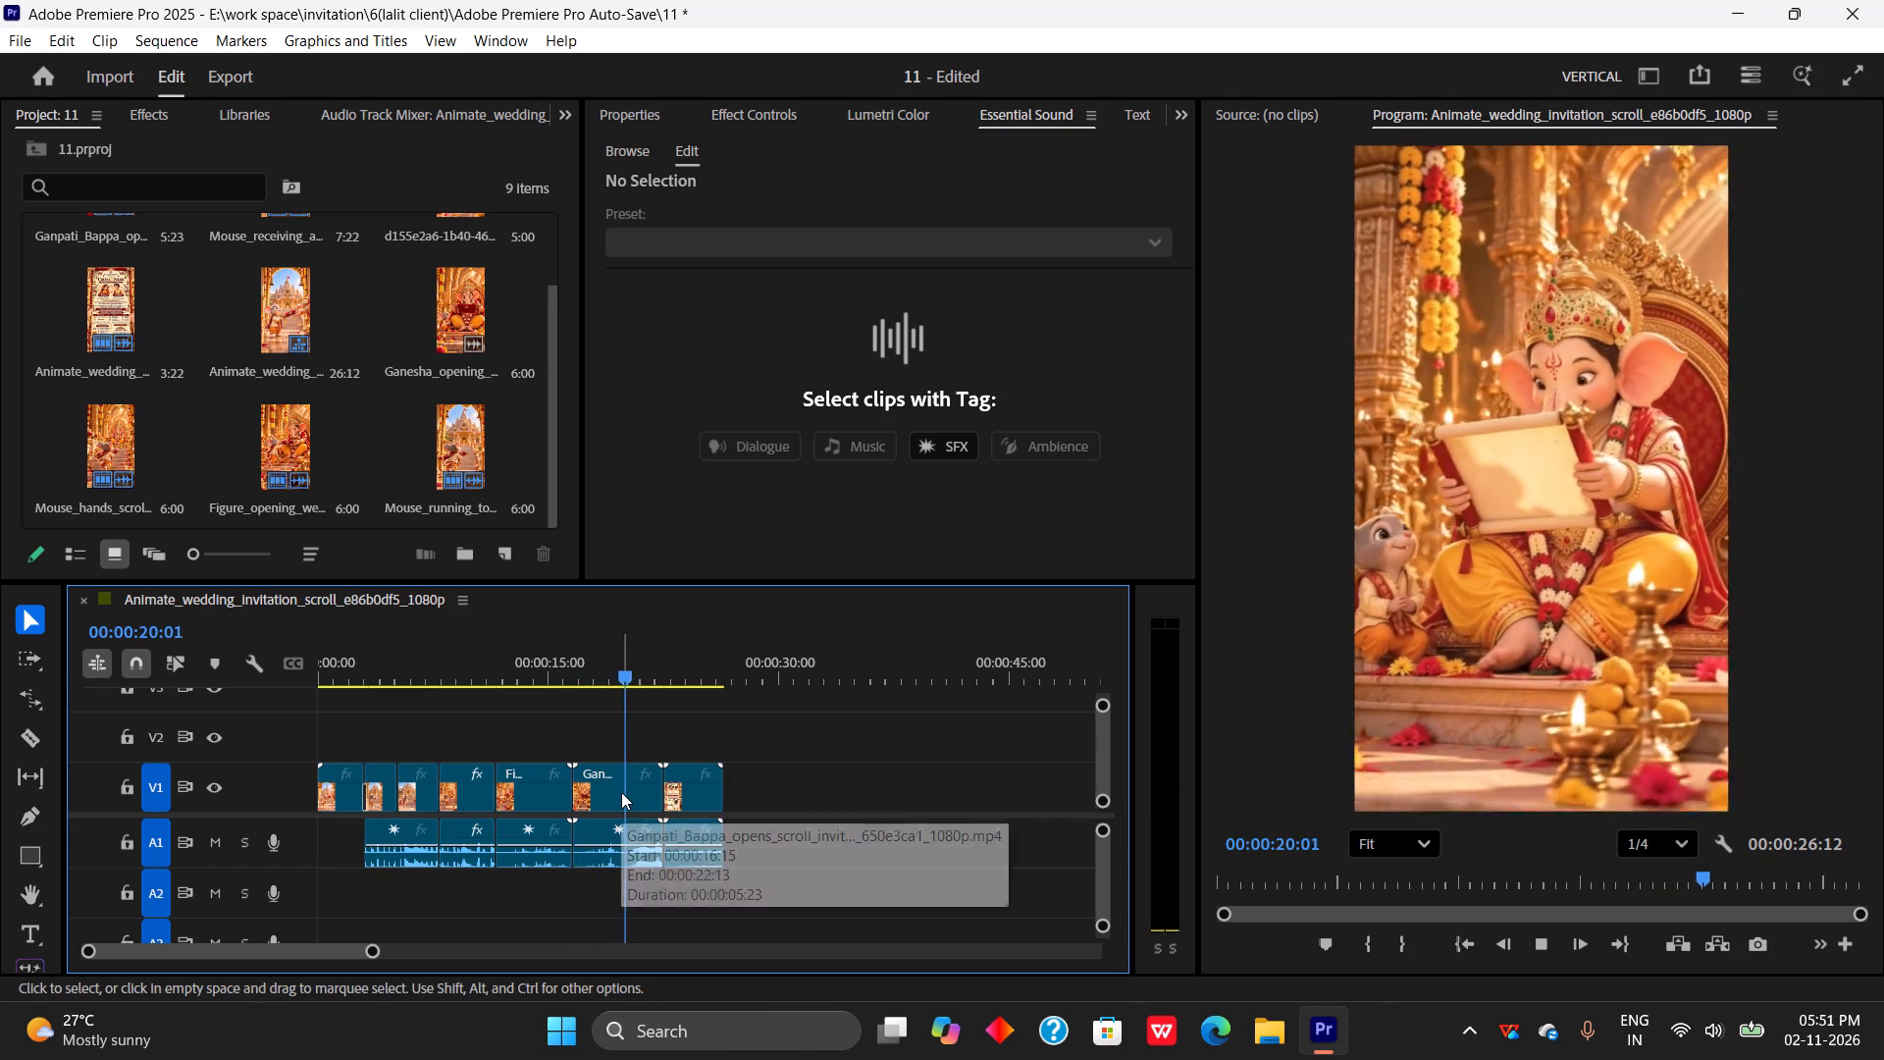
key(space)
key(space)
key(space)
key(space)
key(space)
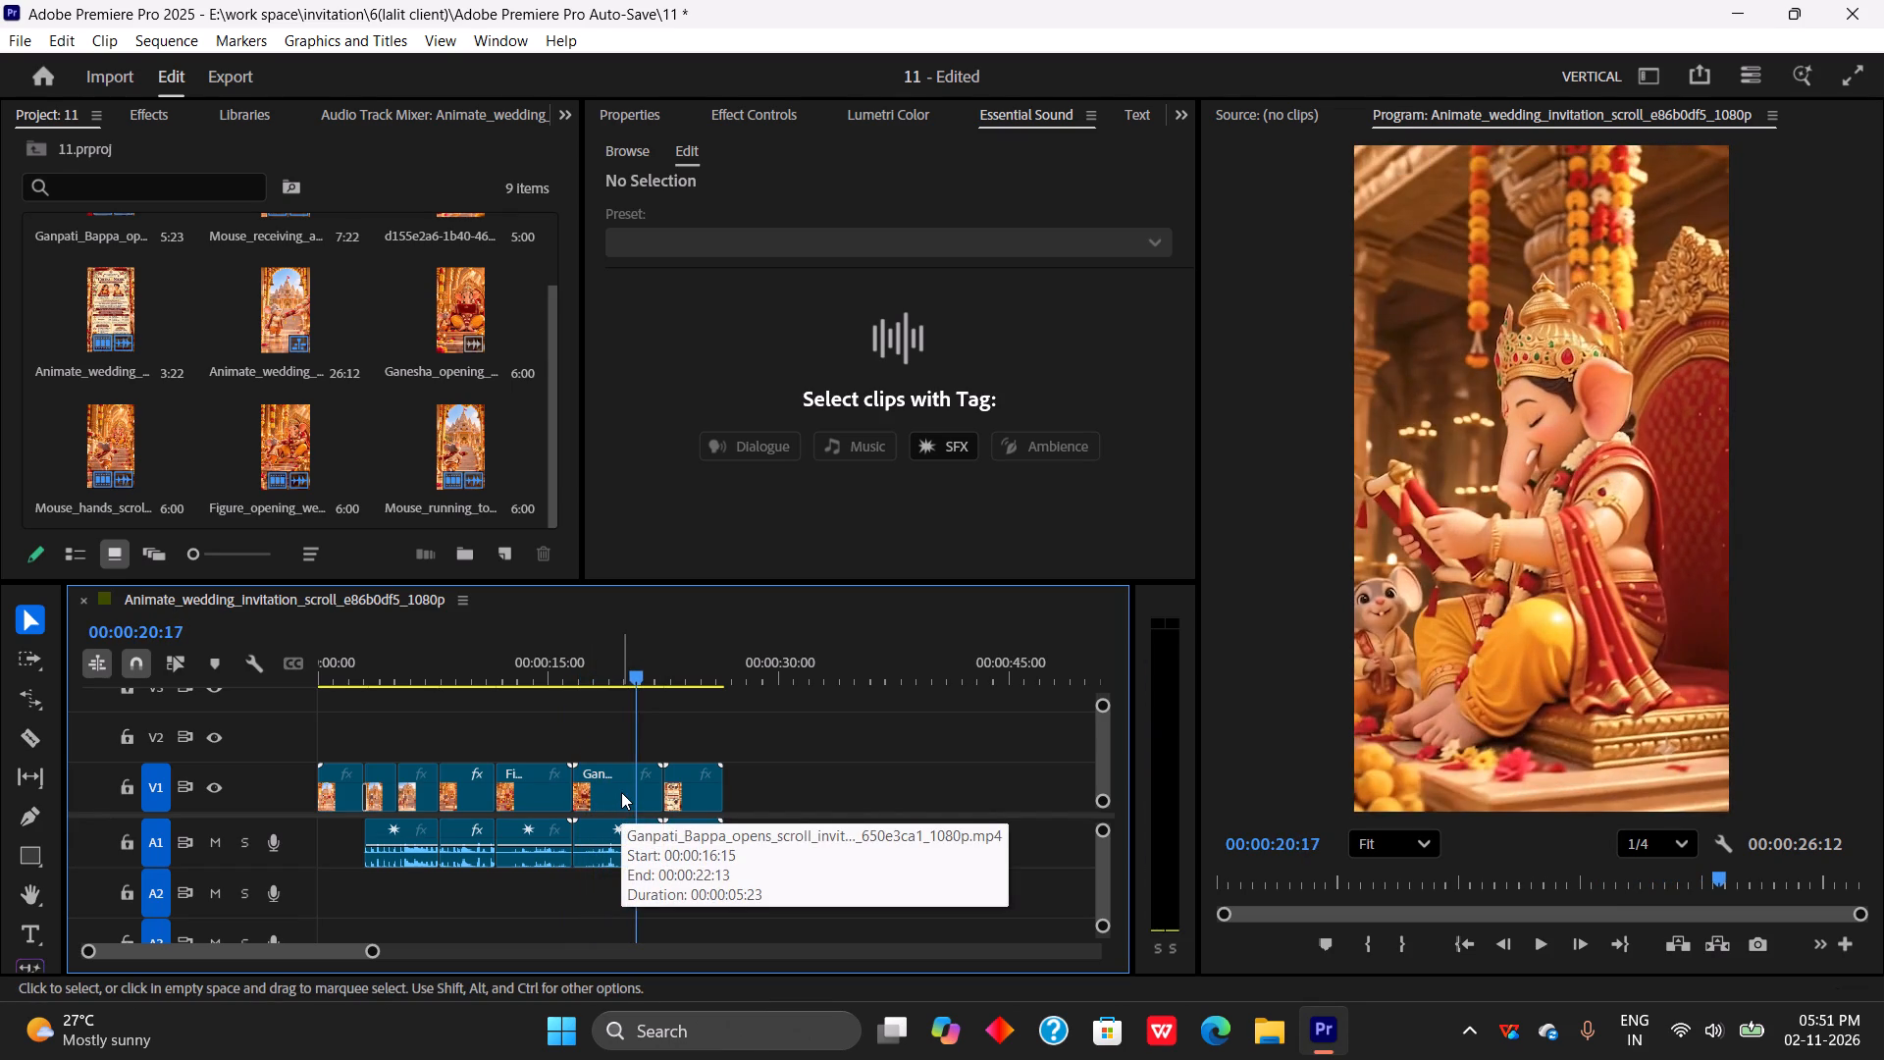
key(space)
key(space)
click(626, 795)
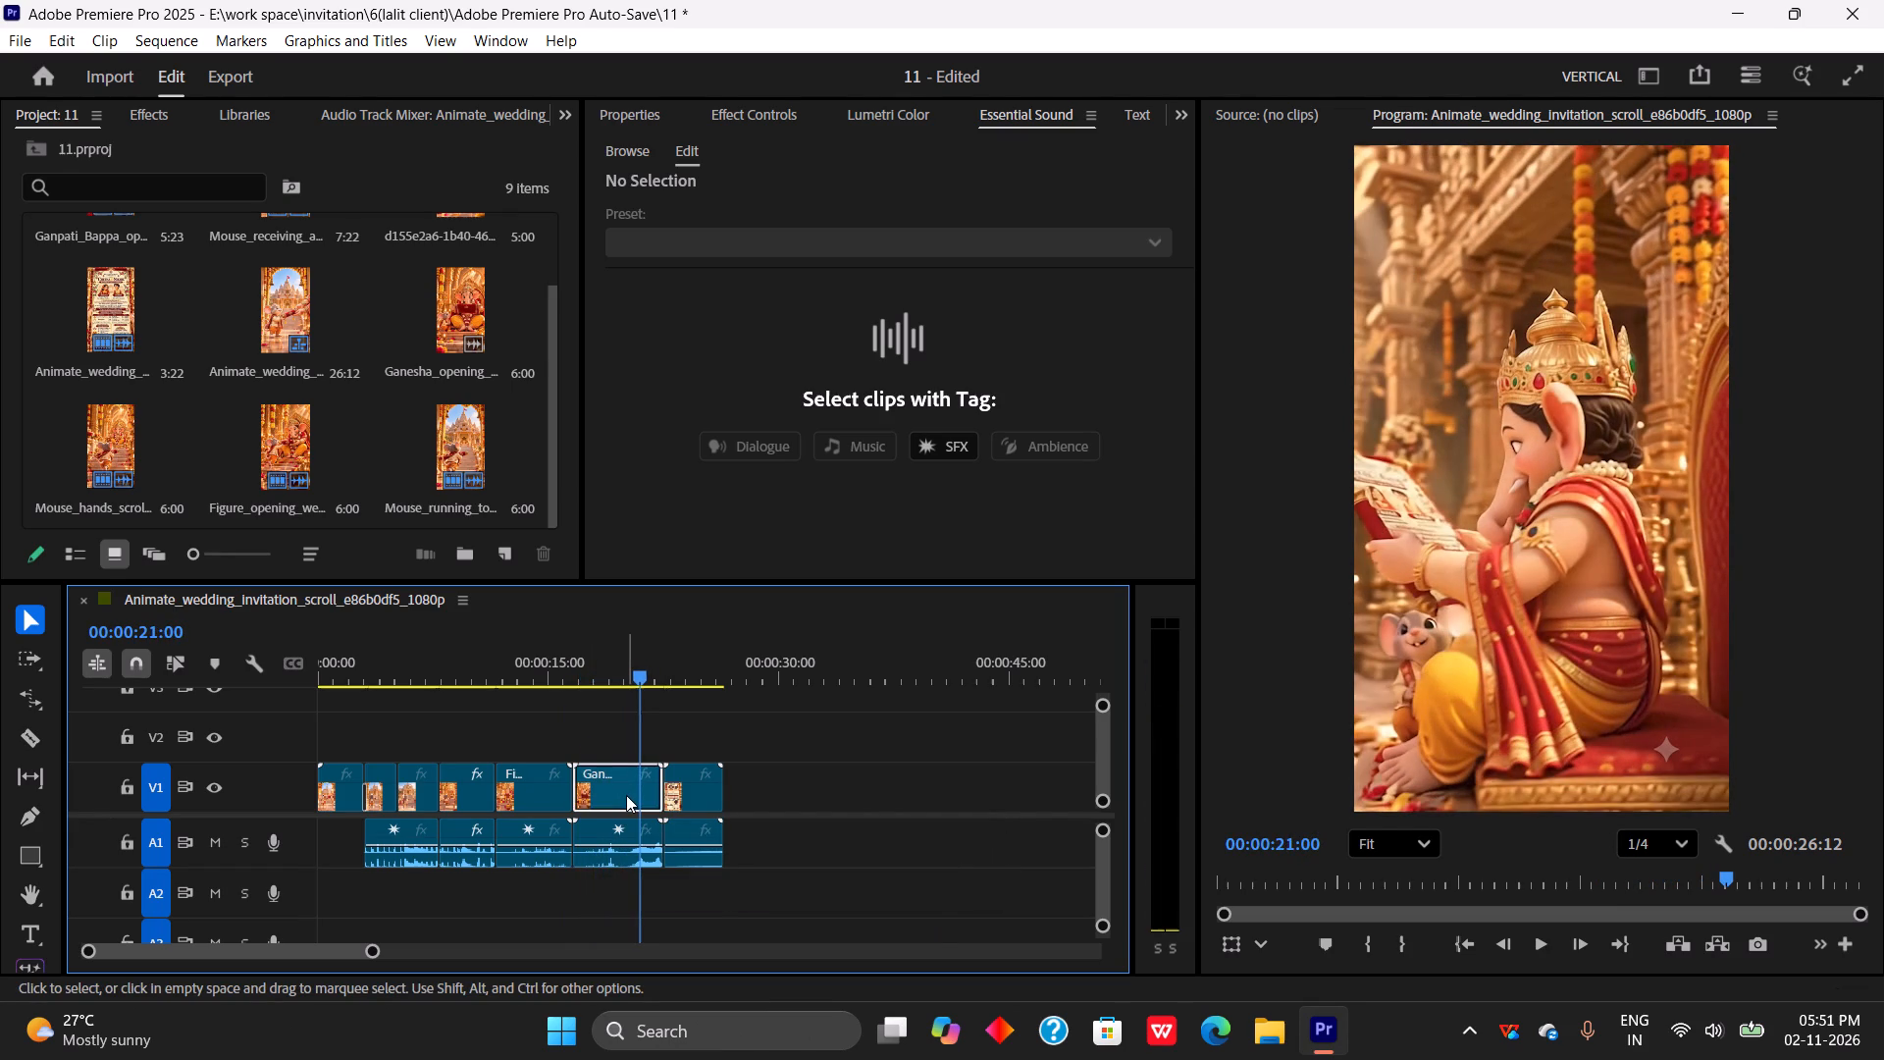
key(q)
Play from the end of the Figure_opening clip through the trimmed Ganpati clip into the wedding invitation scroll to check the cuts.
drag(577, 659, 561, 683)
key(space)
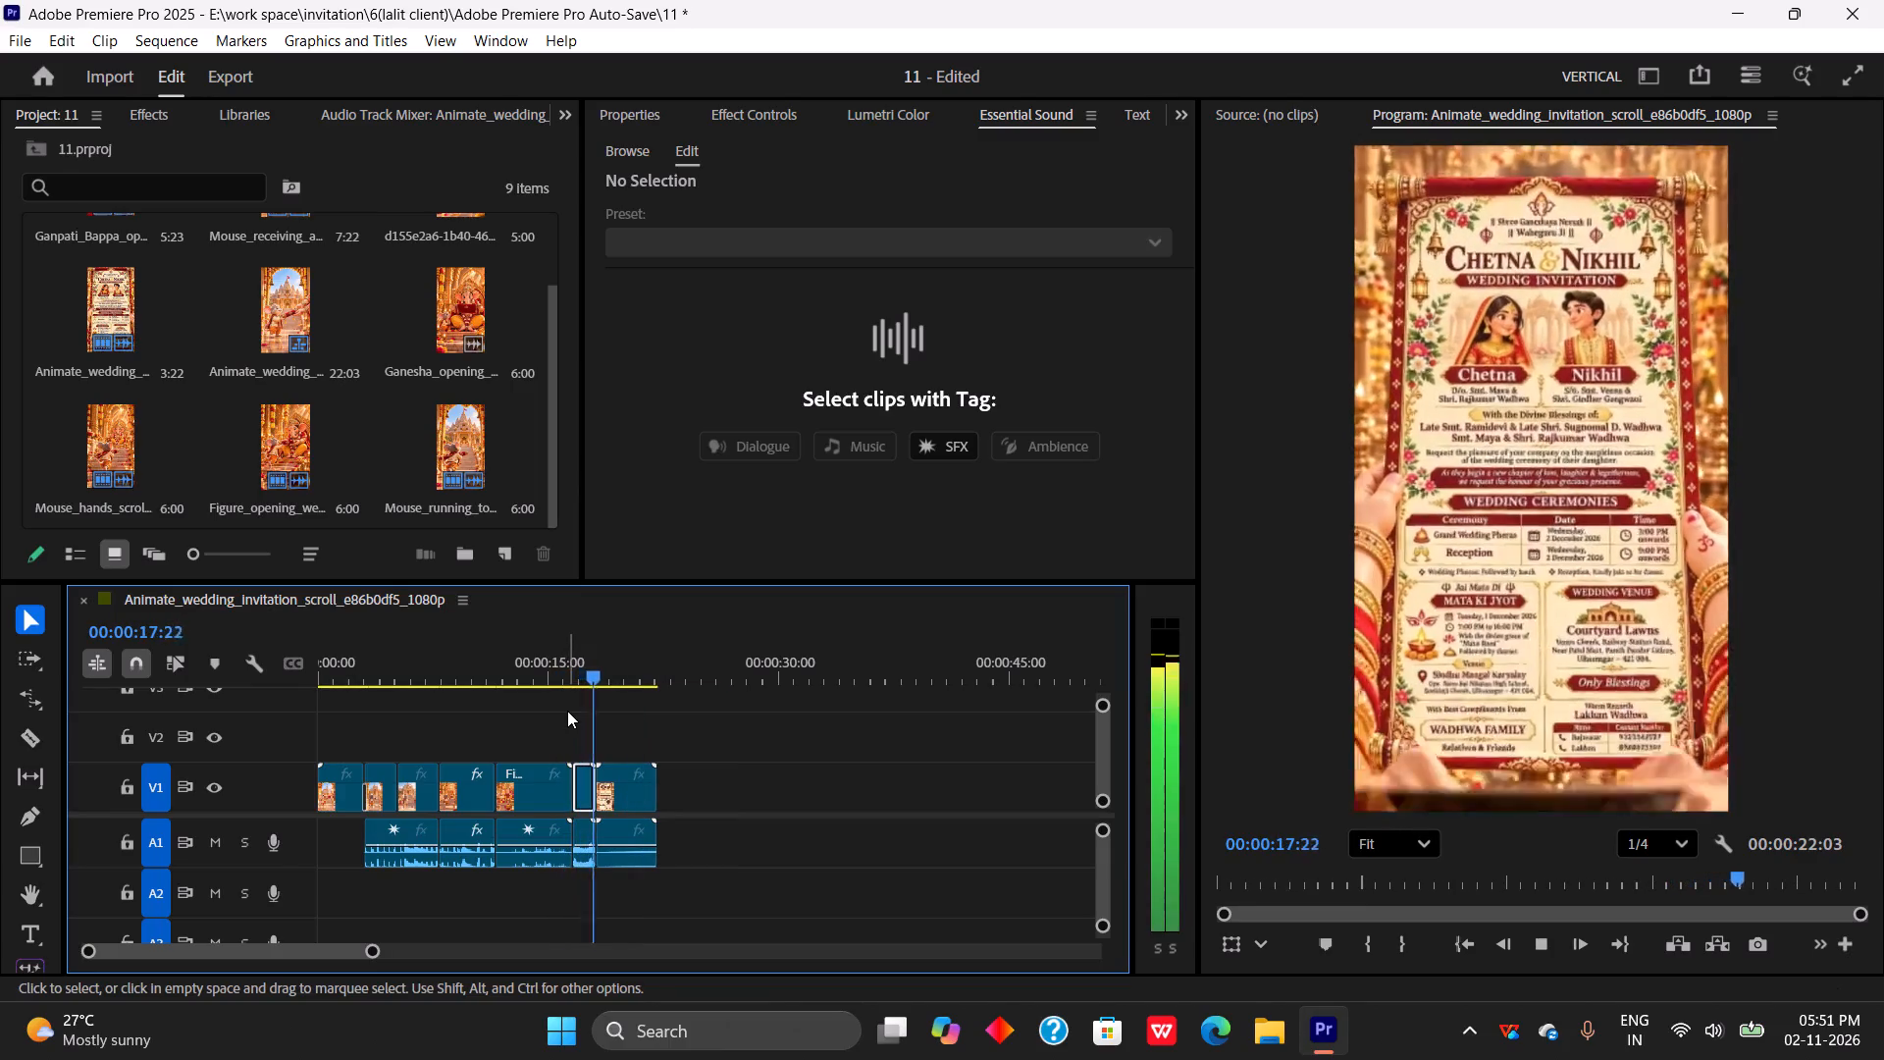
key(space)
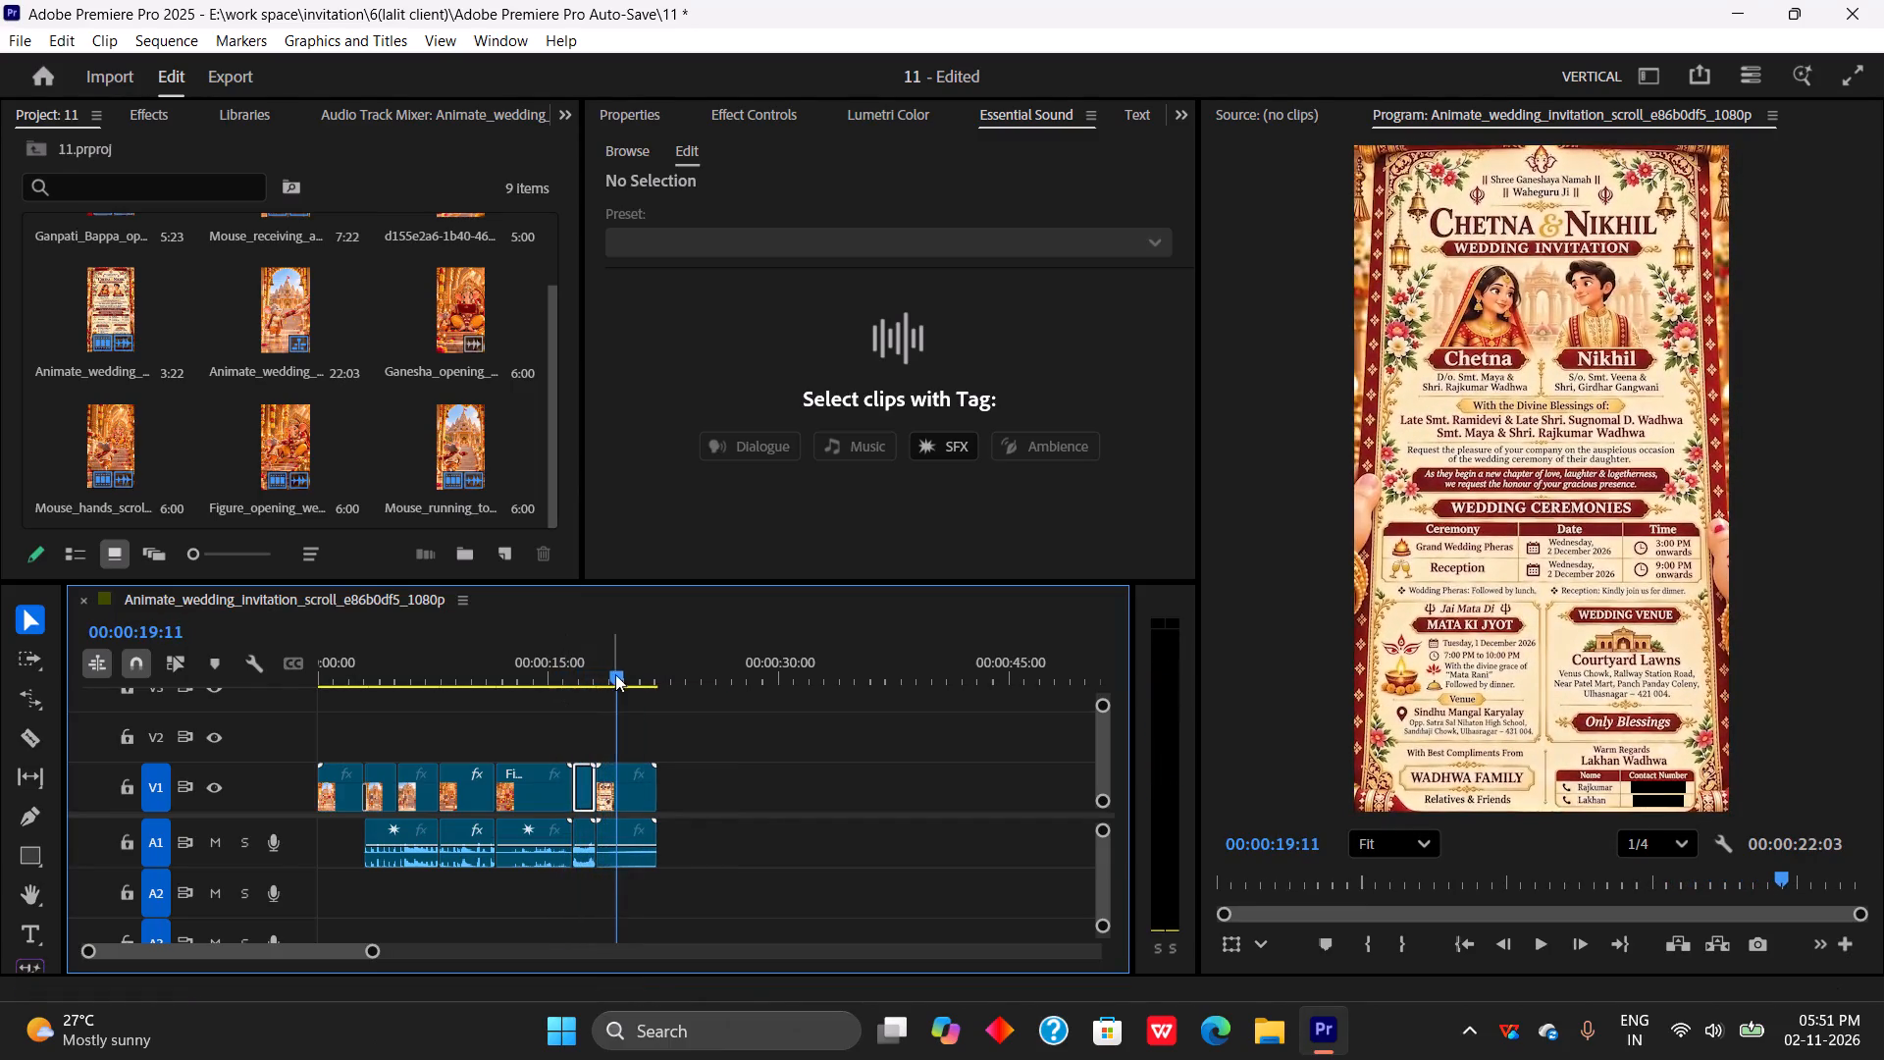
drag(614, 670, 559, 740)
key(space)
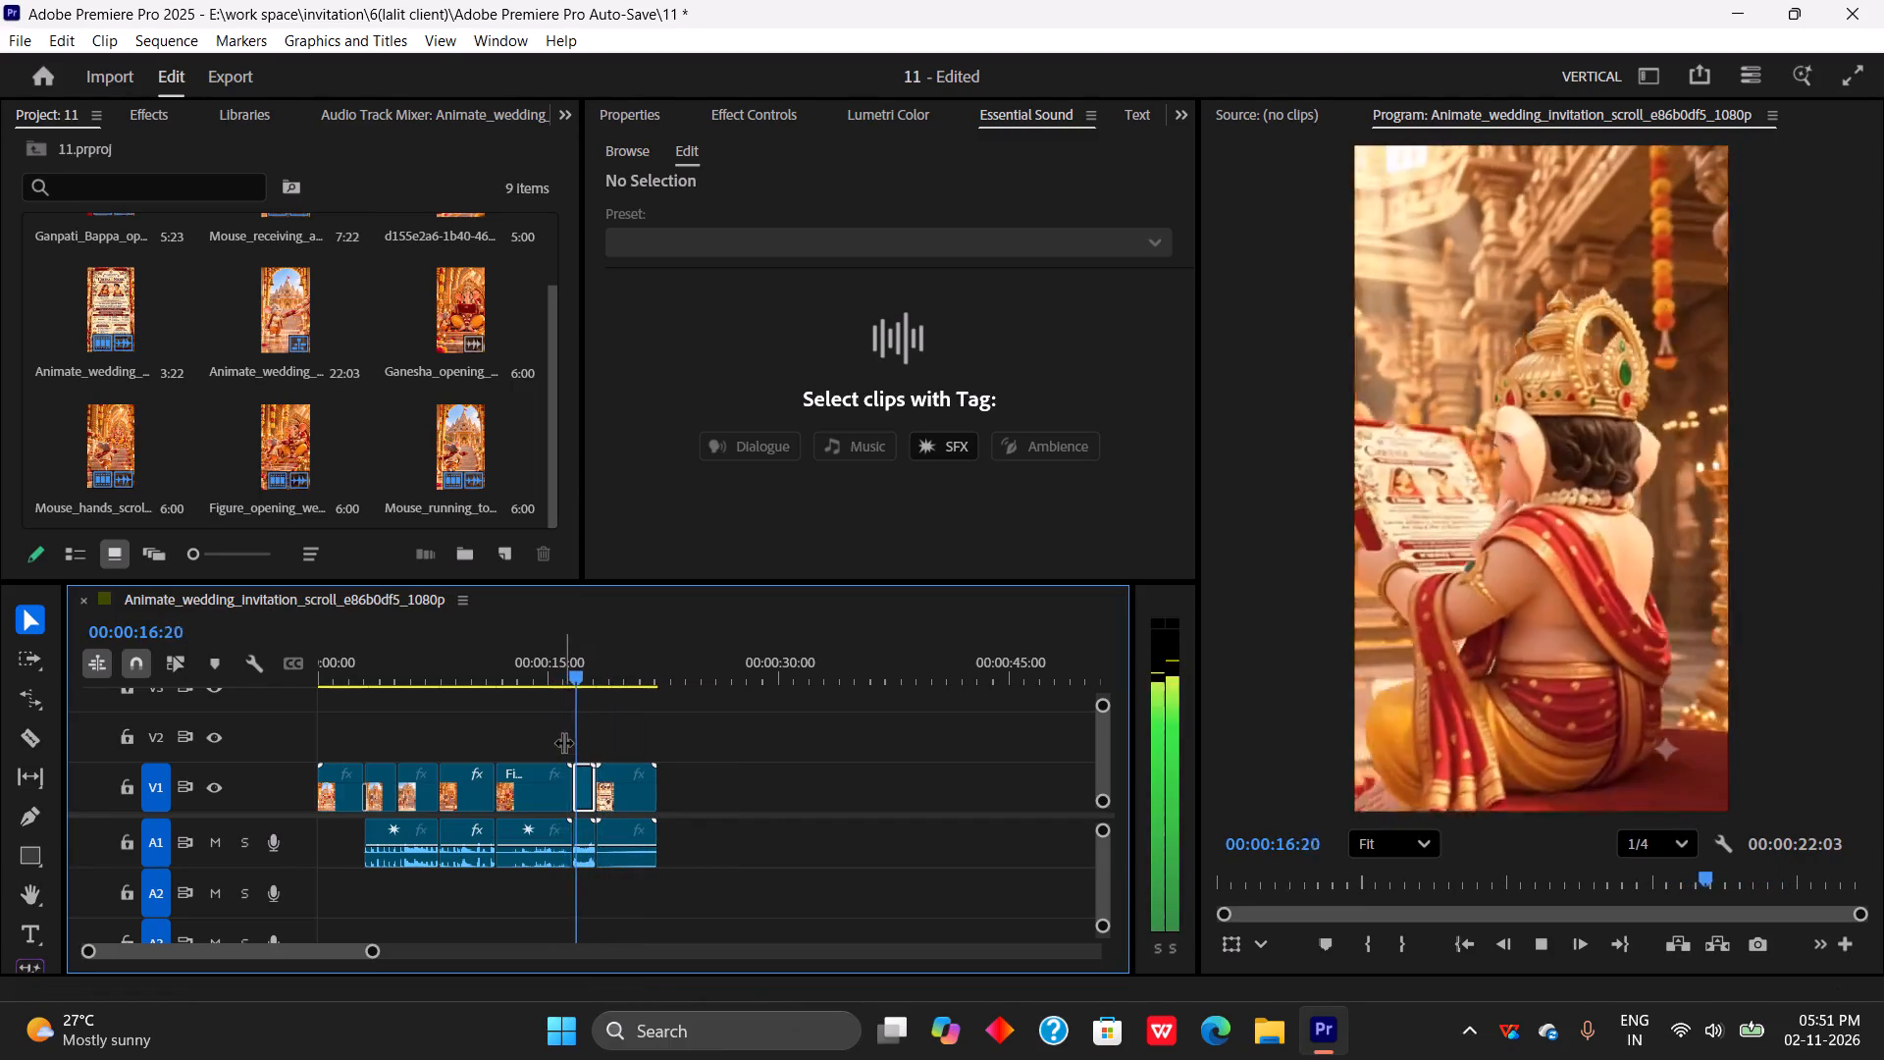
key(space)
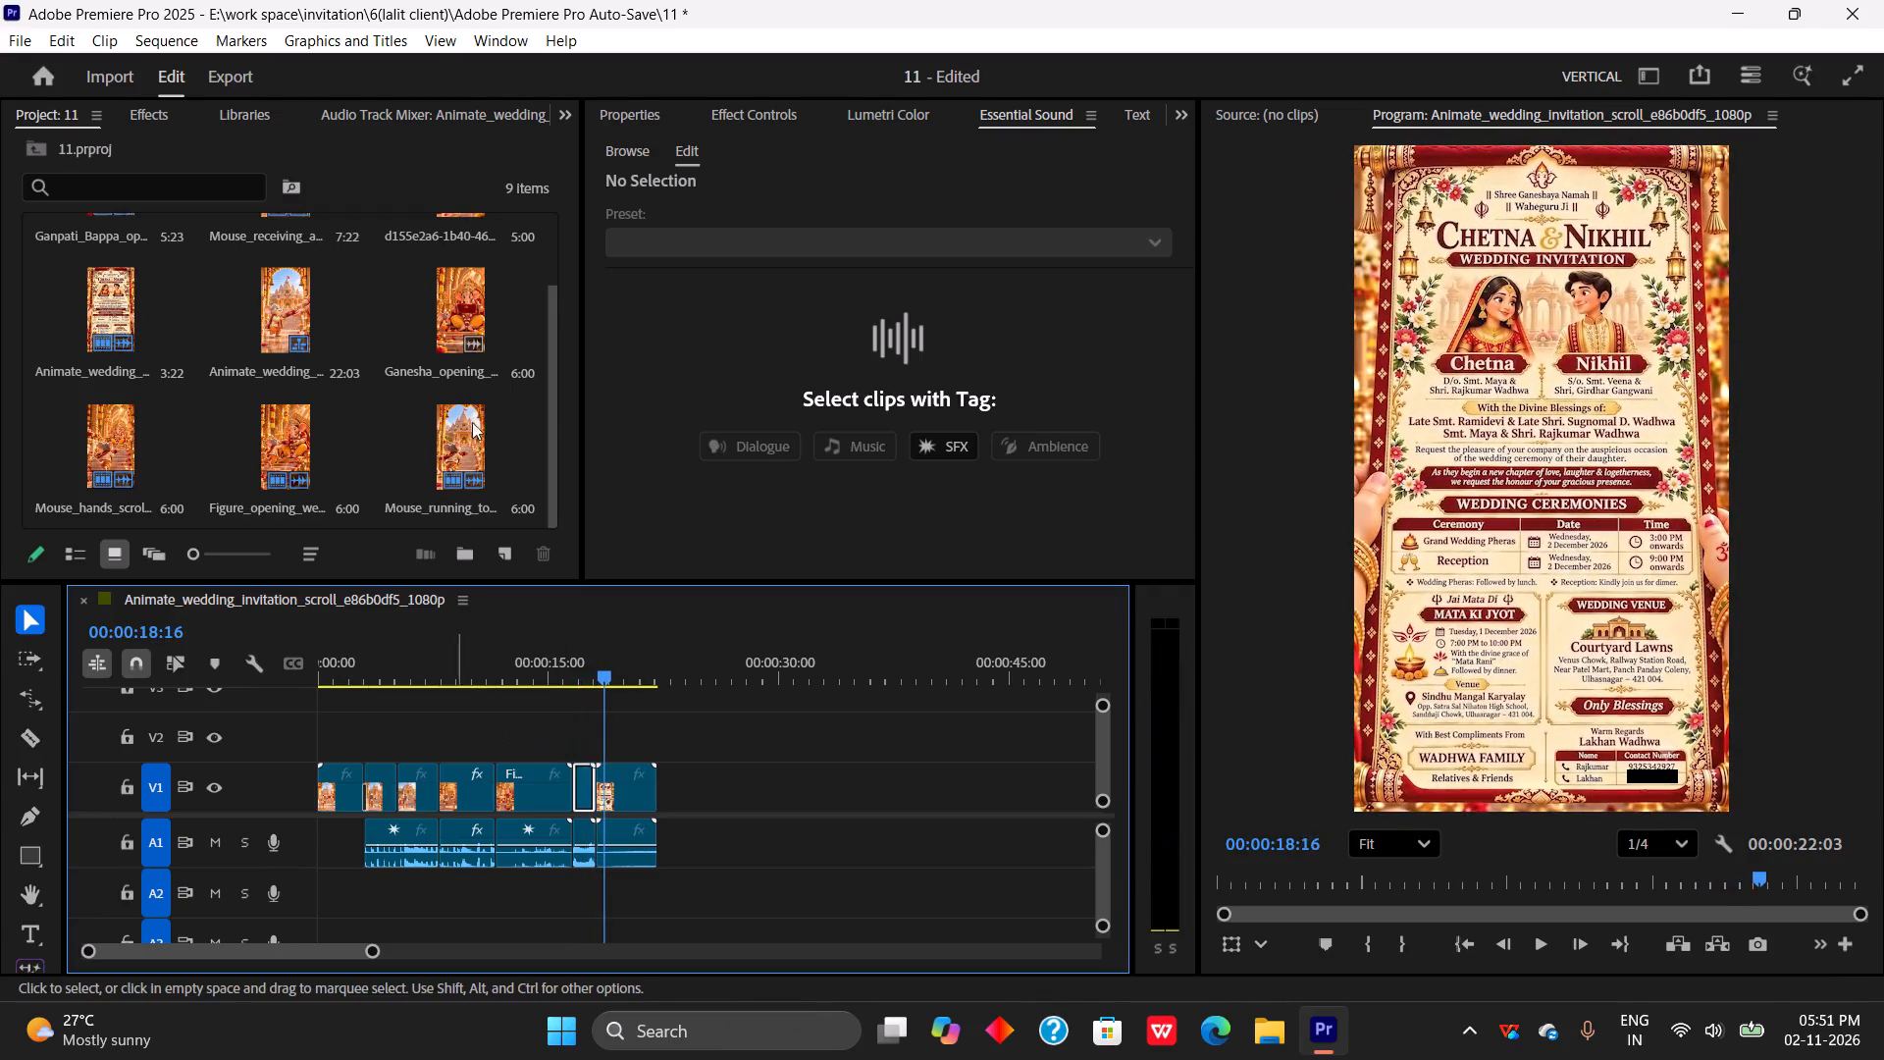
Import final-5.mp4 from the 6(lalit client) folder into the project.
scroll(540, 407, down, 3)
double_click(523, 434)
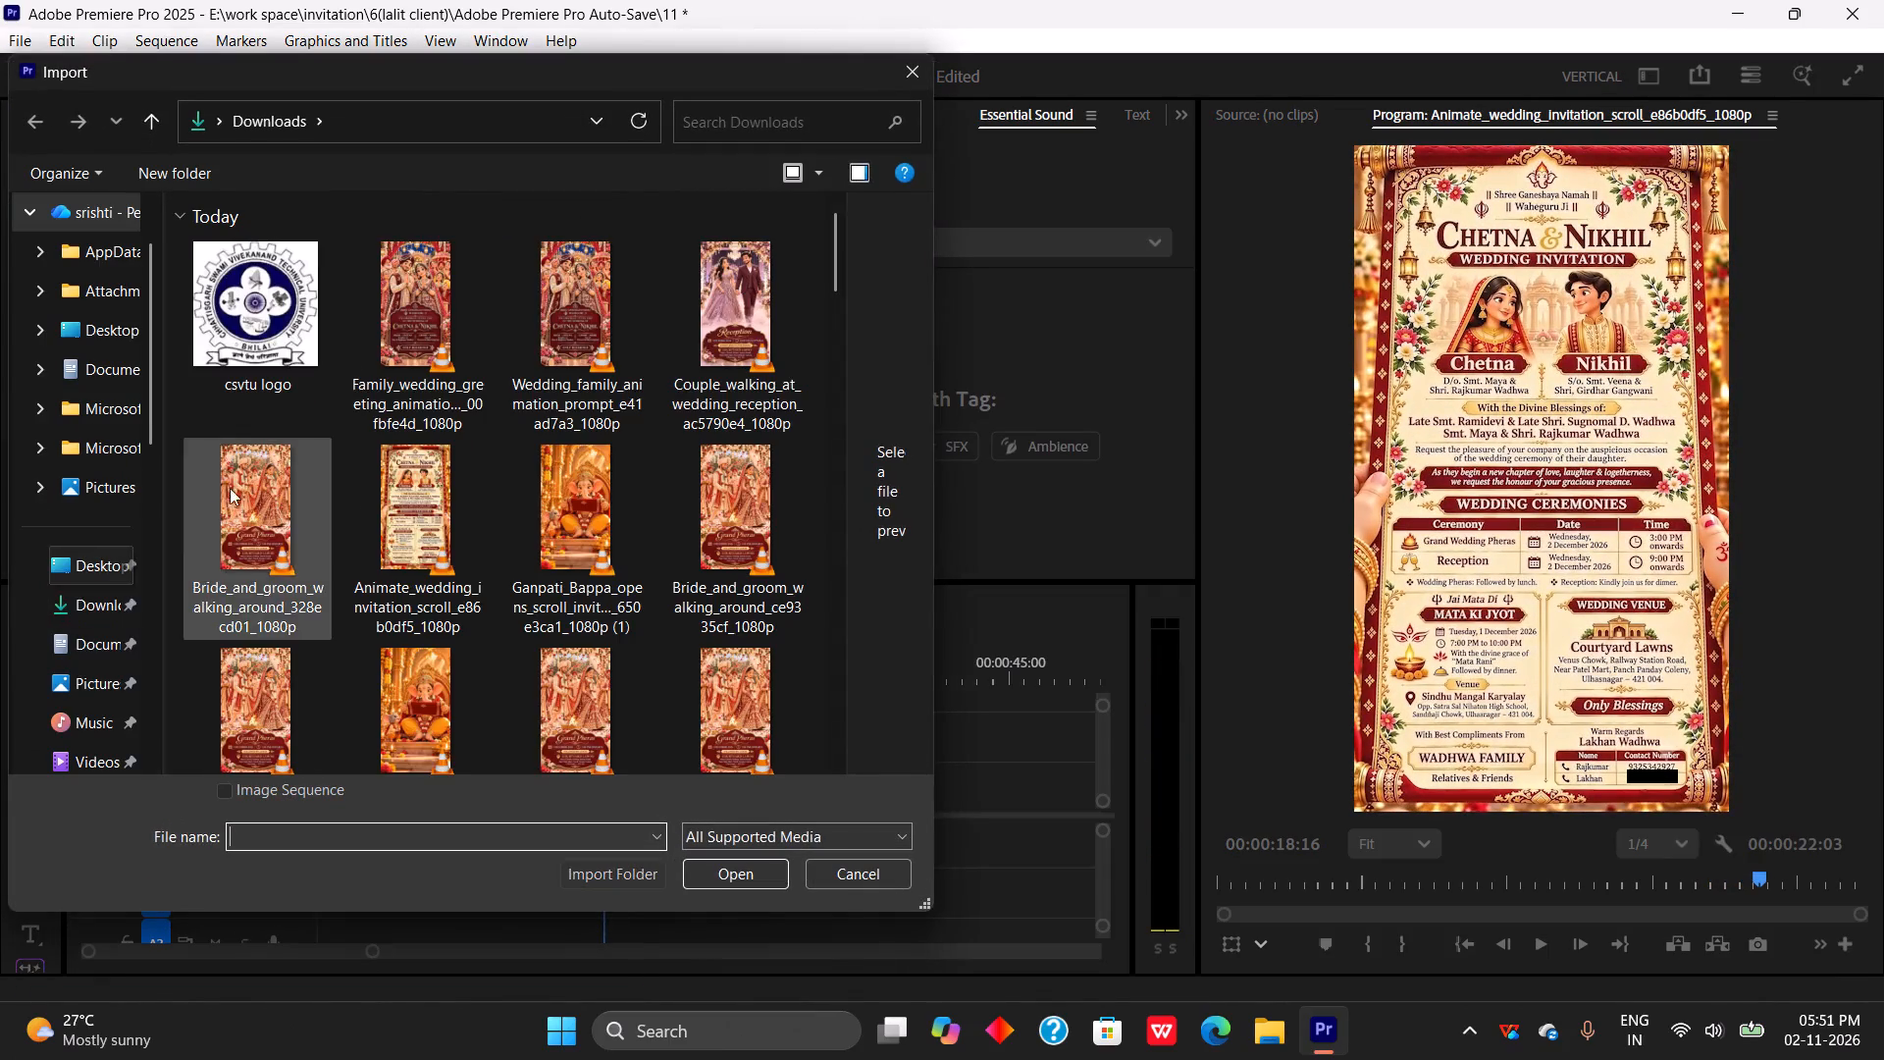
scroll(183, 548, down, 3)
scroll(112, 619, down, 3)
click(104, 640)
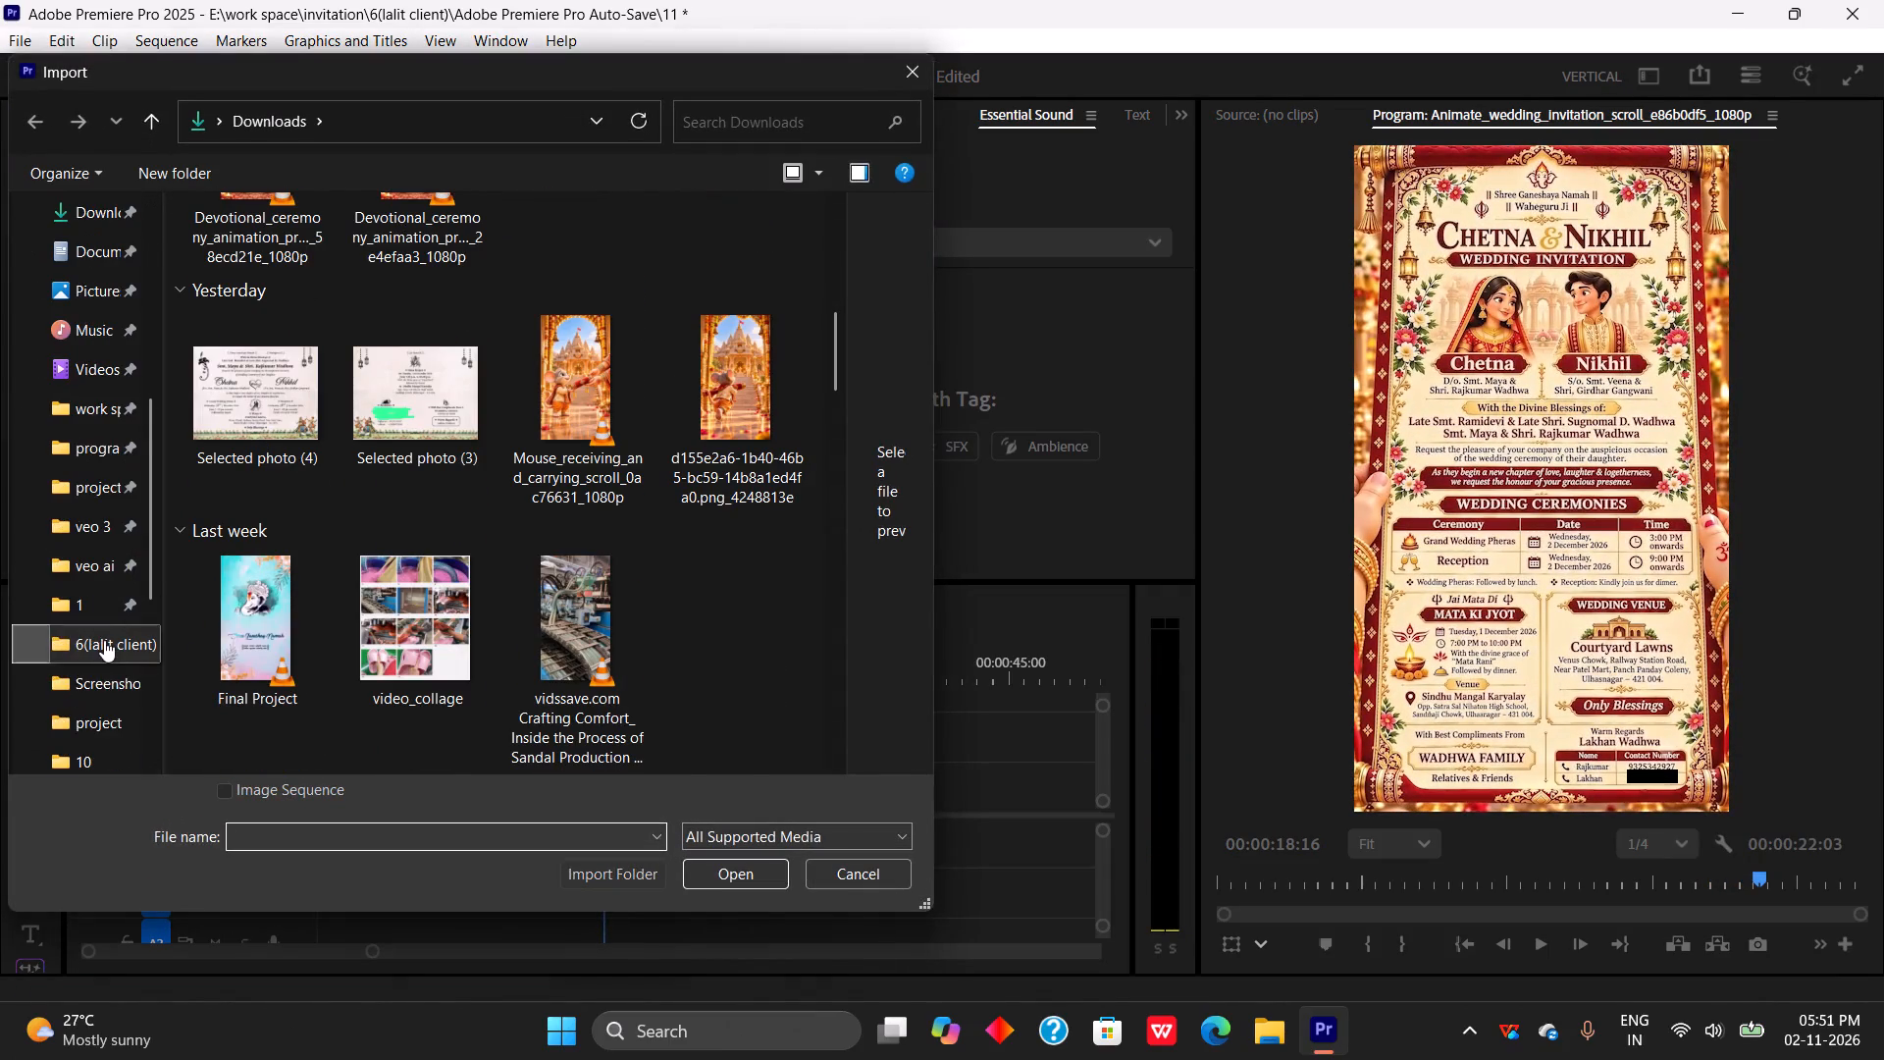
scroll(393, 493, down, 4)
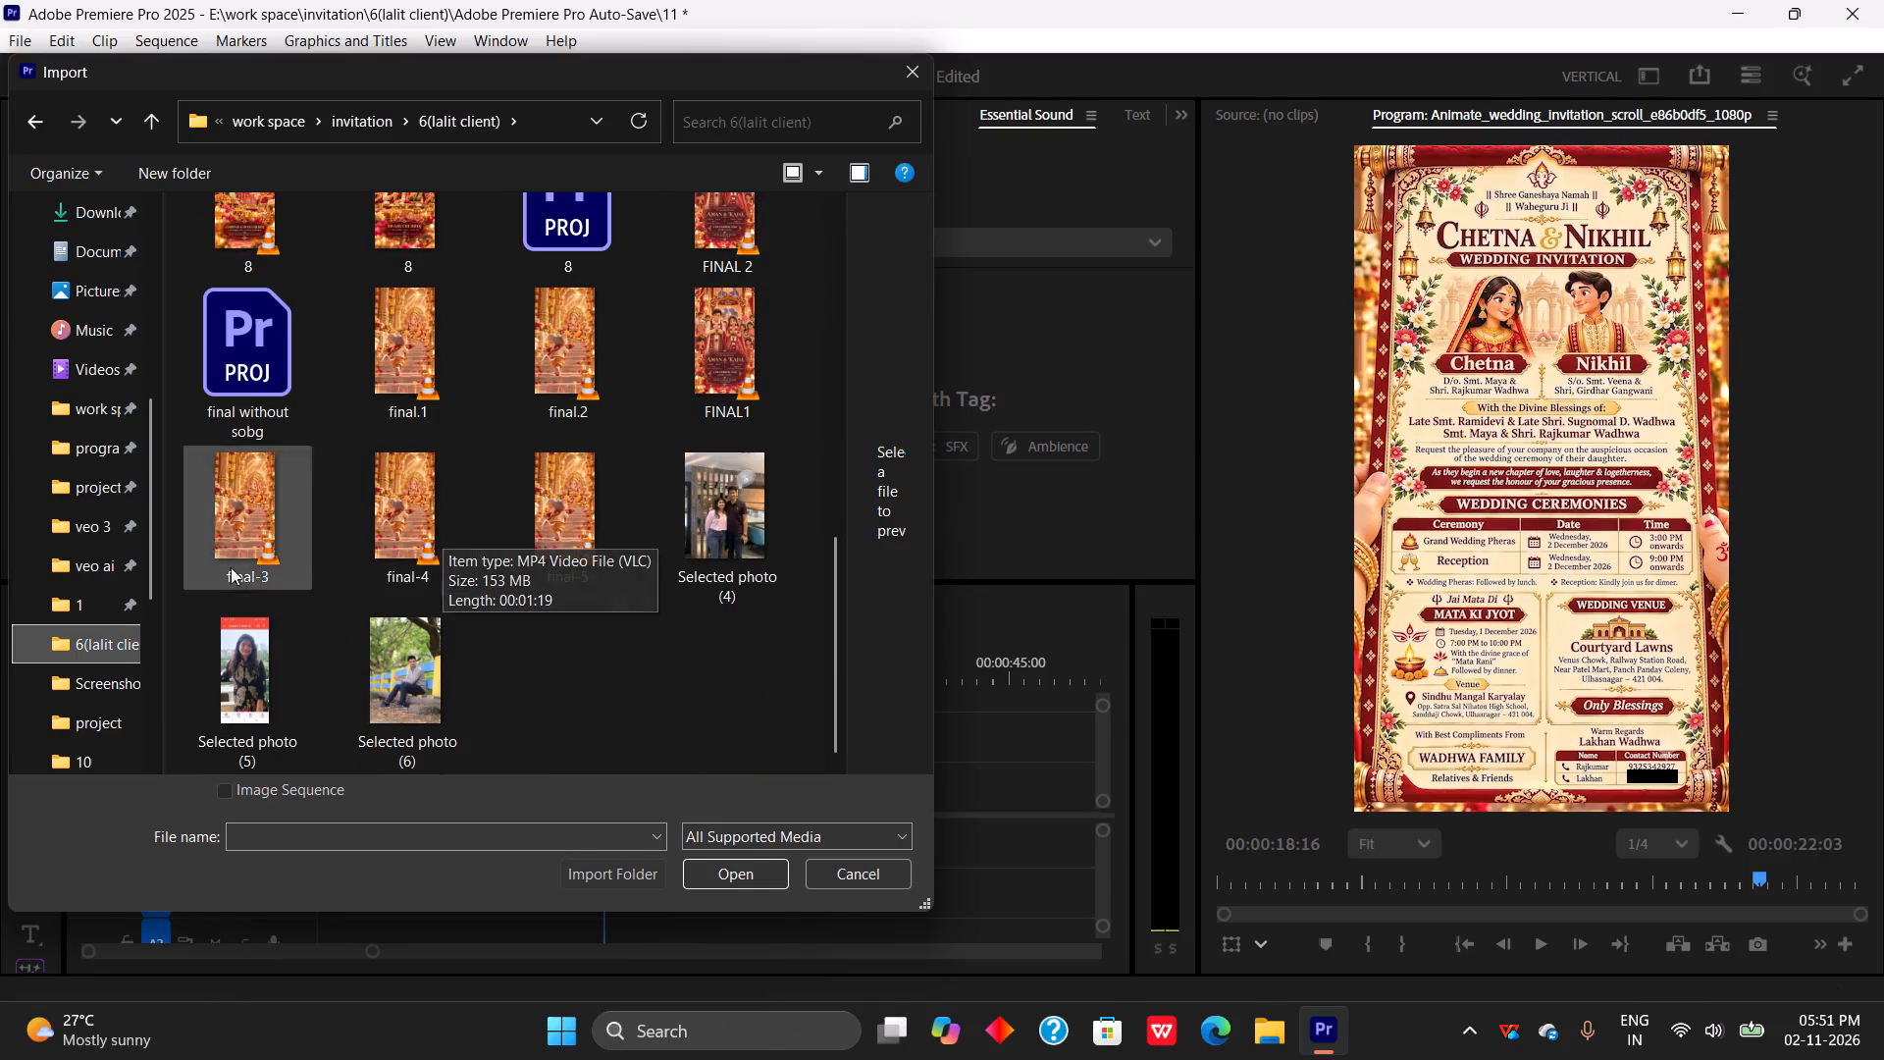
double_click(591, 544)
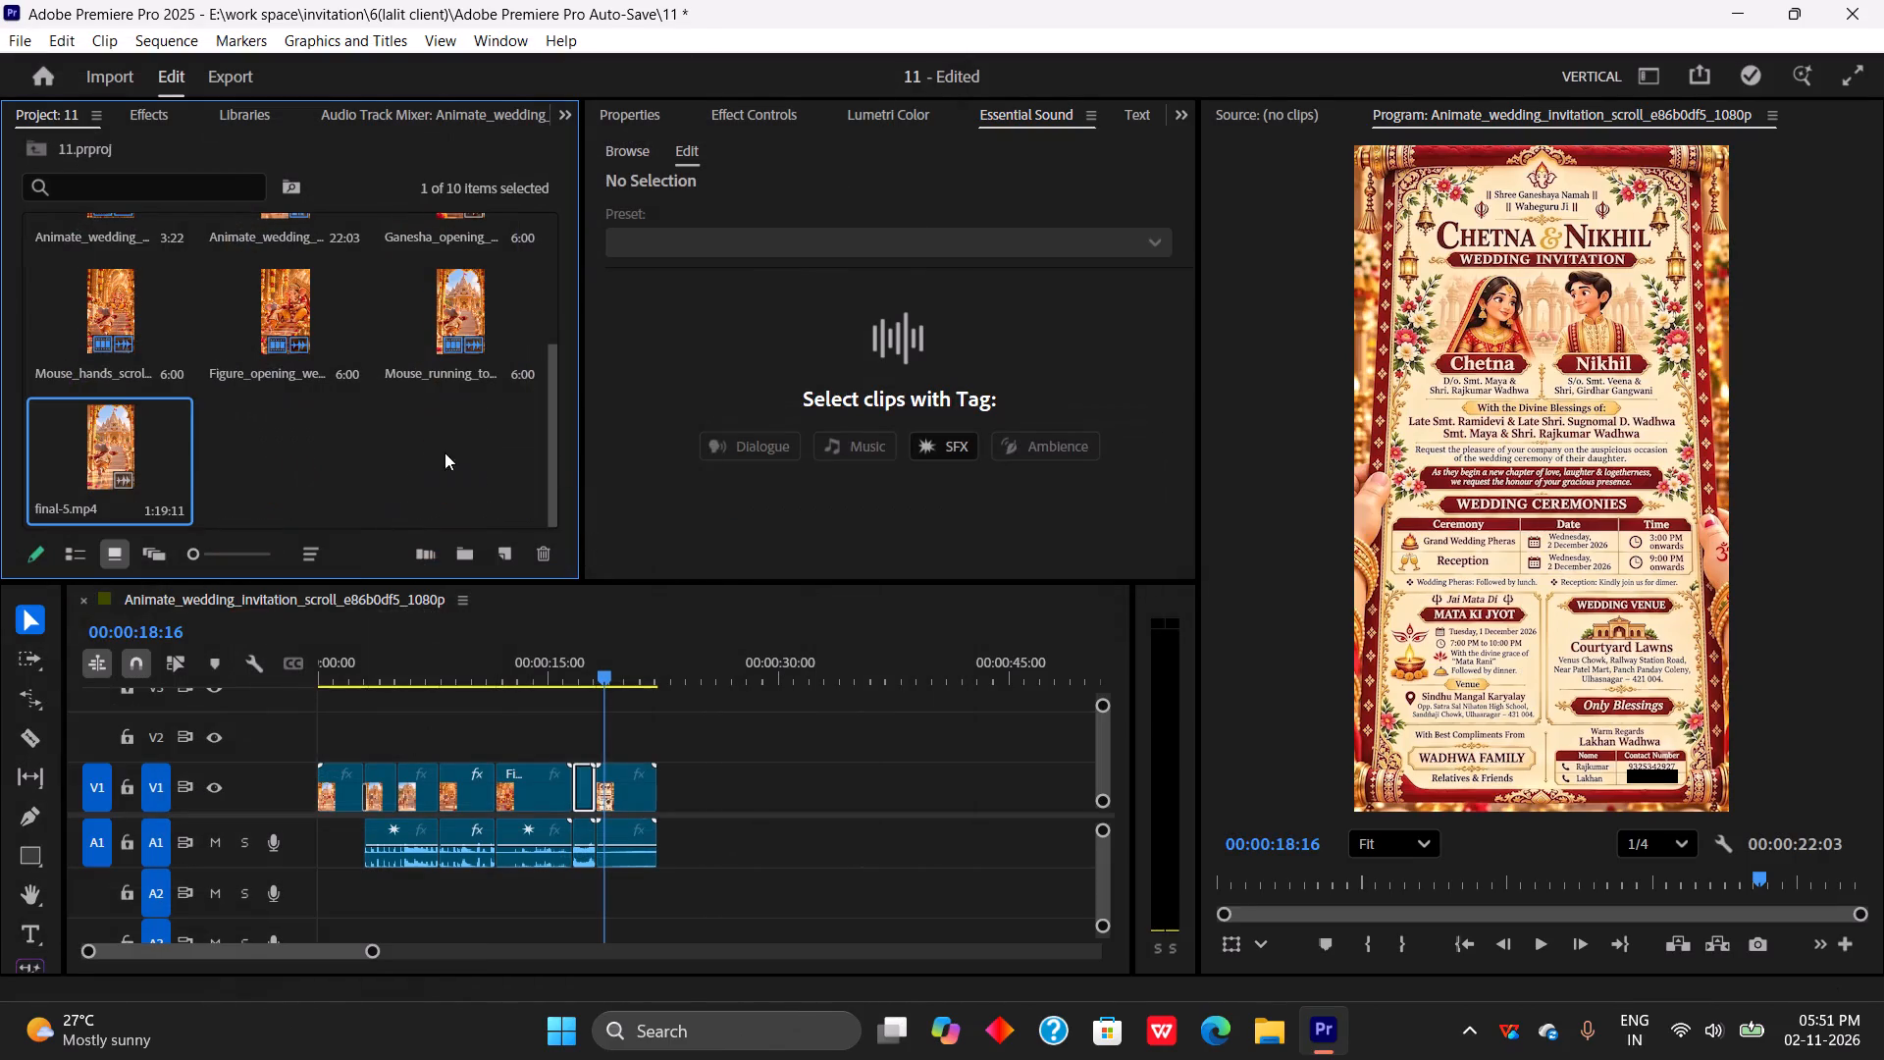
Place final-5.mp4 on V1 directly after the wedding invitation scroll clip and delete its audio.
drag(130, 447, 666, 781)
click(724, 825)
key(Delete)
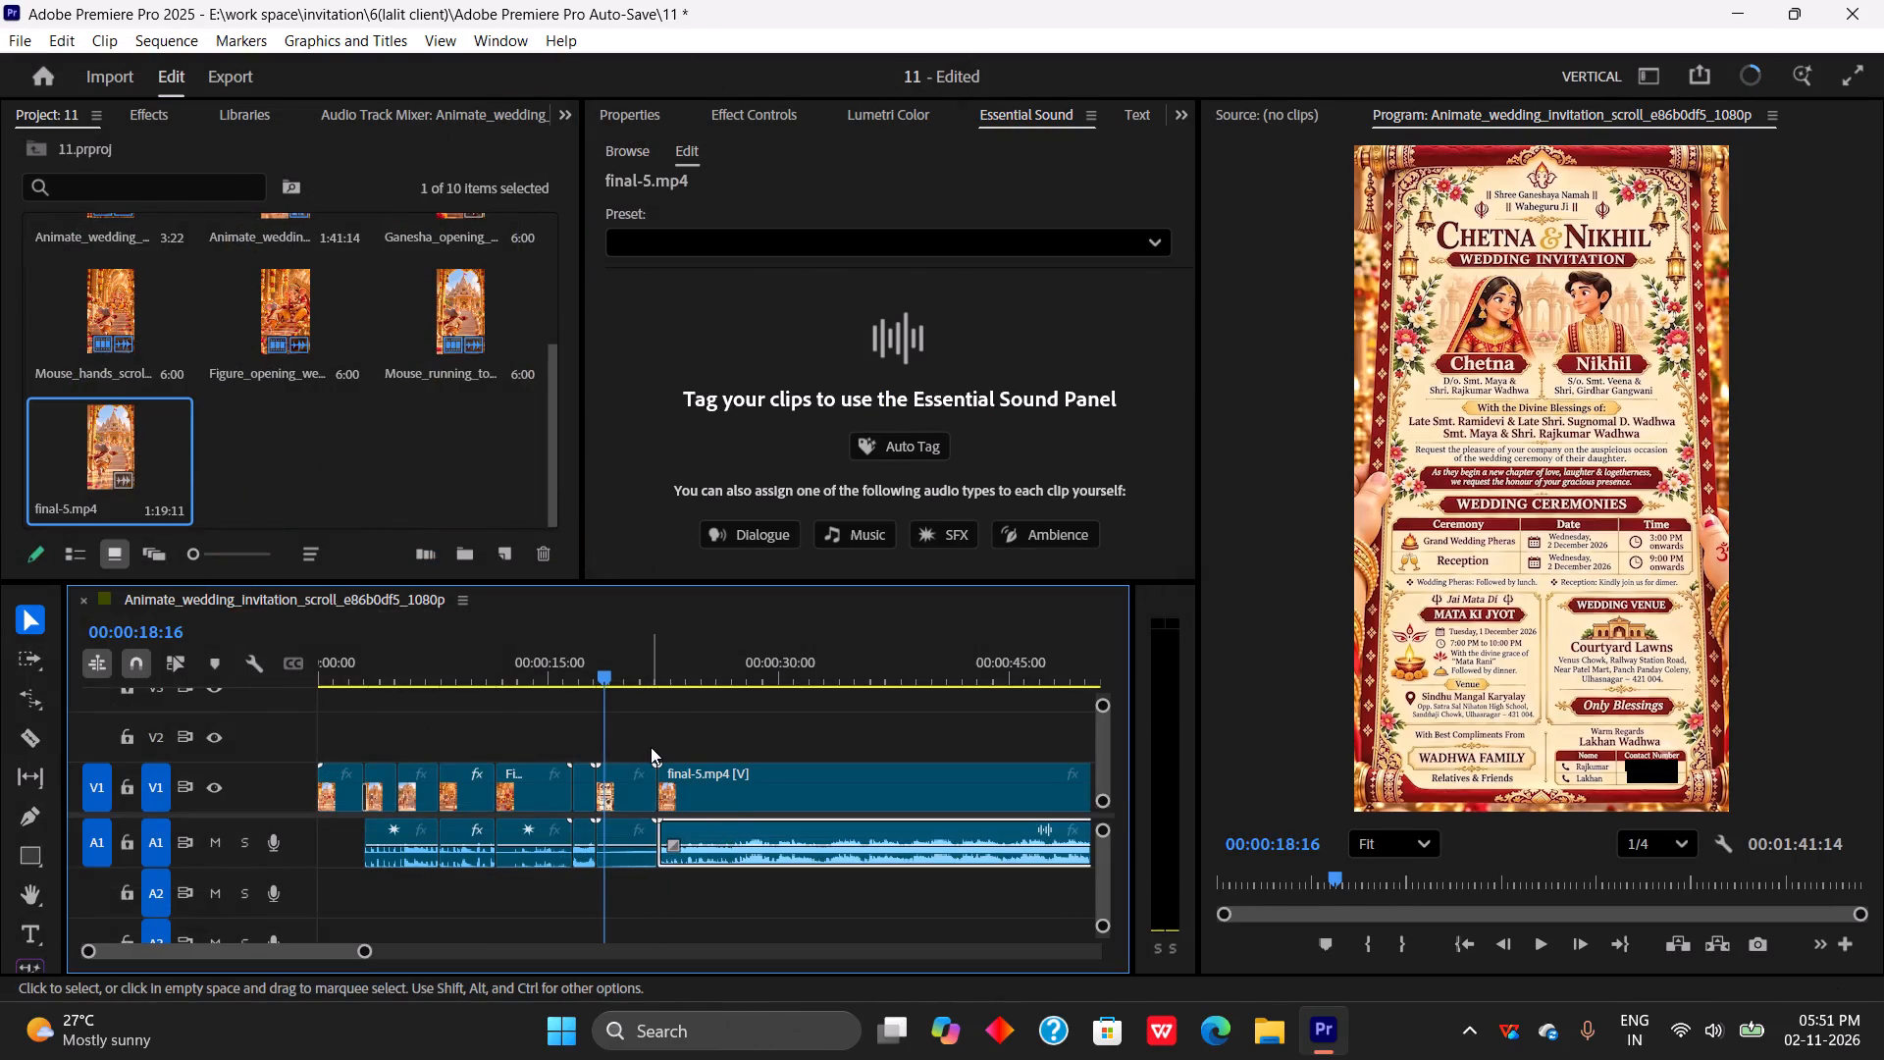
Scrub through final-5.mp4 to the side view of Ganpati reading the scroll and trim the clip's end to 00:00:33:05.
drag(603, 666, 729, 699)
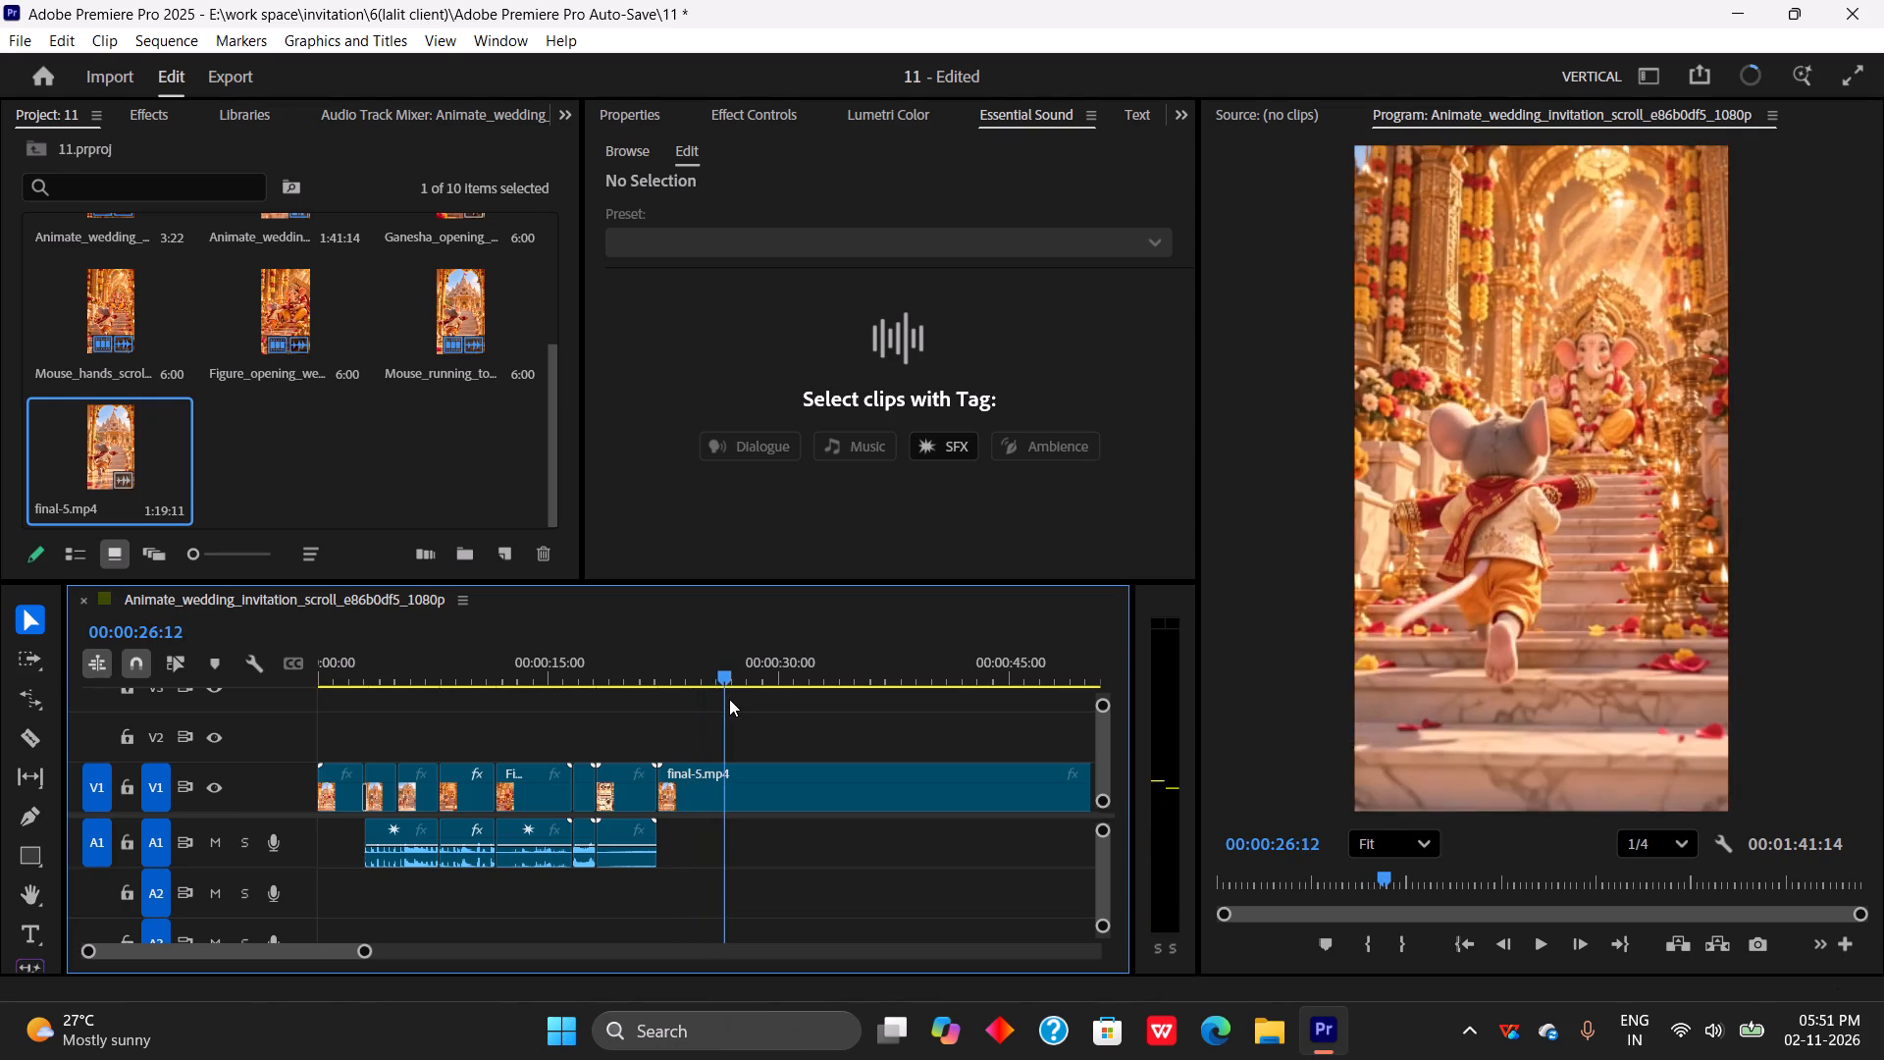
drag(729, 699, 662, 726)
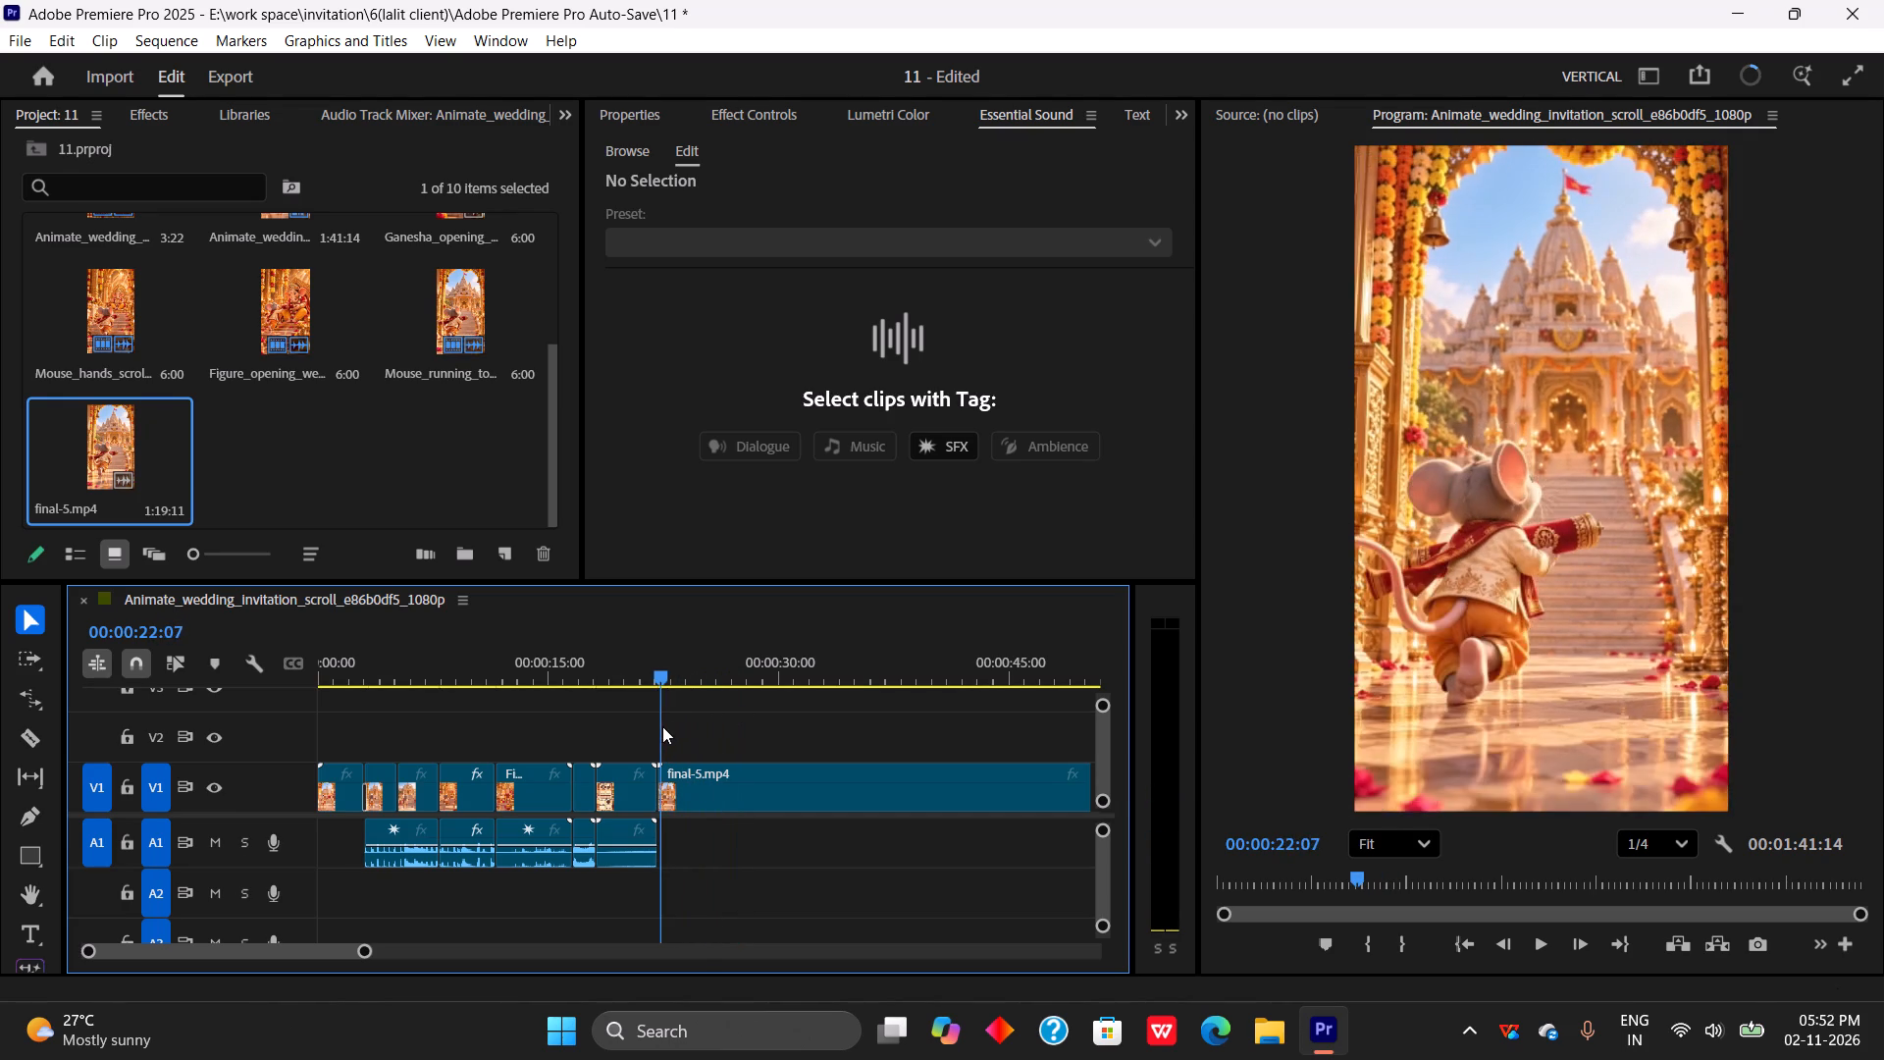
drag(662, 726, 746, 733)
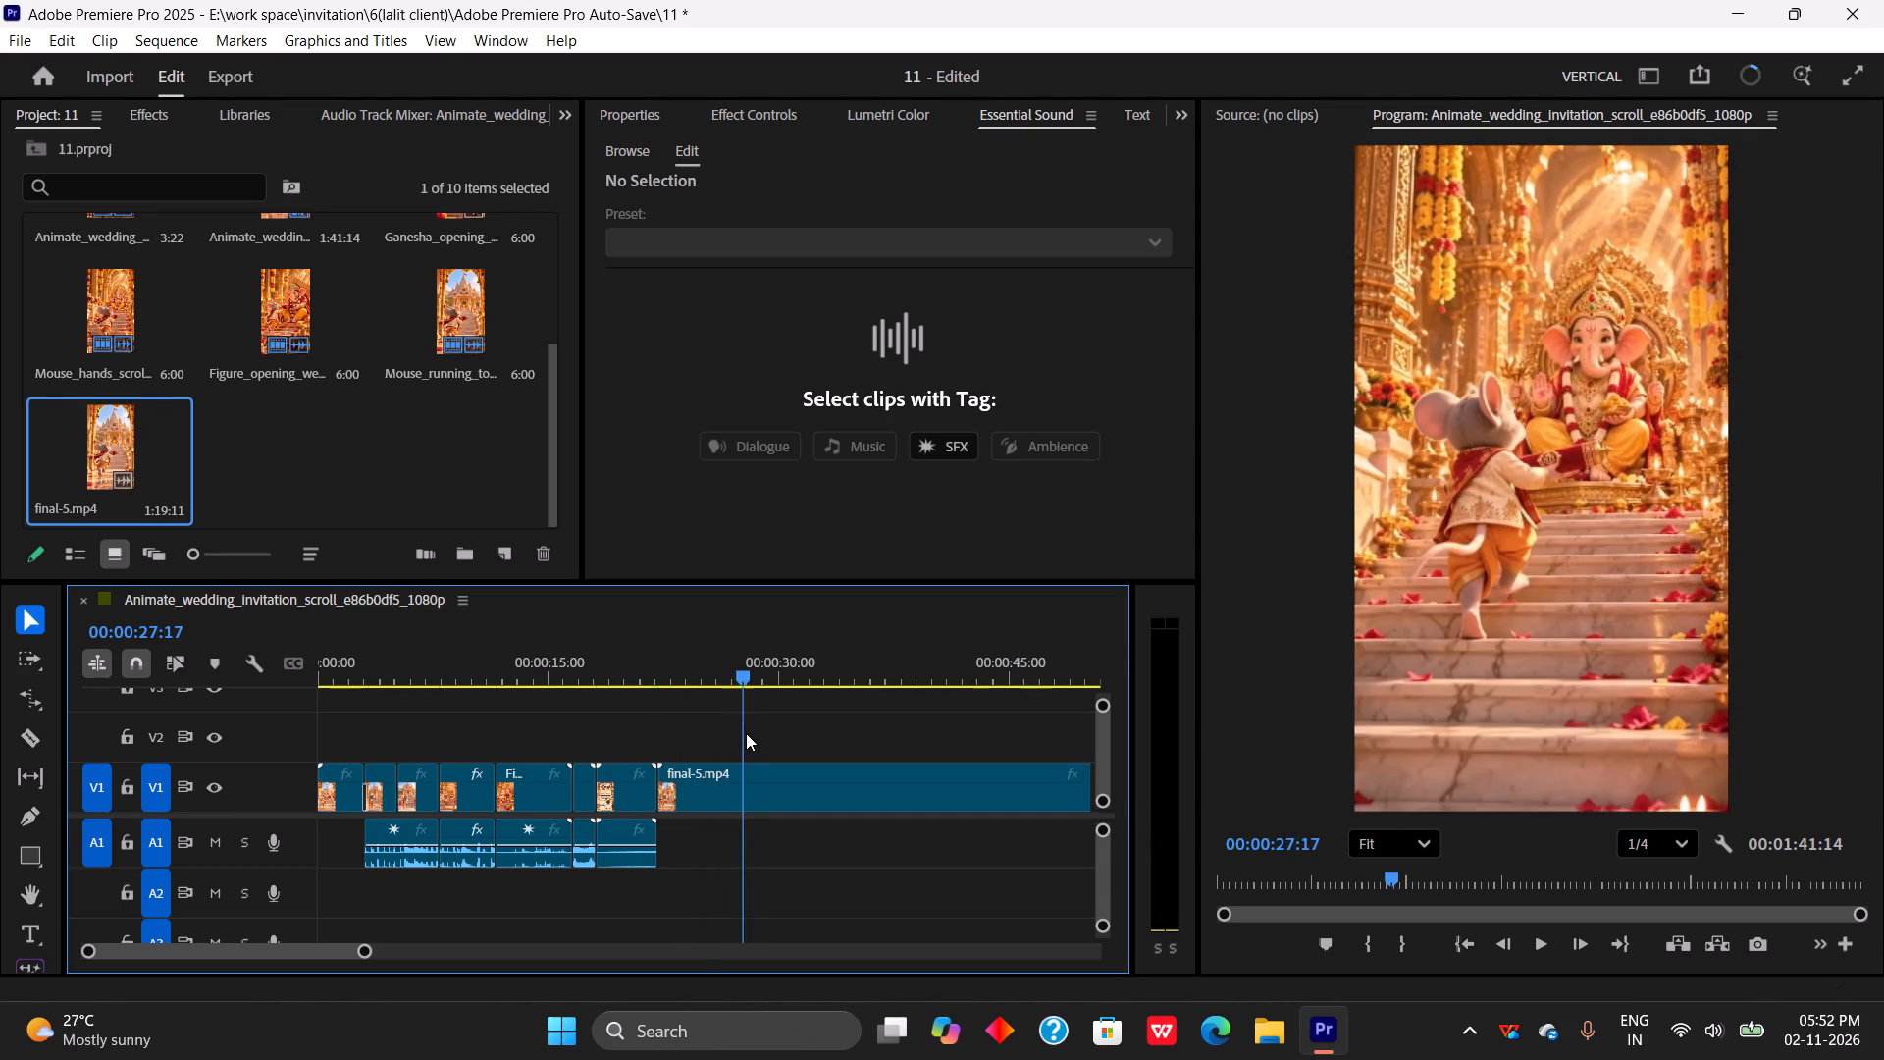
drag(746, 733, 782, 734)
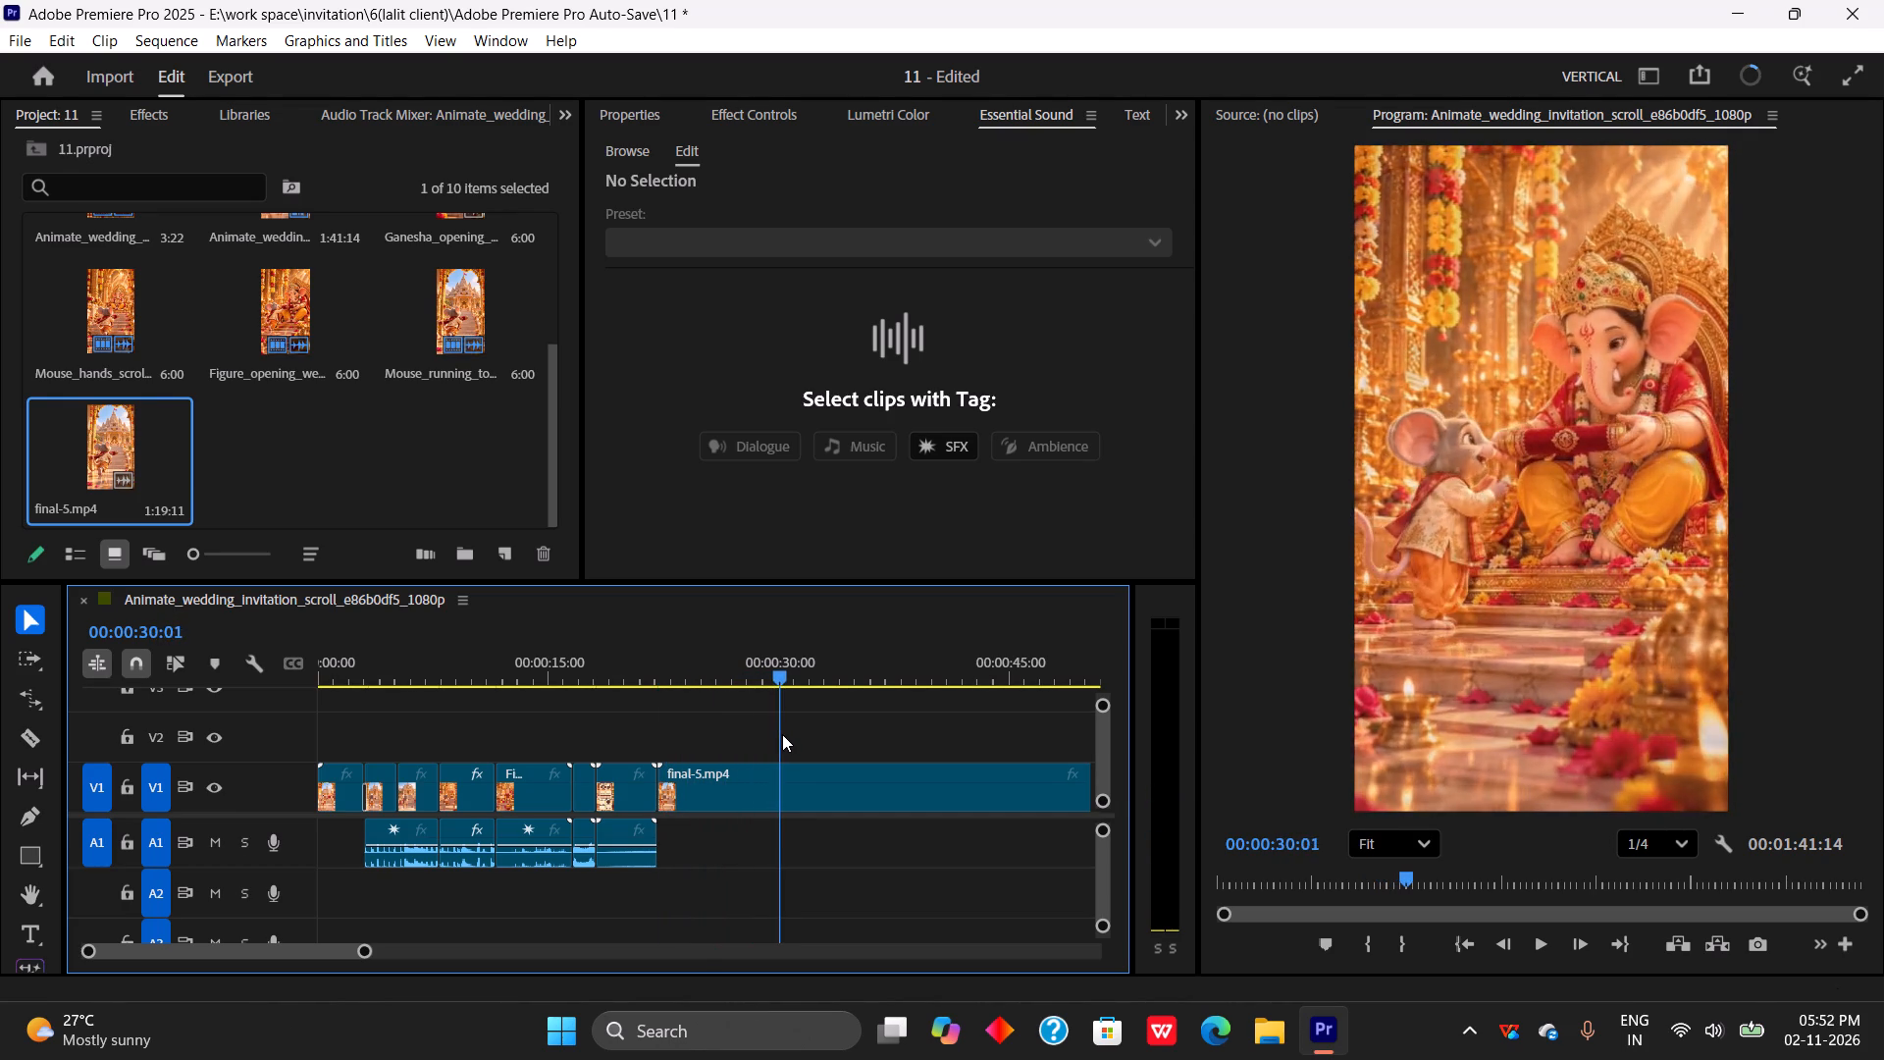
drag(782, 734, 811, 734)
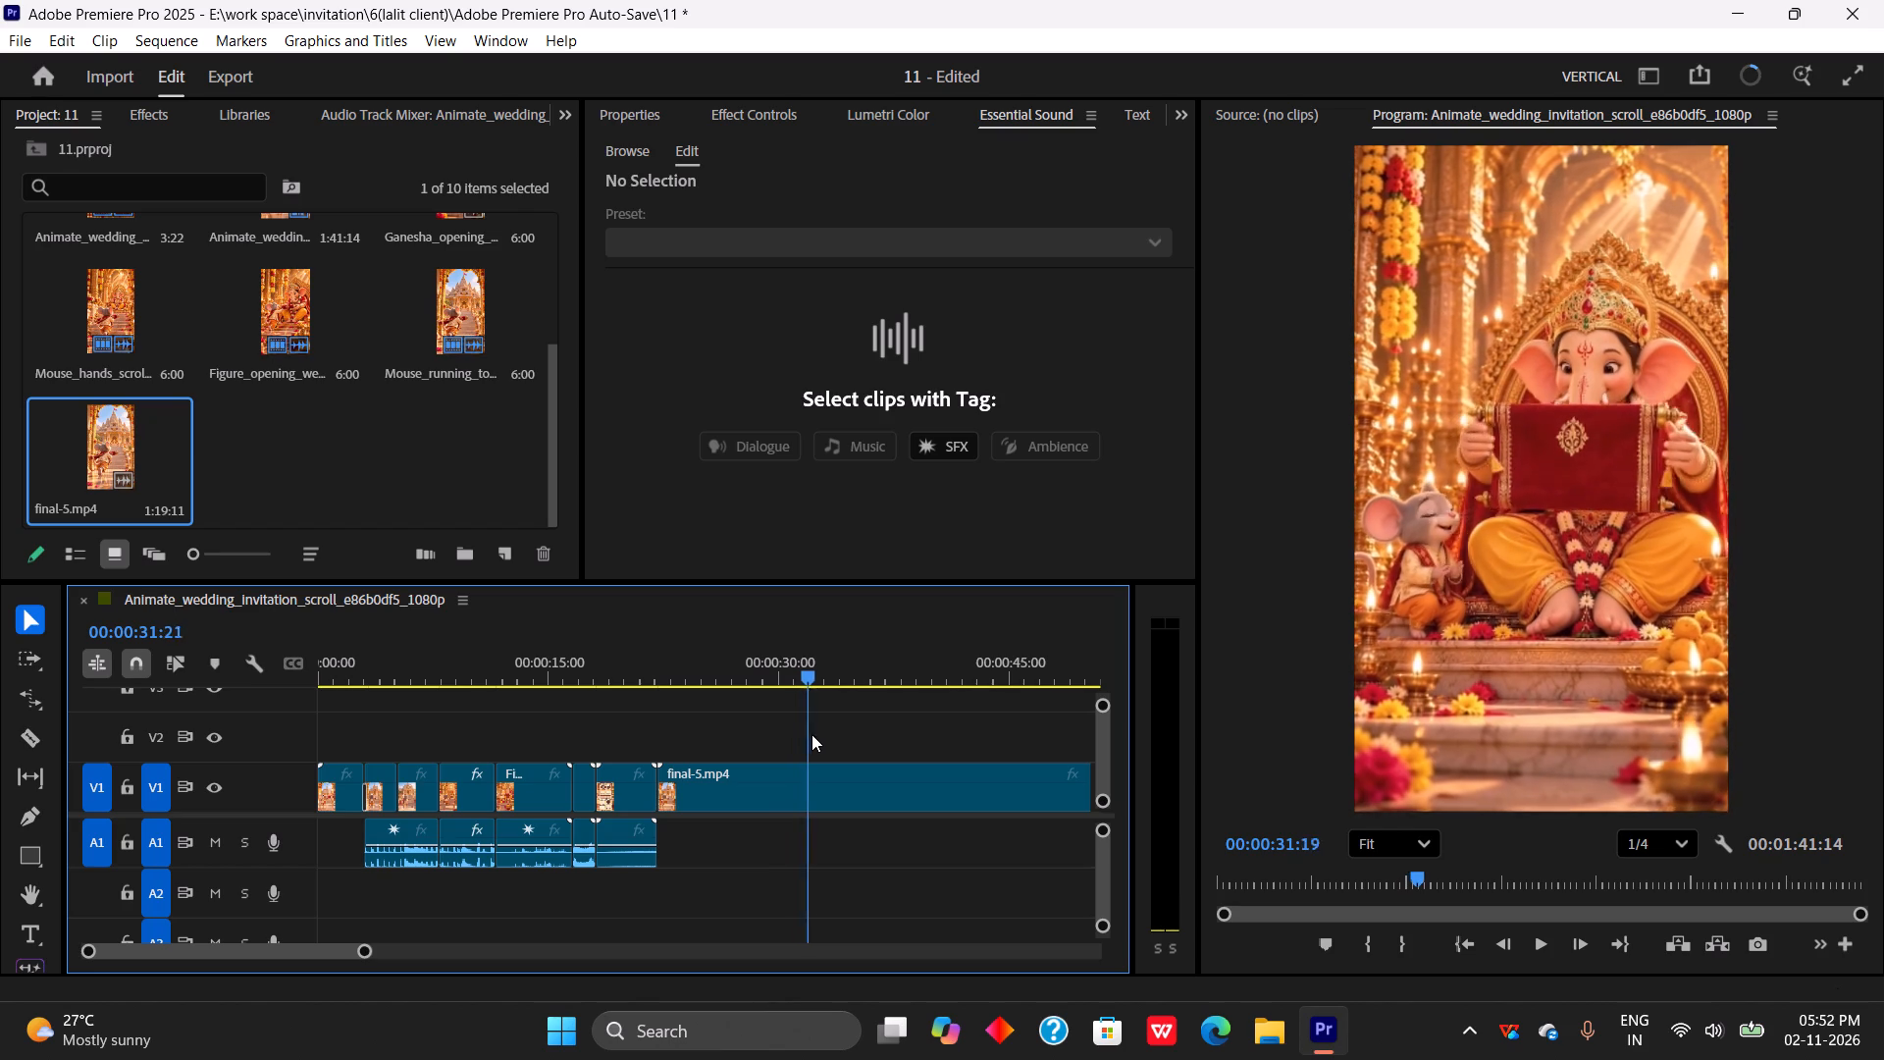
drag(811, 734, 835, 733)
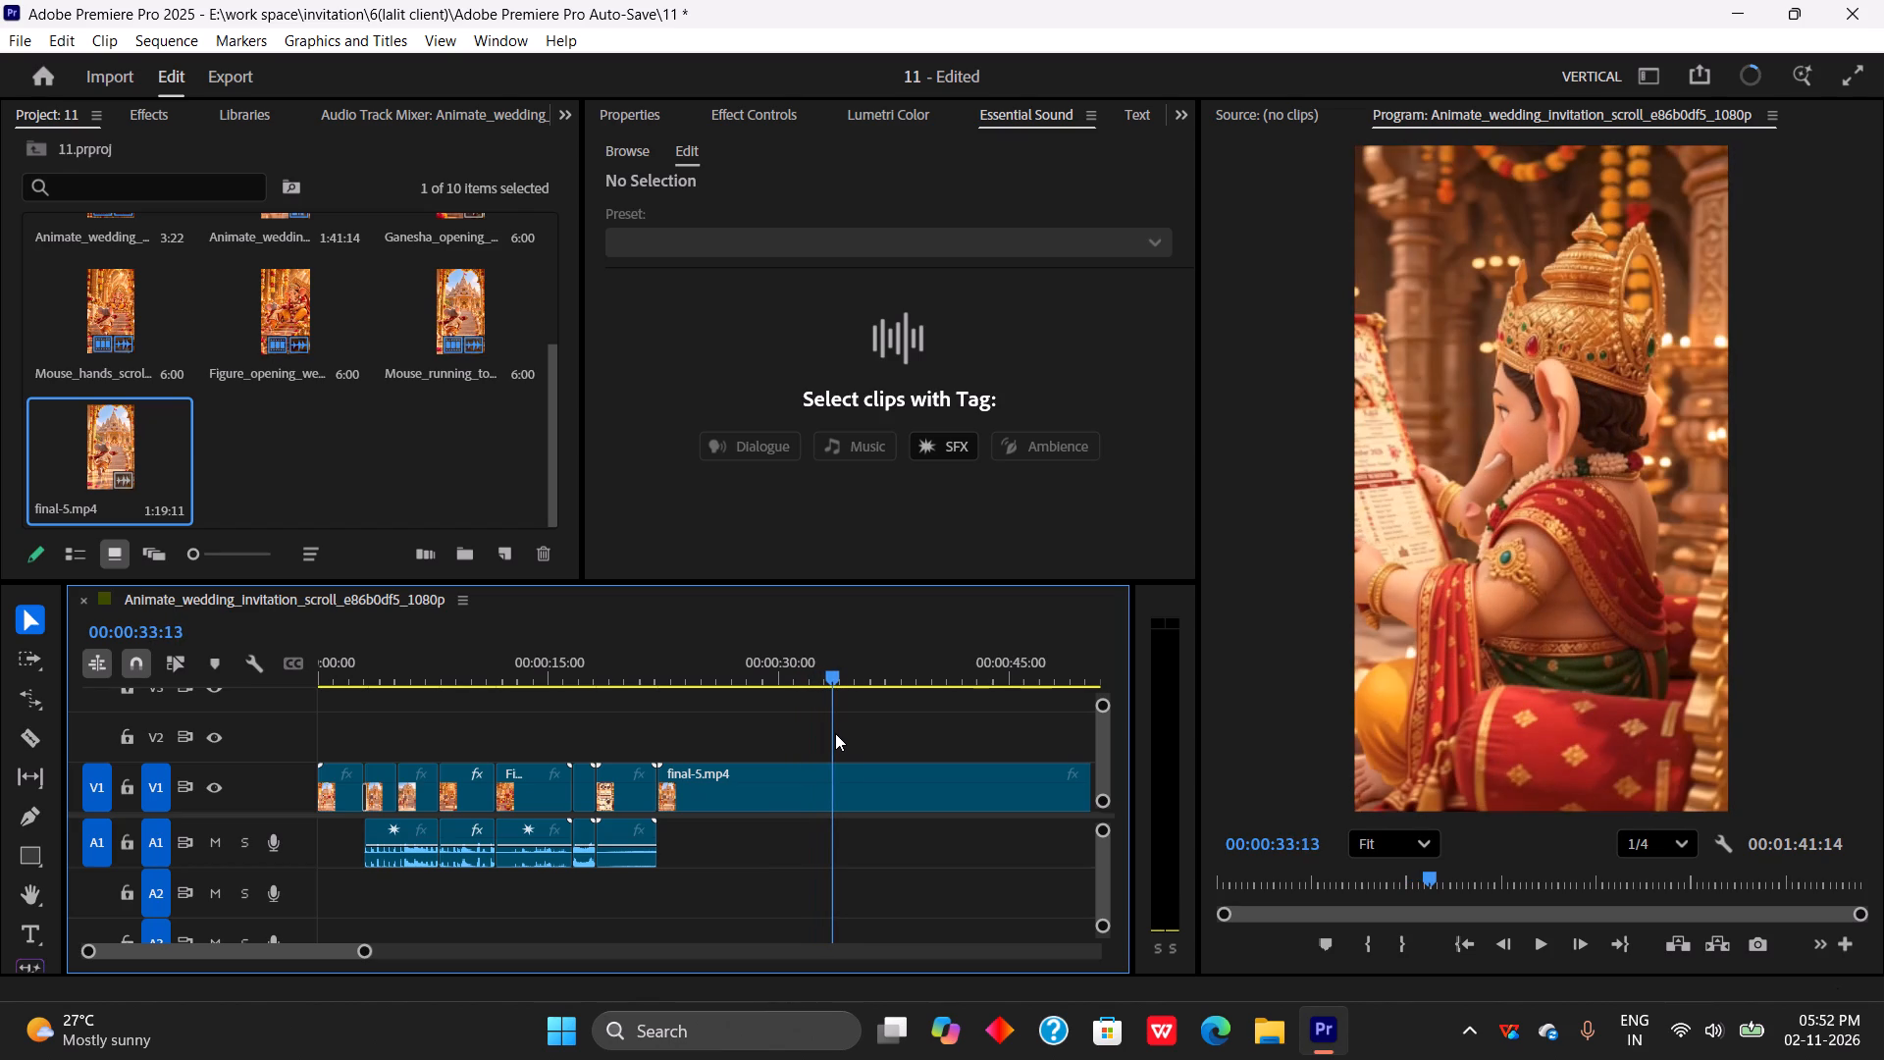
drag(835, 733, 830, 735)
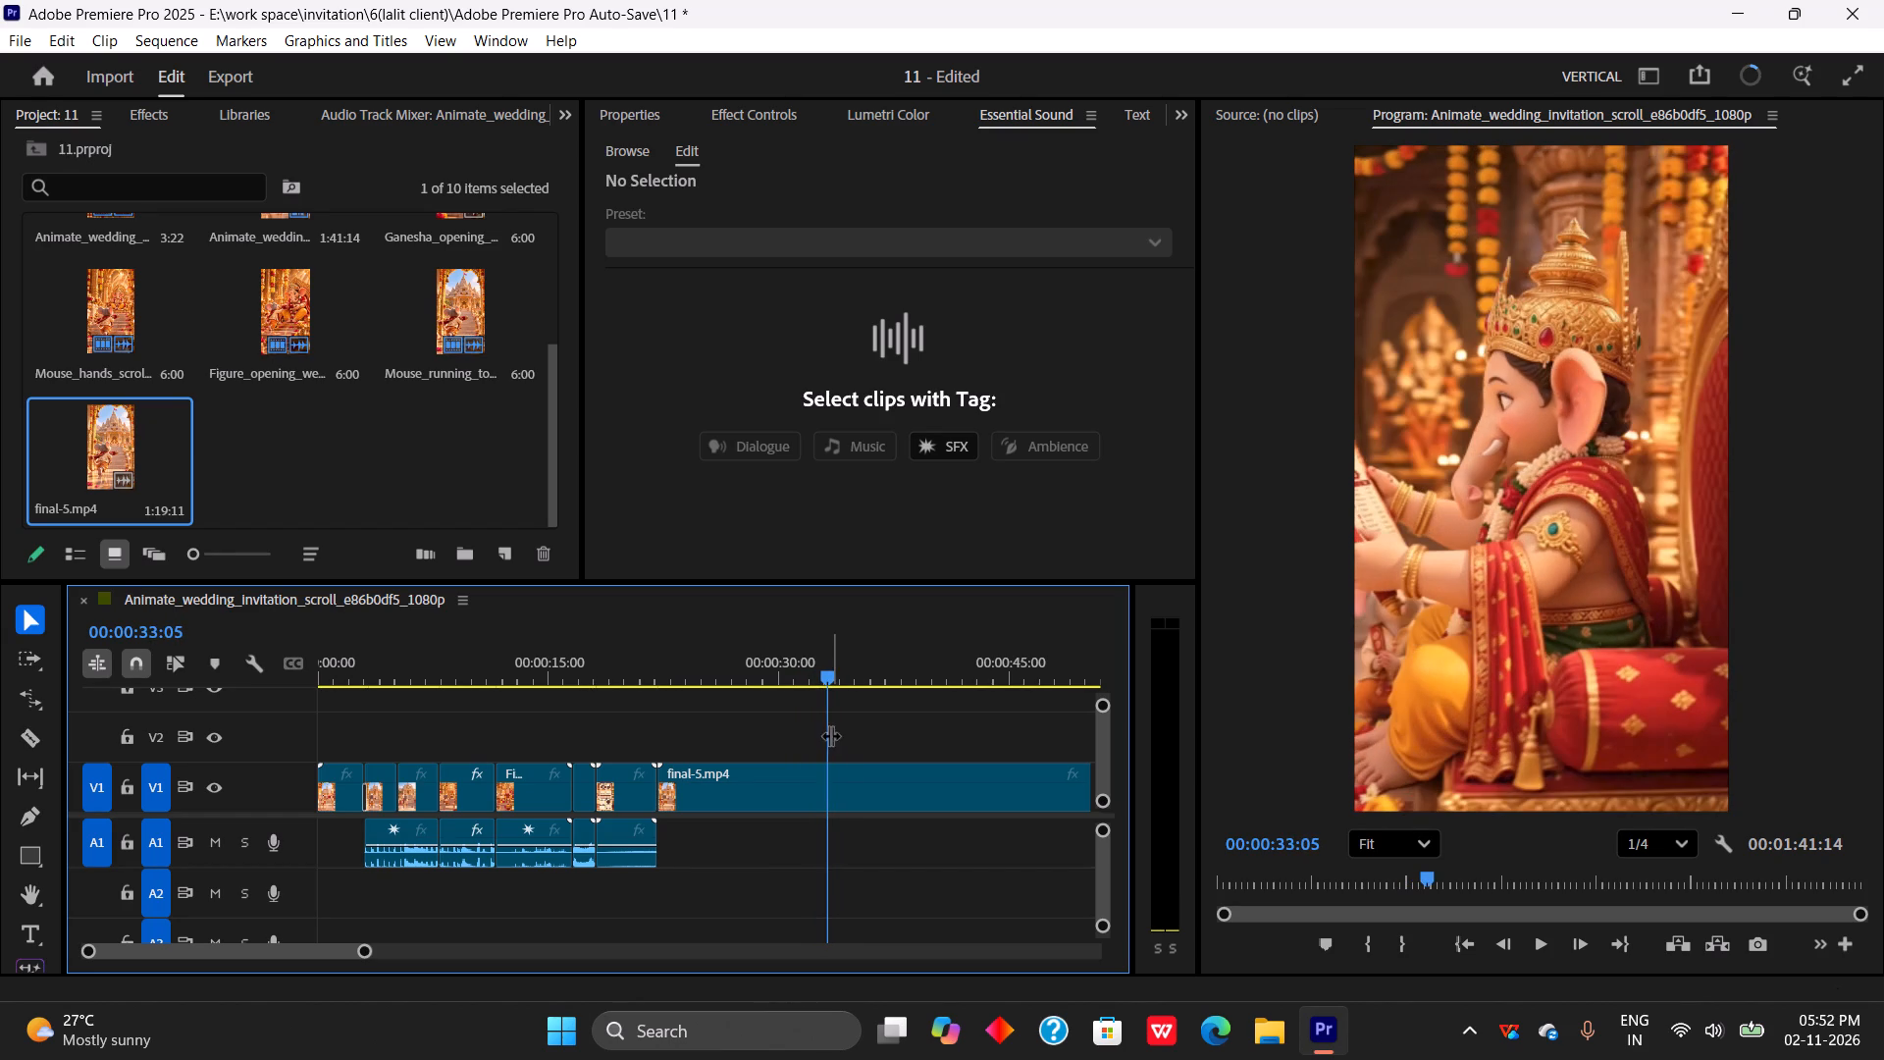
click(848, 803)
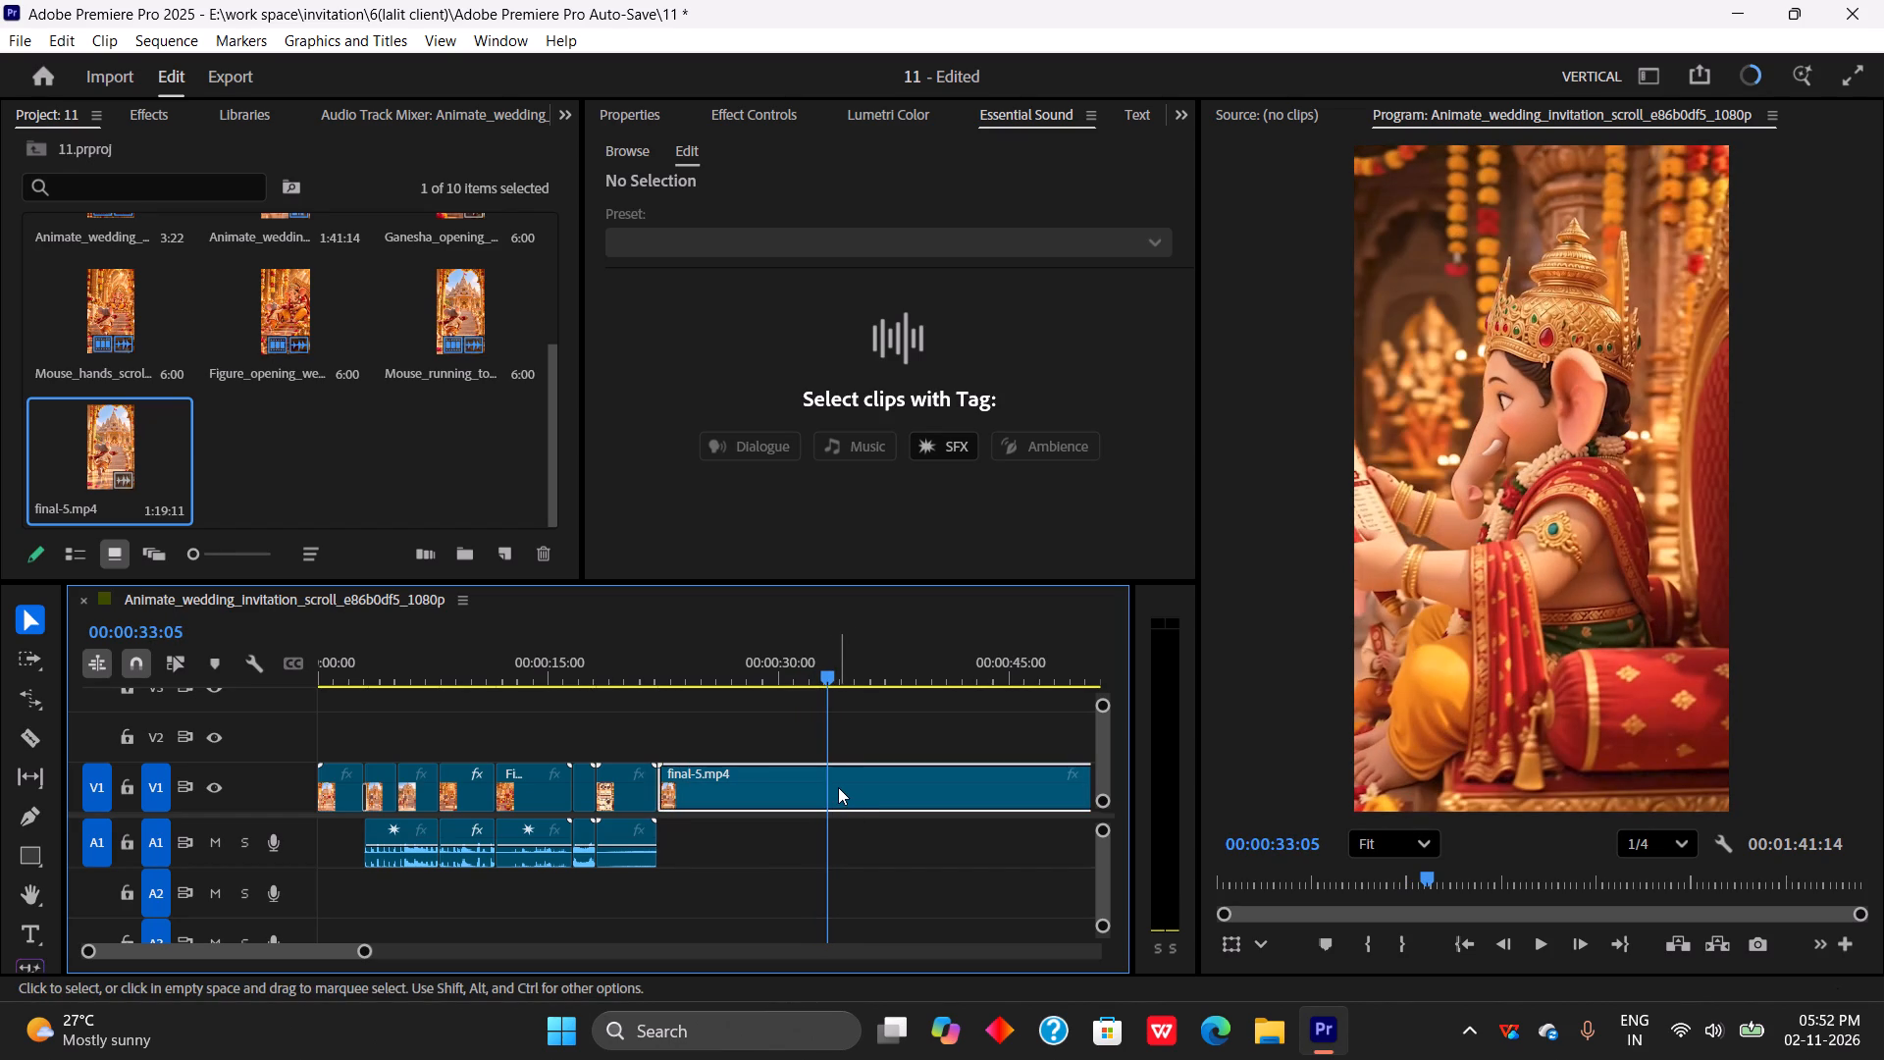
key(w)
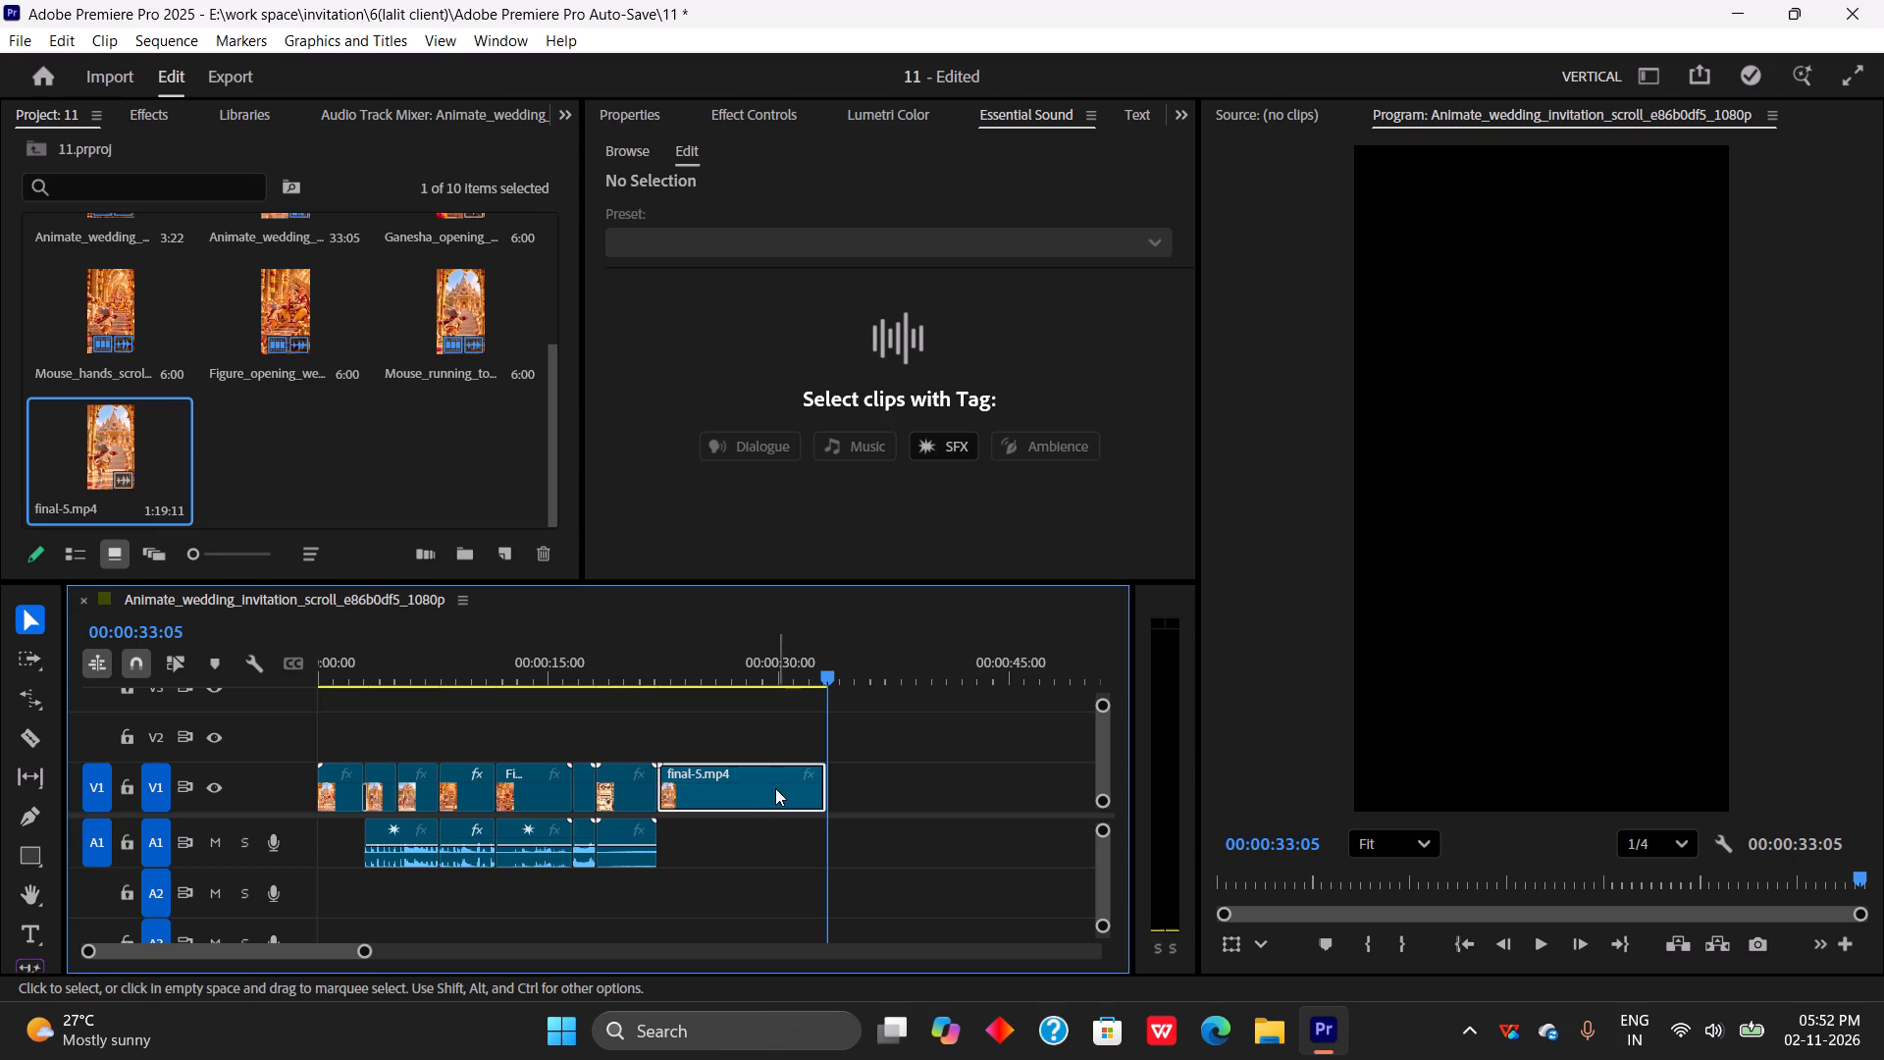
Move the final-5.mp4 clip up to V2 and shift all the other clips about 21 seconds later to make room.
drag(741, 790, 742, 734)
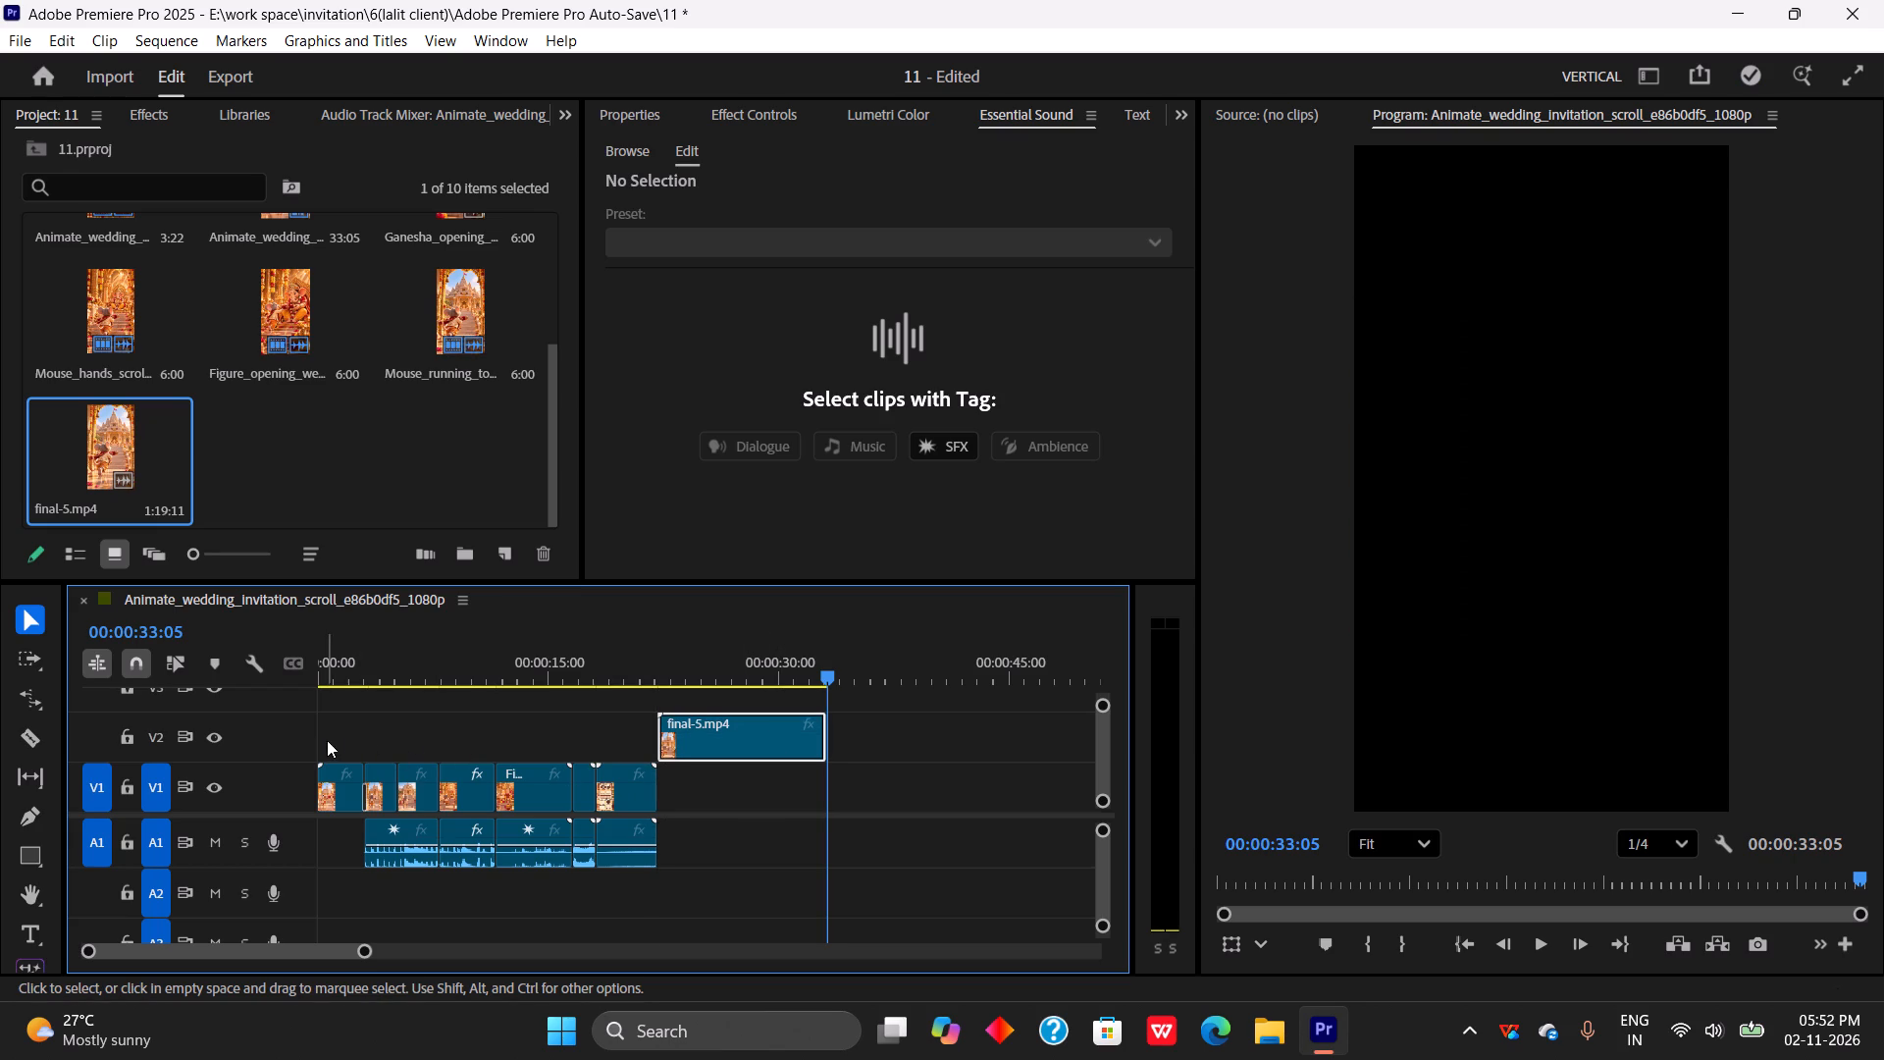
drag(346, 740, 643, 887)
drag(623, 791, 843, 800)
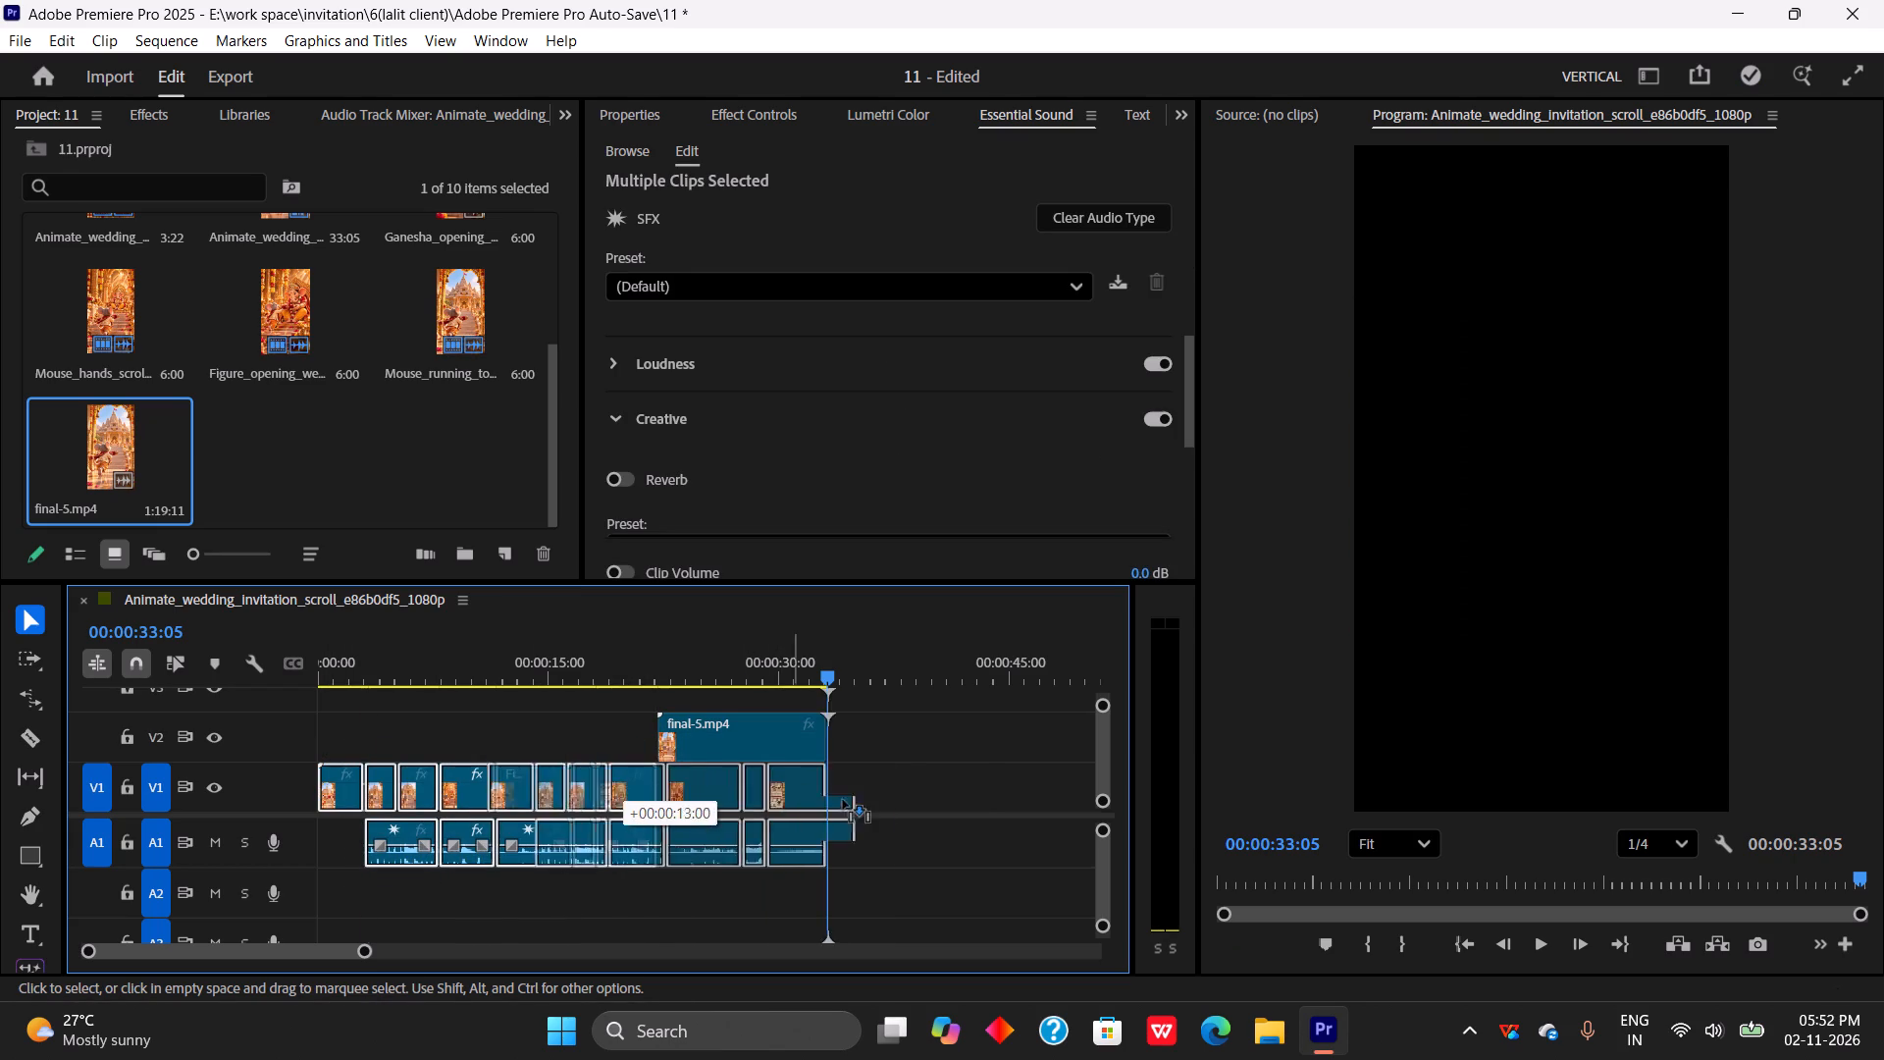
drag(843, 800, 958, 802)
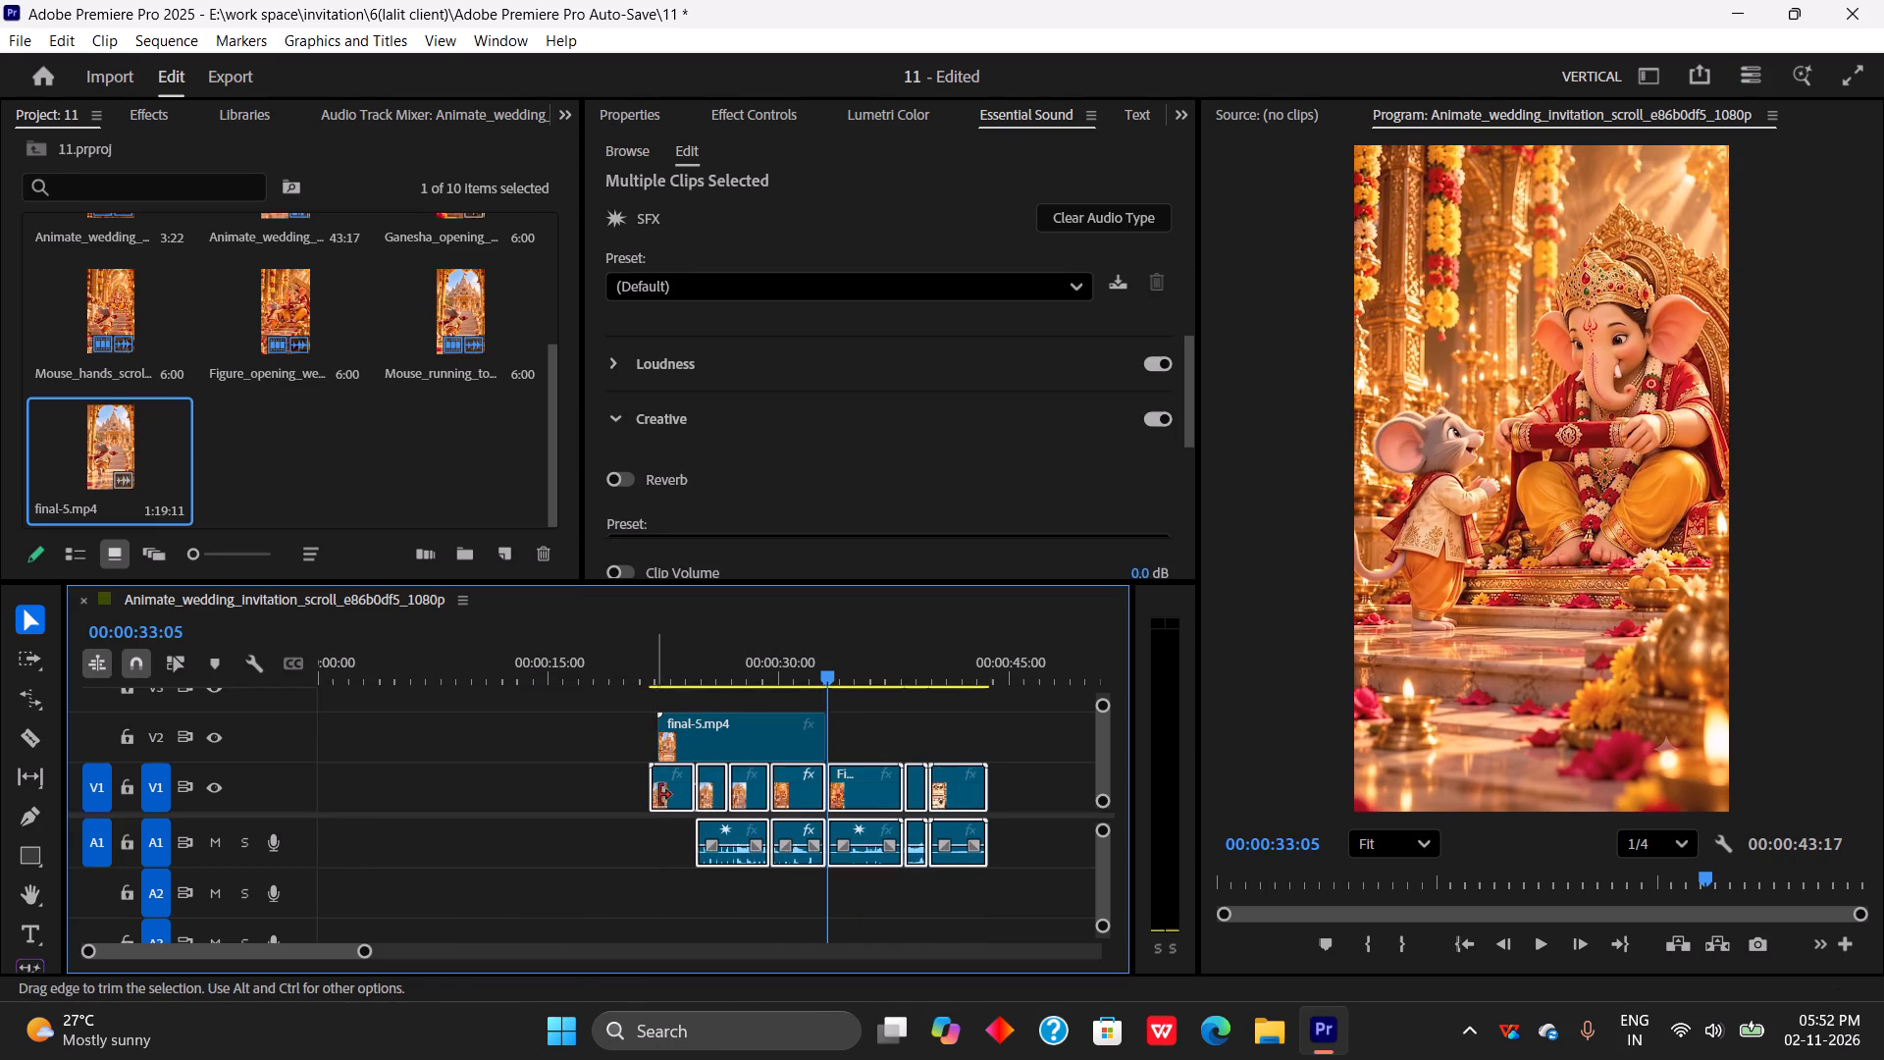
Move the first mouse clip back to the start of V1 and place the final-5.mp4 clip directly after it on V1.
click(668, 791)
click(566, 780)
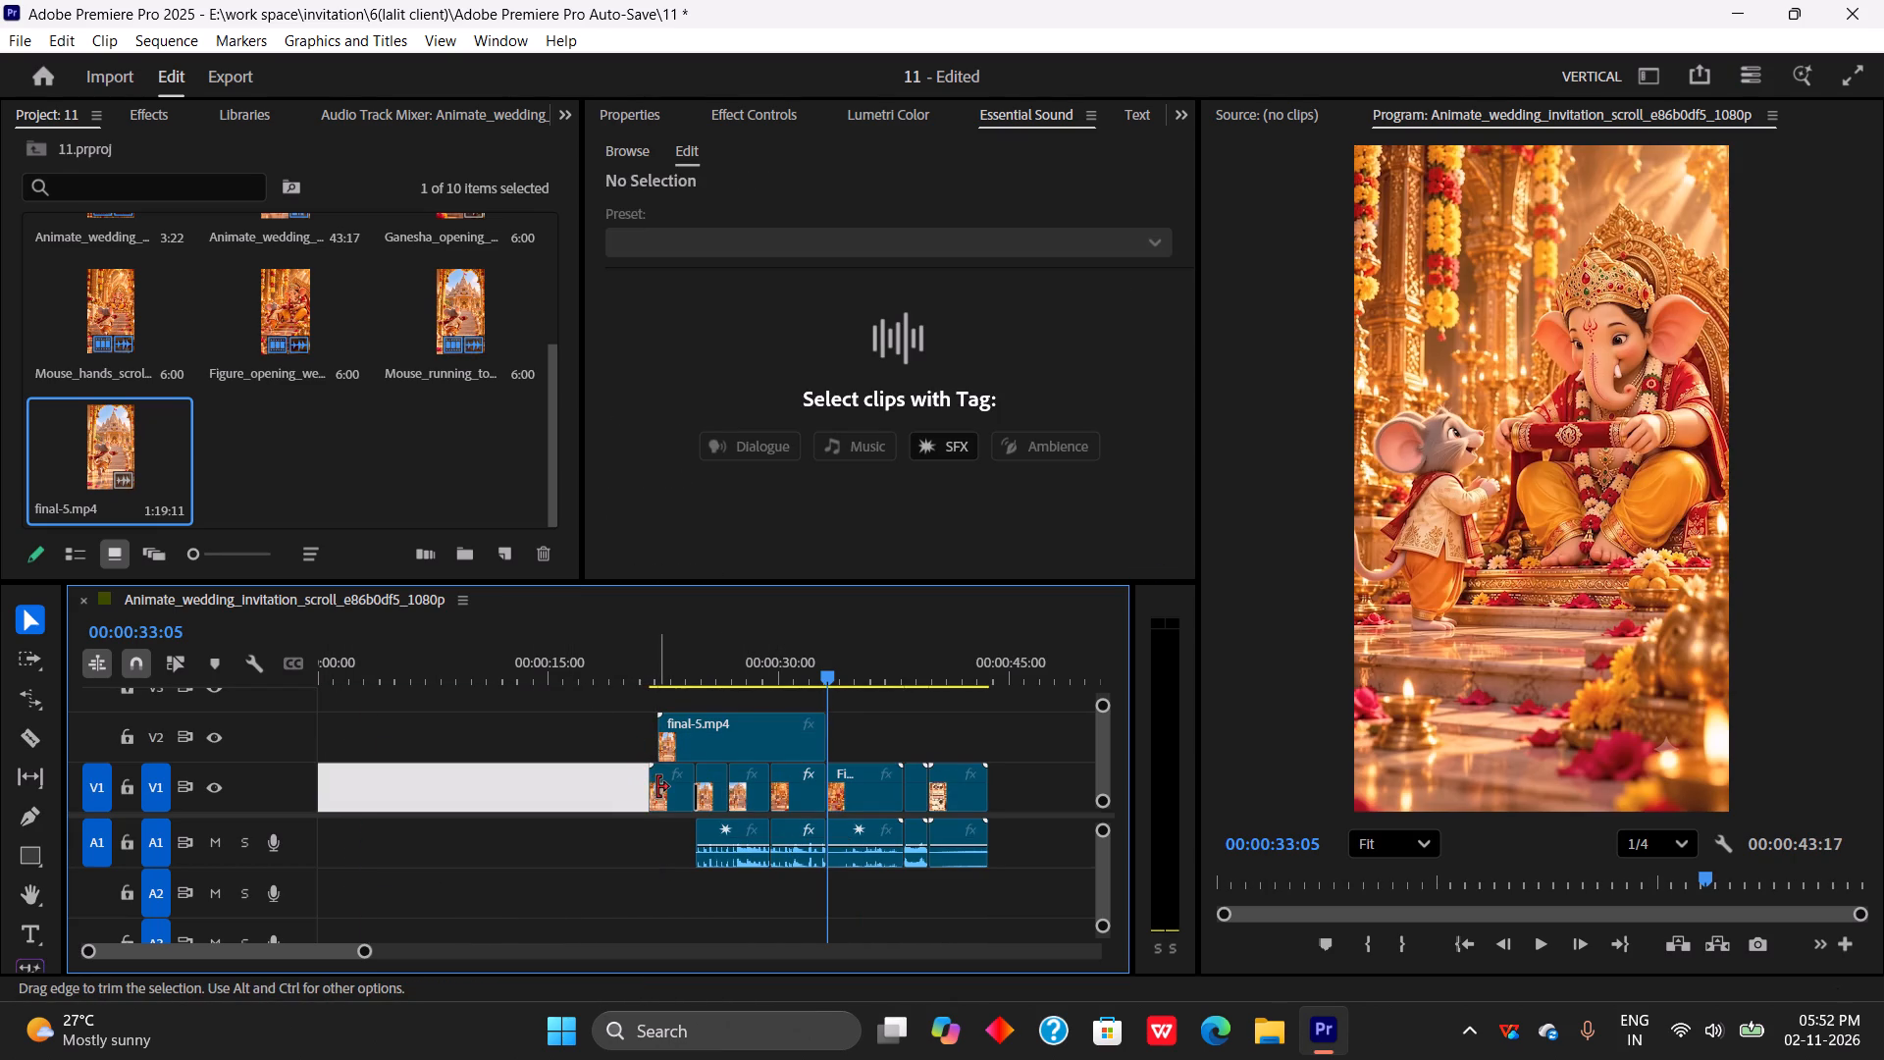
drag(665, 795, 337, 764)
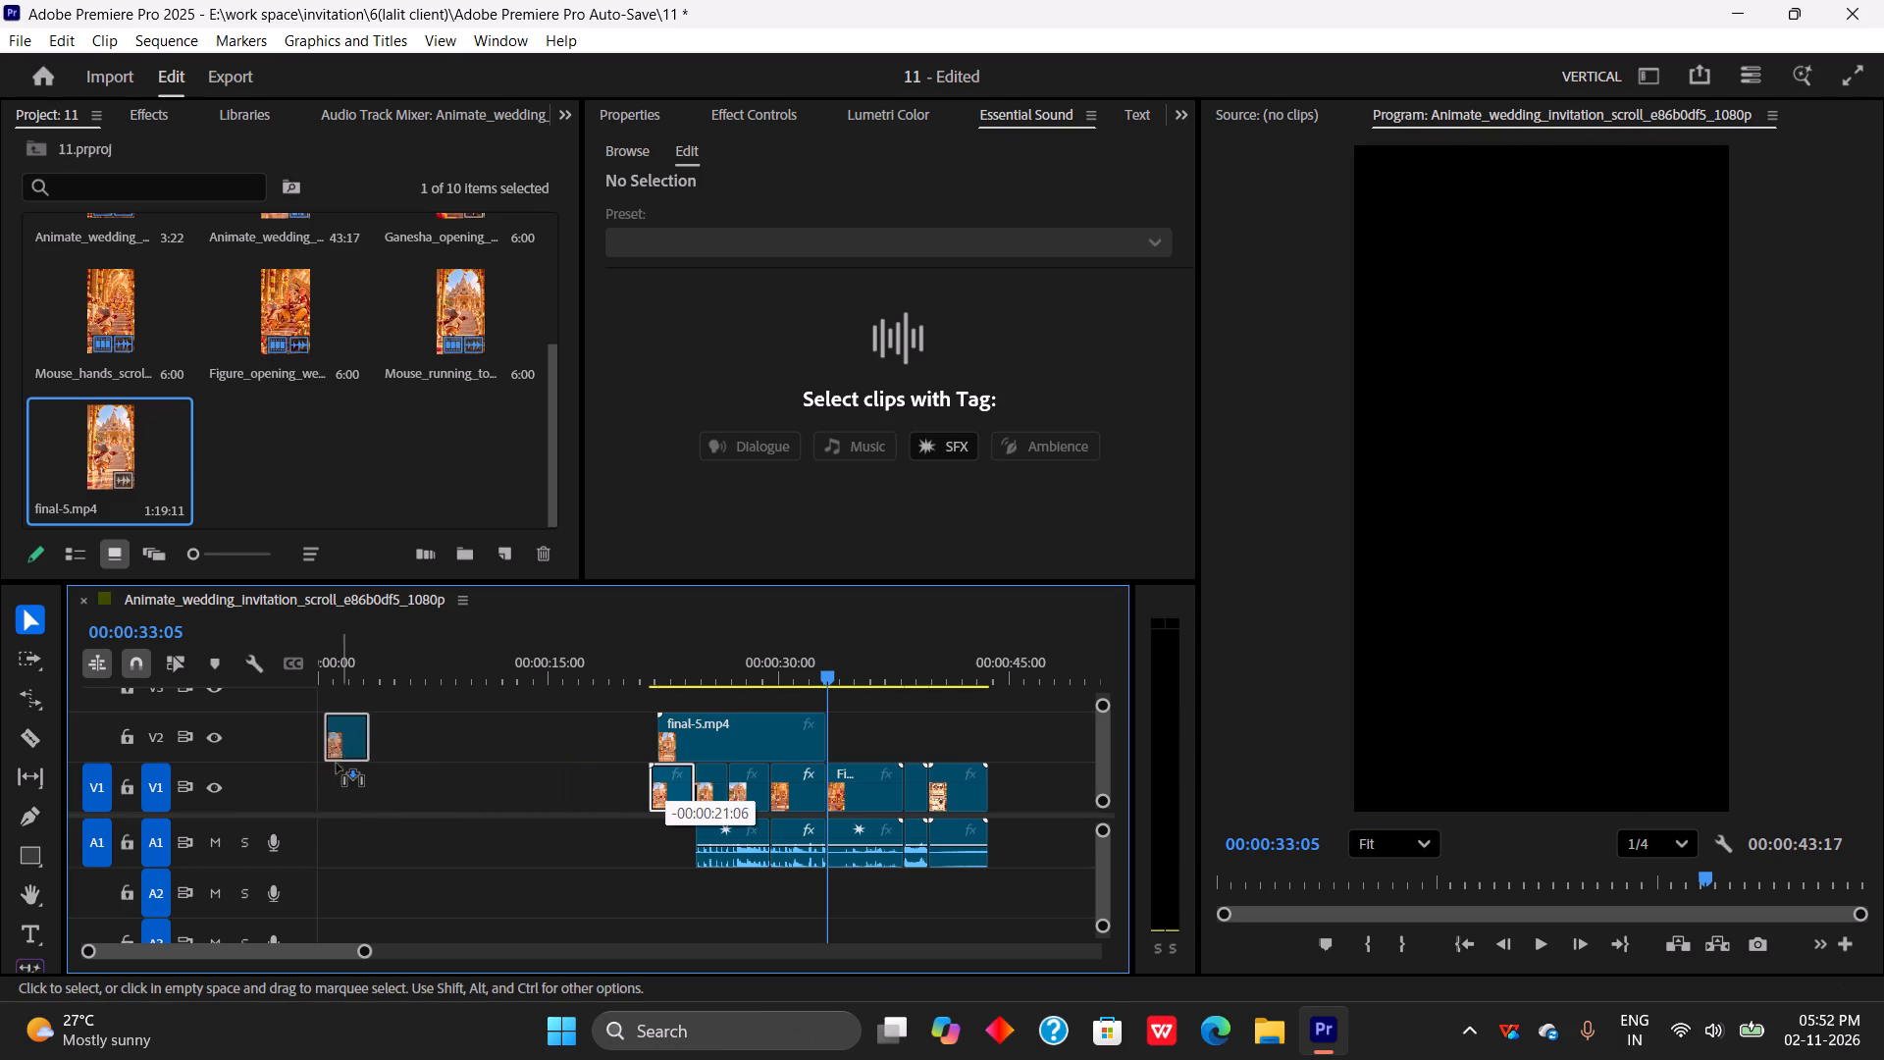
drag(337, 764, 316, 782)
drag(739, 733, 521, 764)
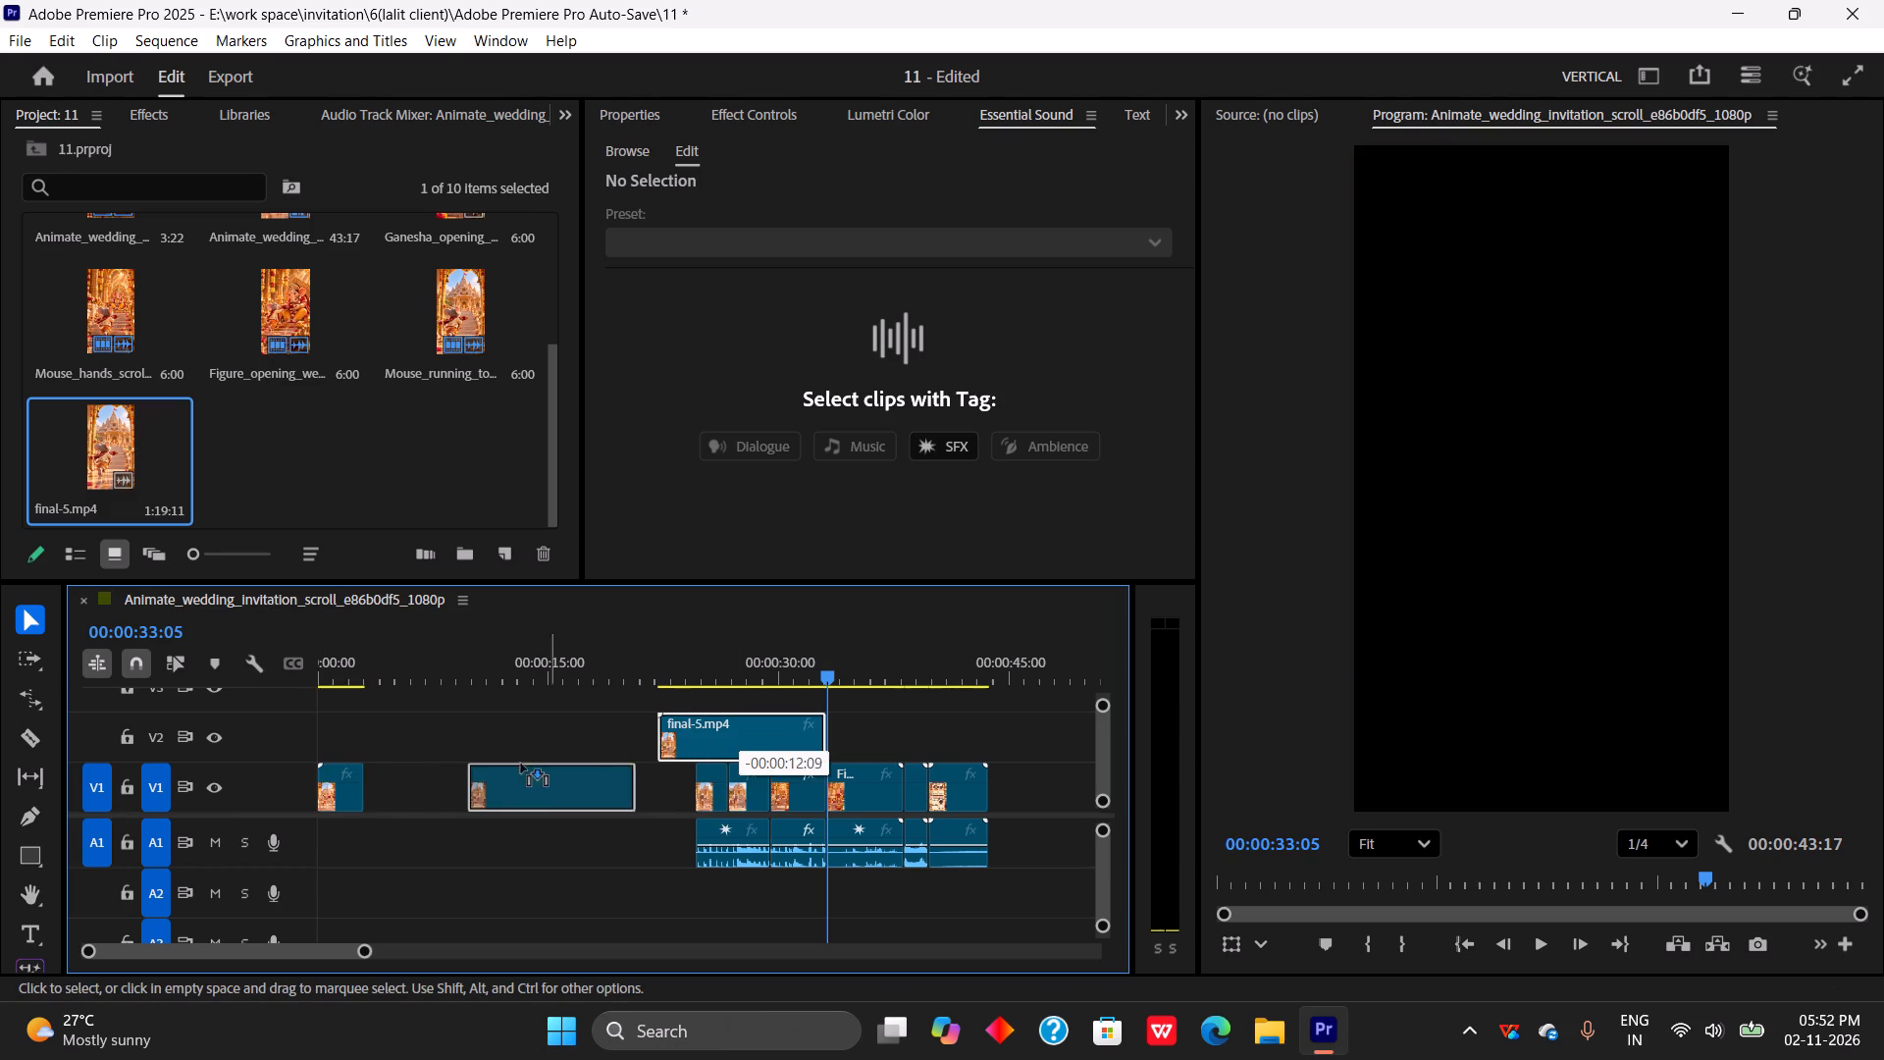
drag(521, 764, 451, 768)
Play the sequence from the start across the cut into the final-5.mp4 clip.
drag(812, 666, 420, 755)
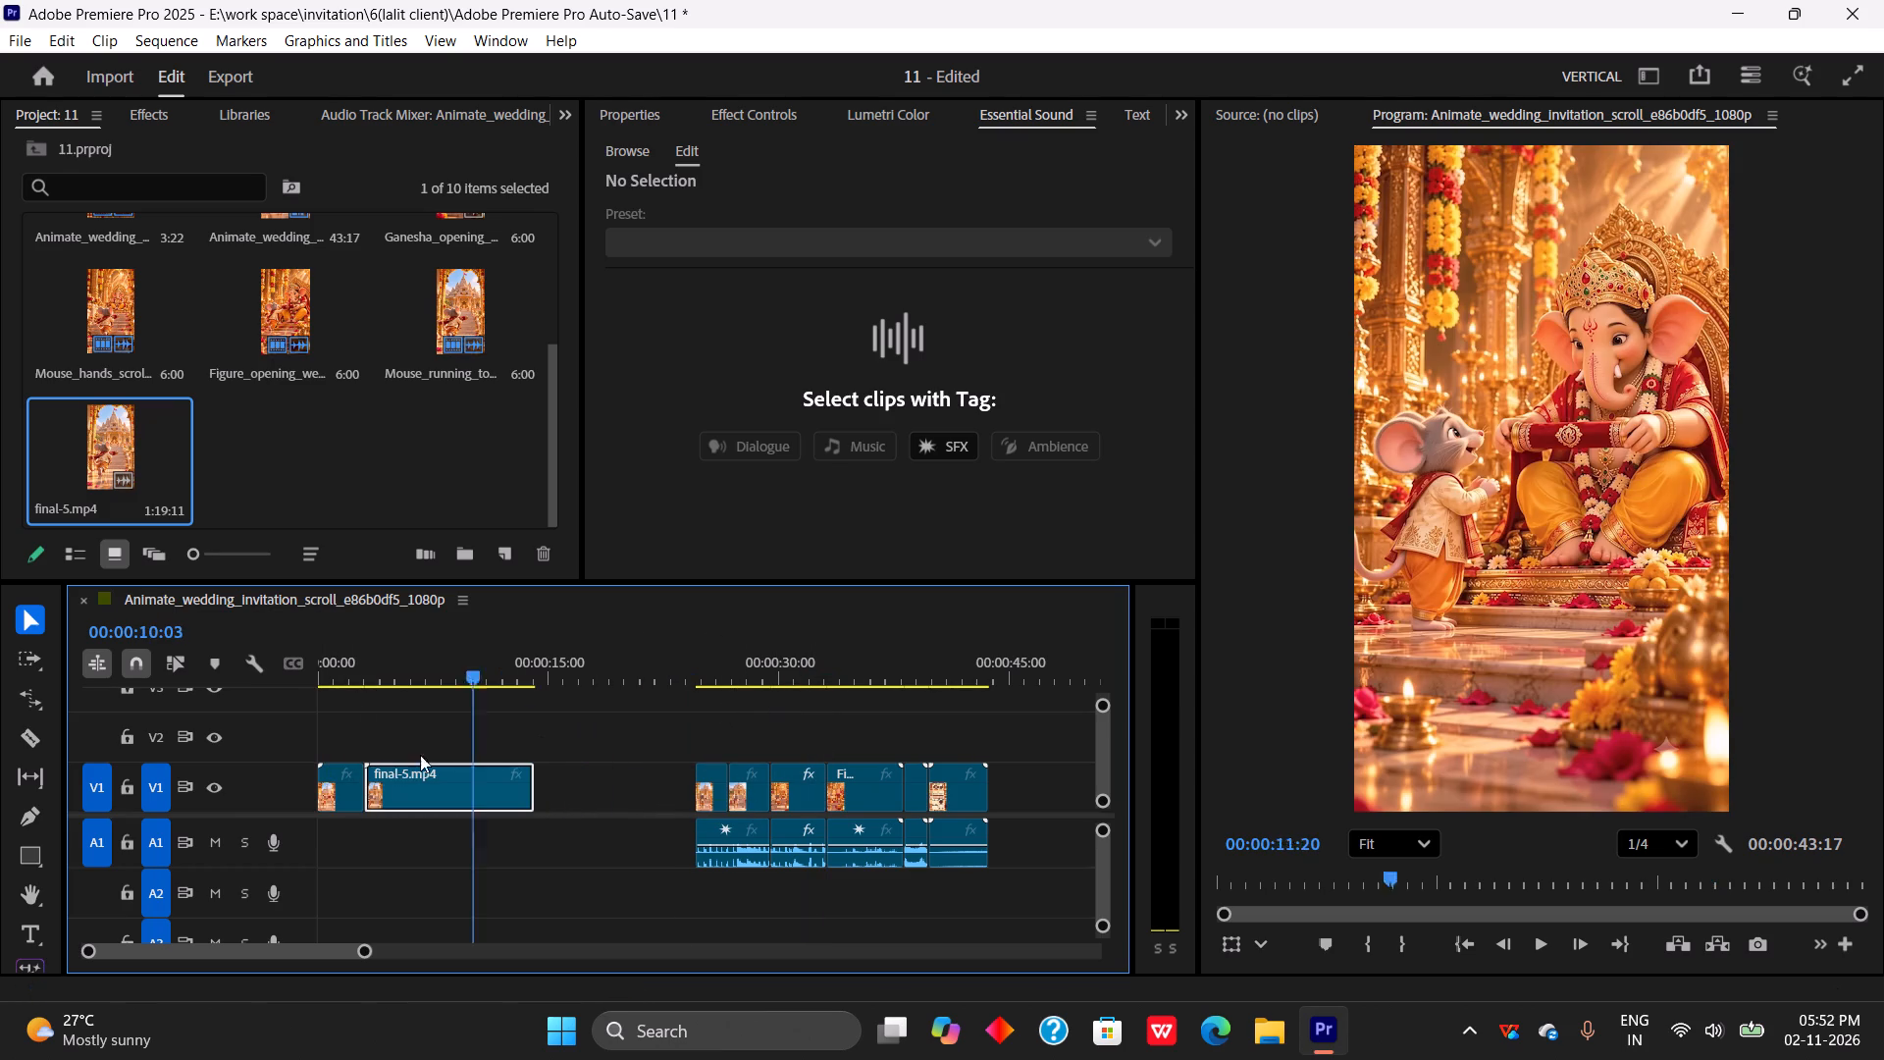
drag(420, 755, 262, 775)
key(space)
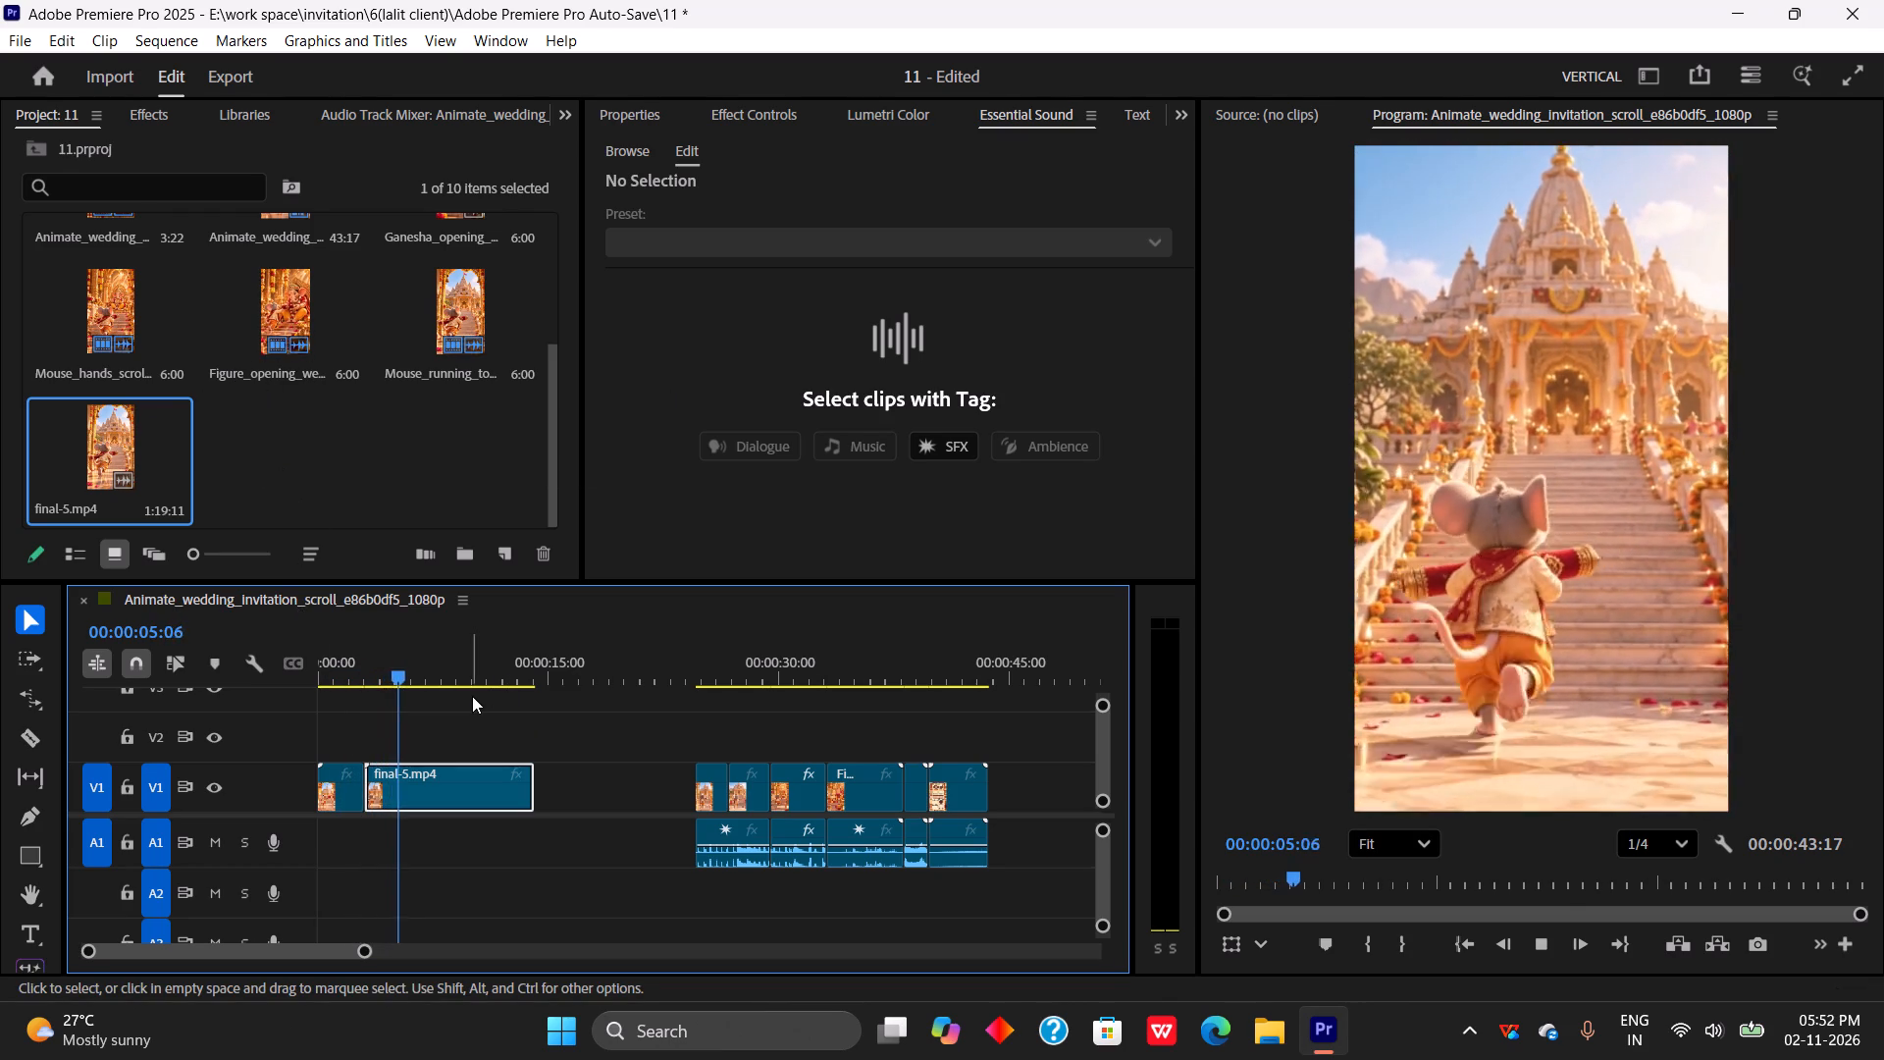
key(space)
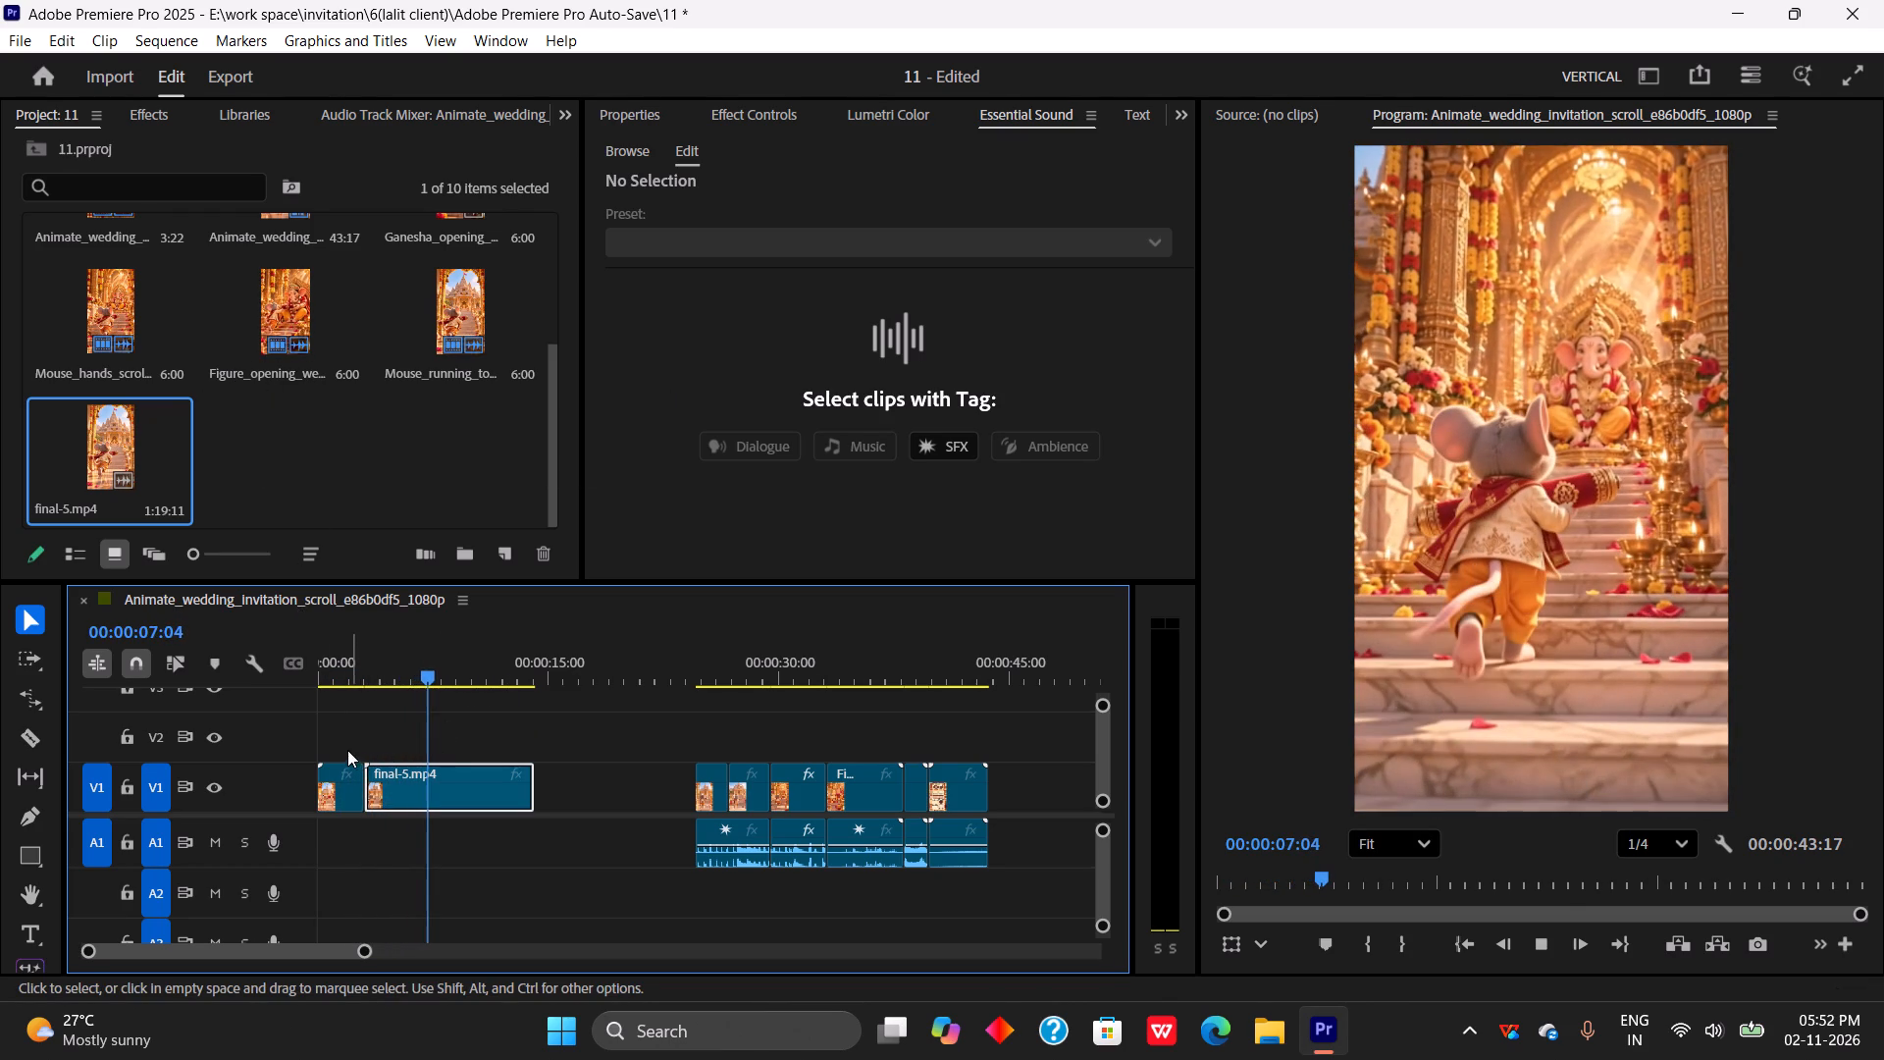
Apply the default video transition to the first mouse clip and the final-5.mp4 clip together.
drag(342, 741, 388, 797)
key(ctrl+d)
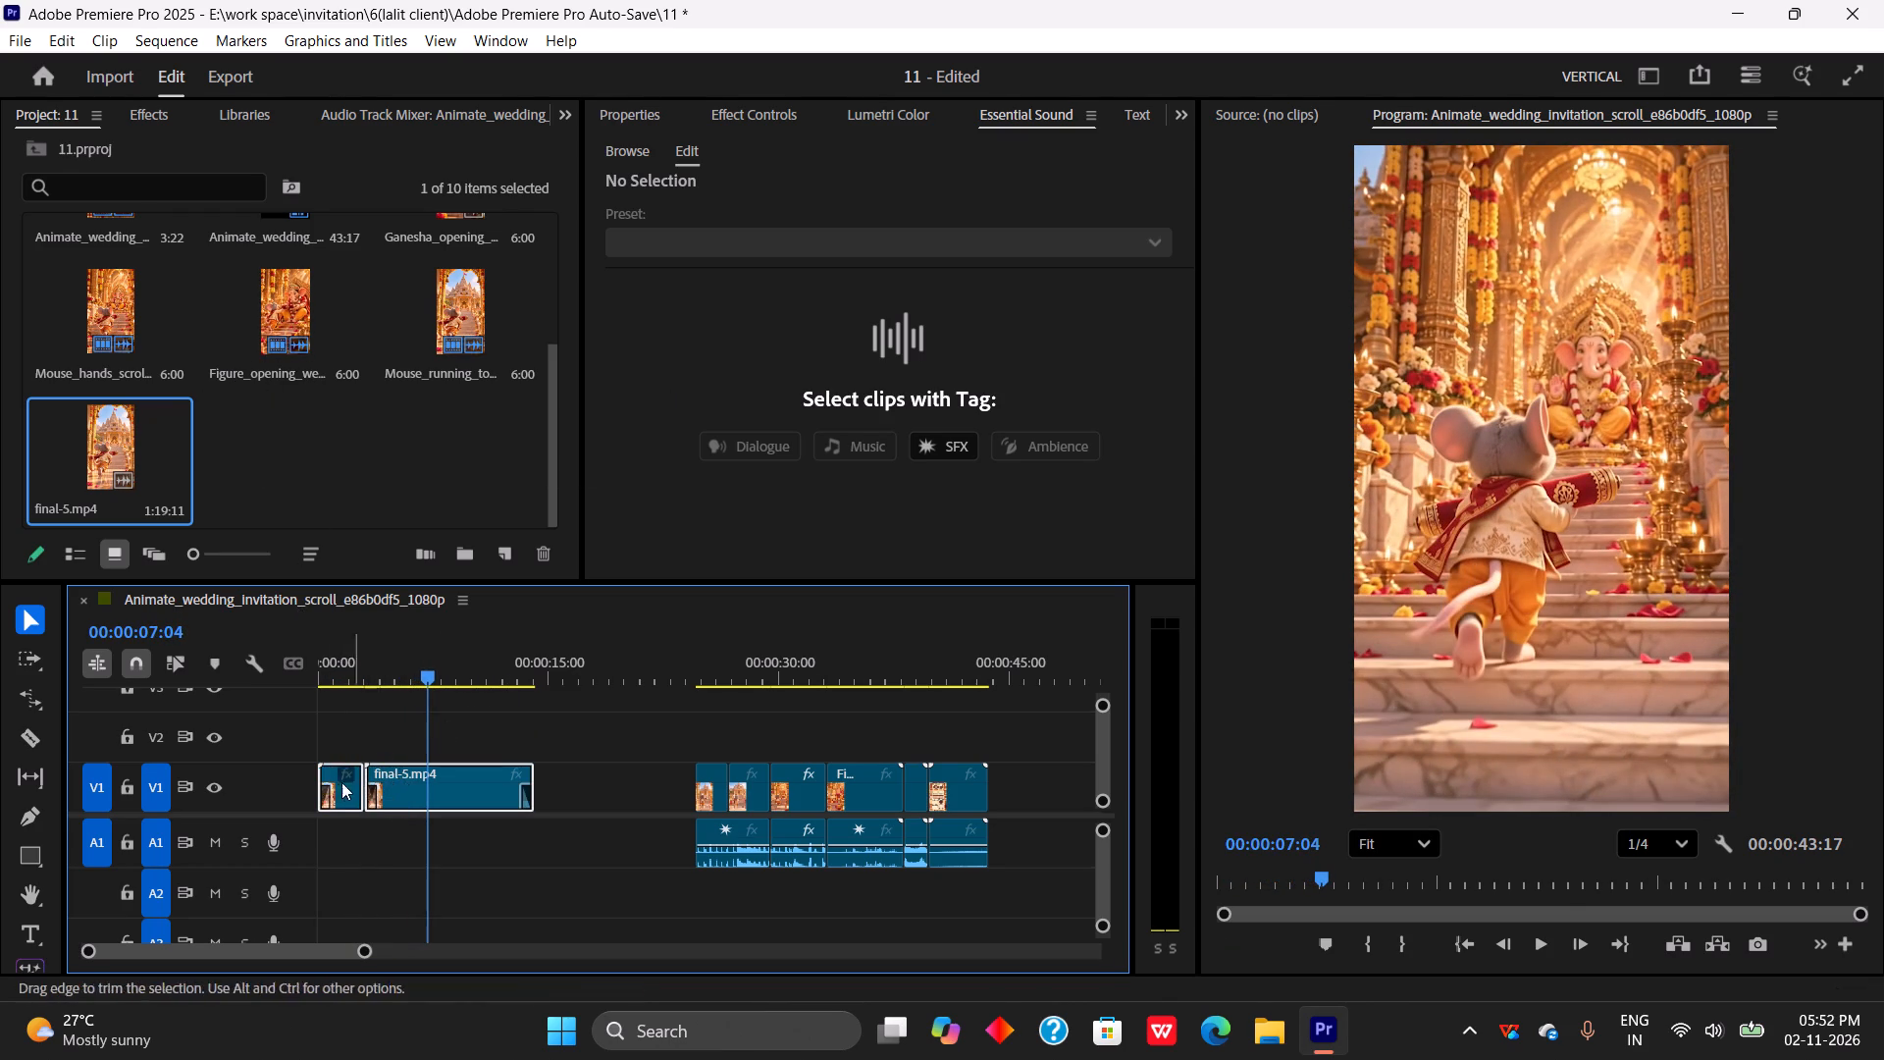
Clear the transition at the start of the first mouse clip.
click(325, 797)
right_click(325, 797)
click(345, 859)
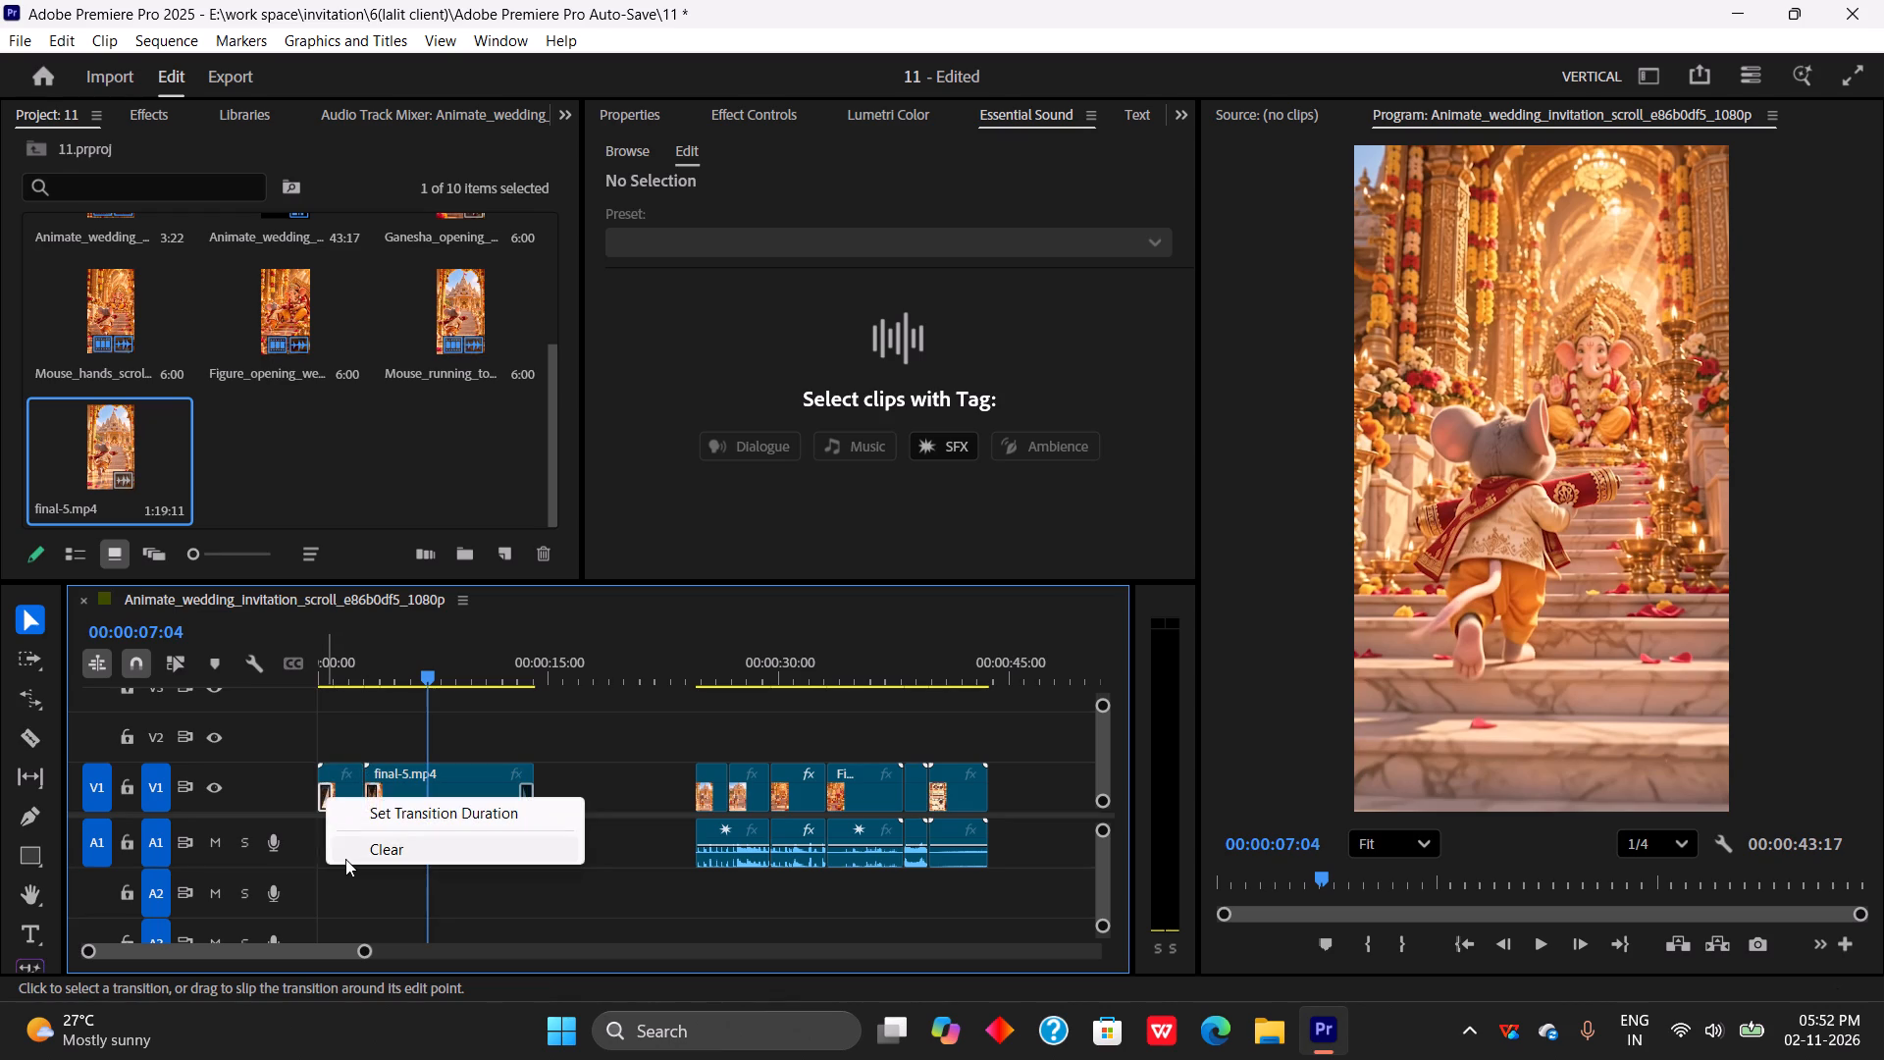
Clear the transition at the end of the final-5.mp4 clip on V1.
right_click(528, 798)
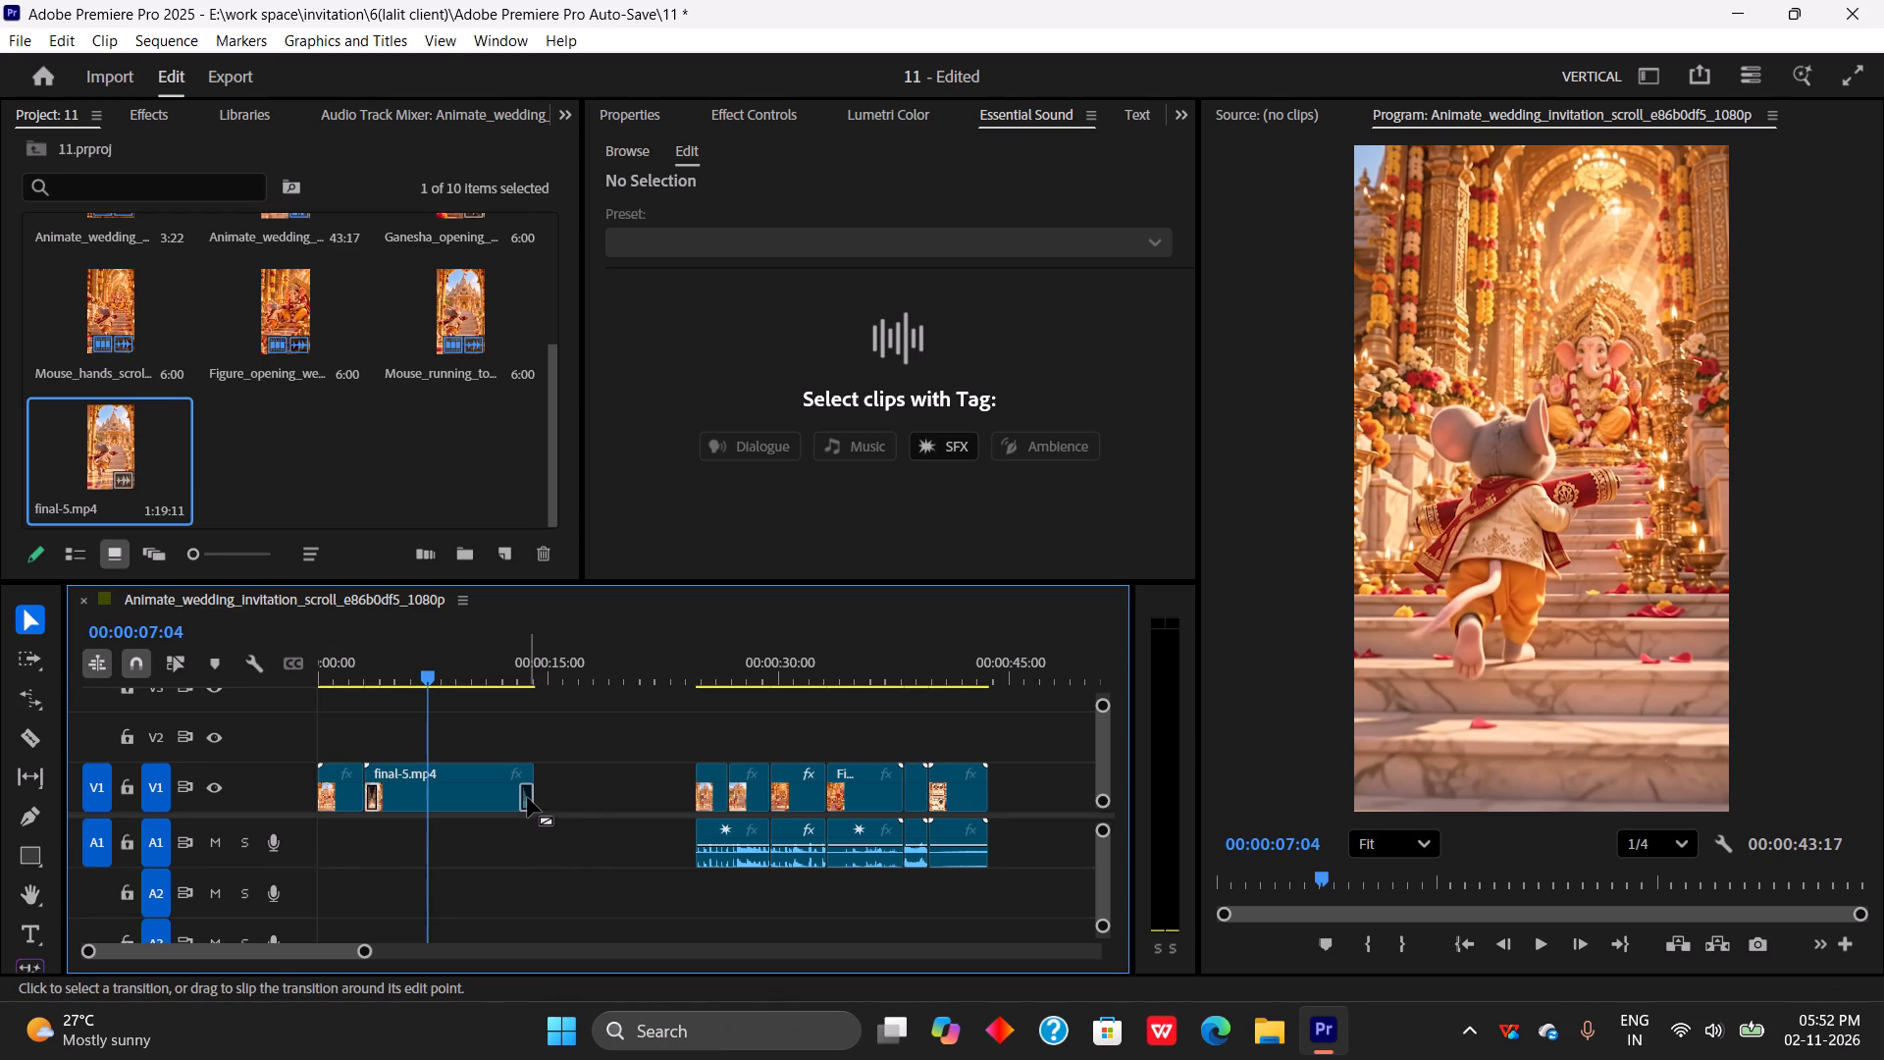
click(547, 848)
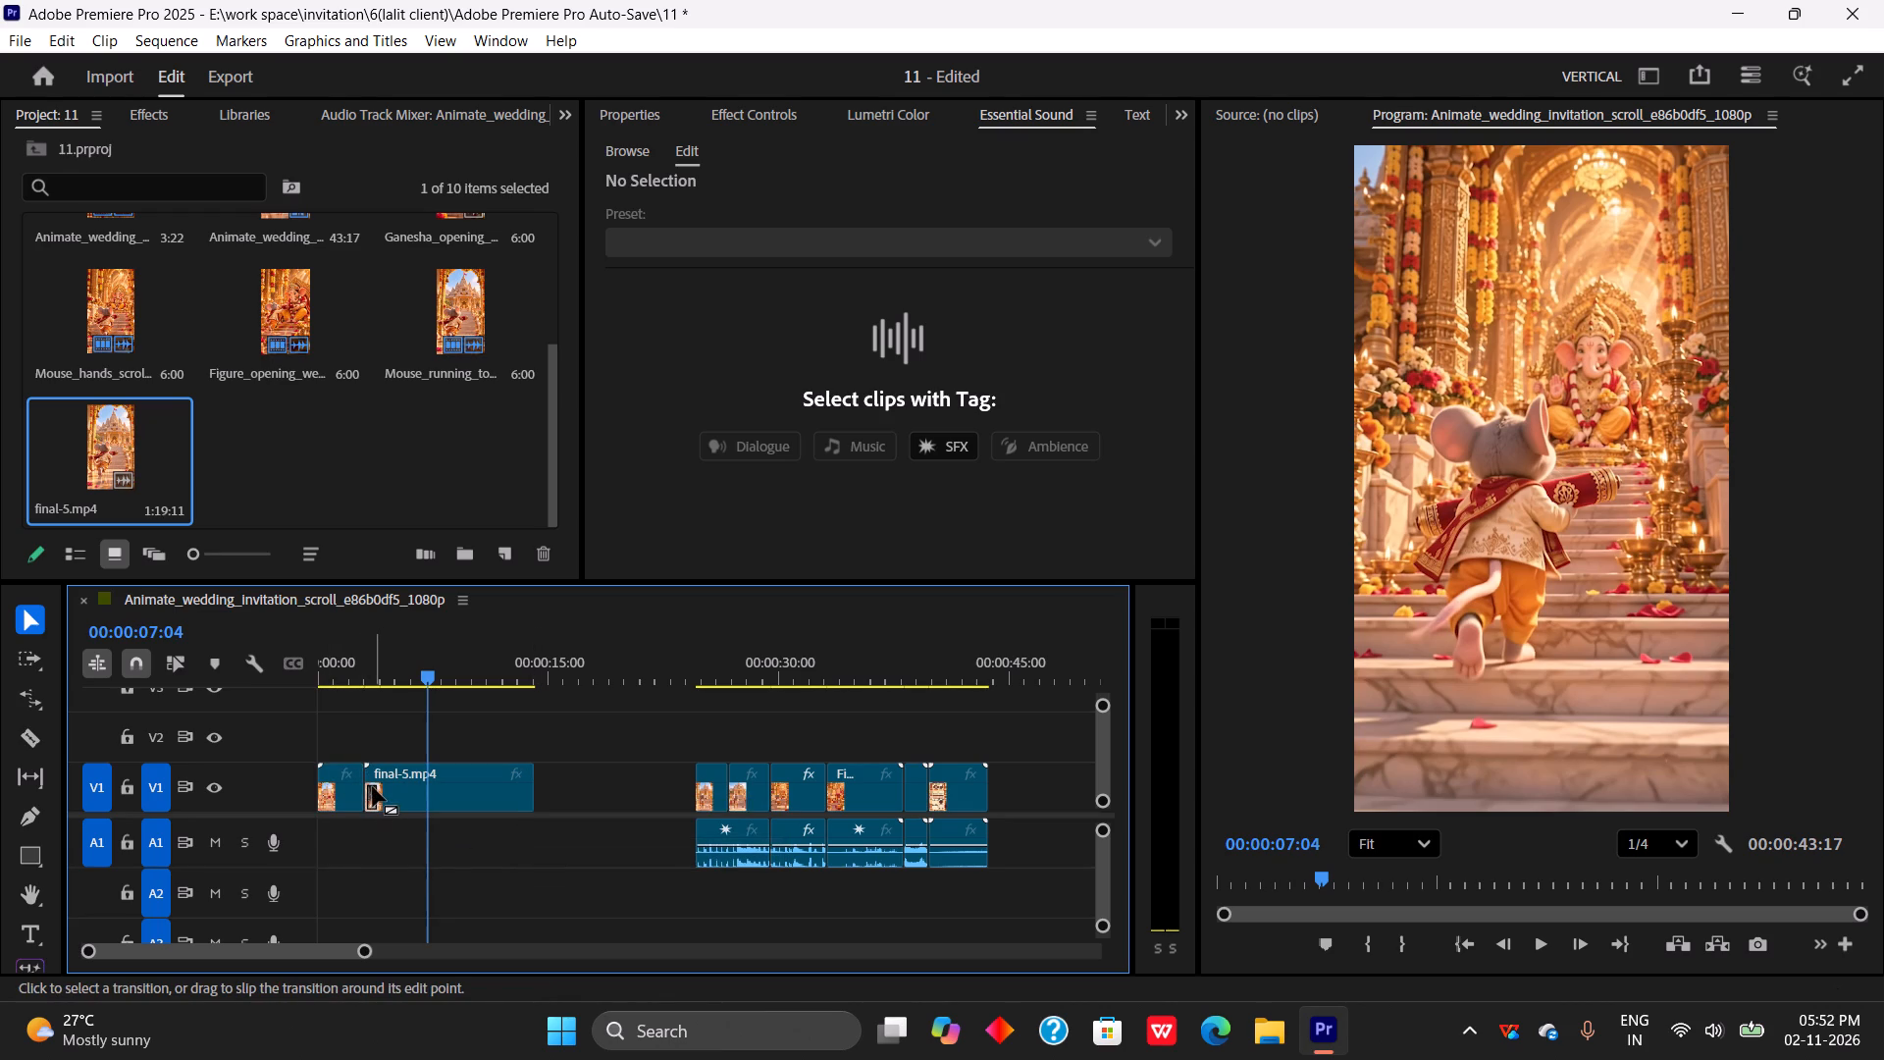
Play the sequence from around the transition between the first mouse clip and the final-5.mp4 clip.
click(366, 790)
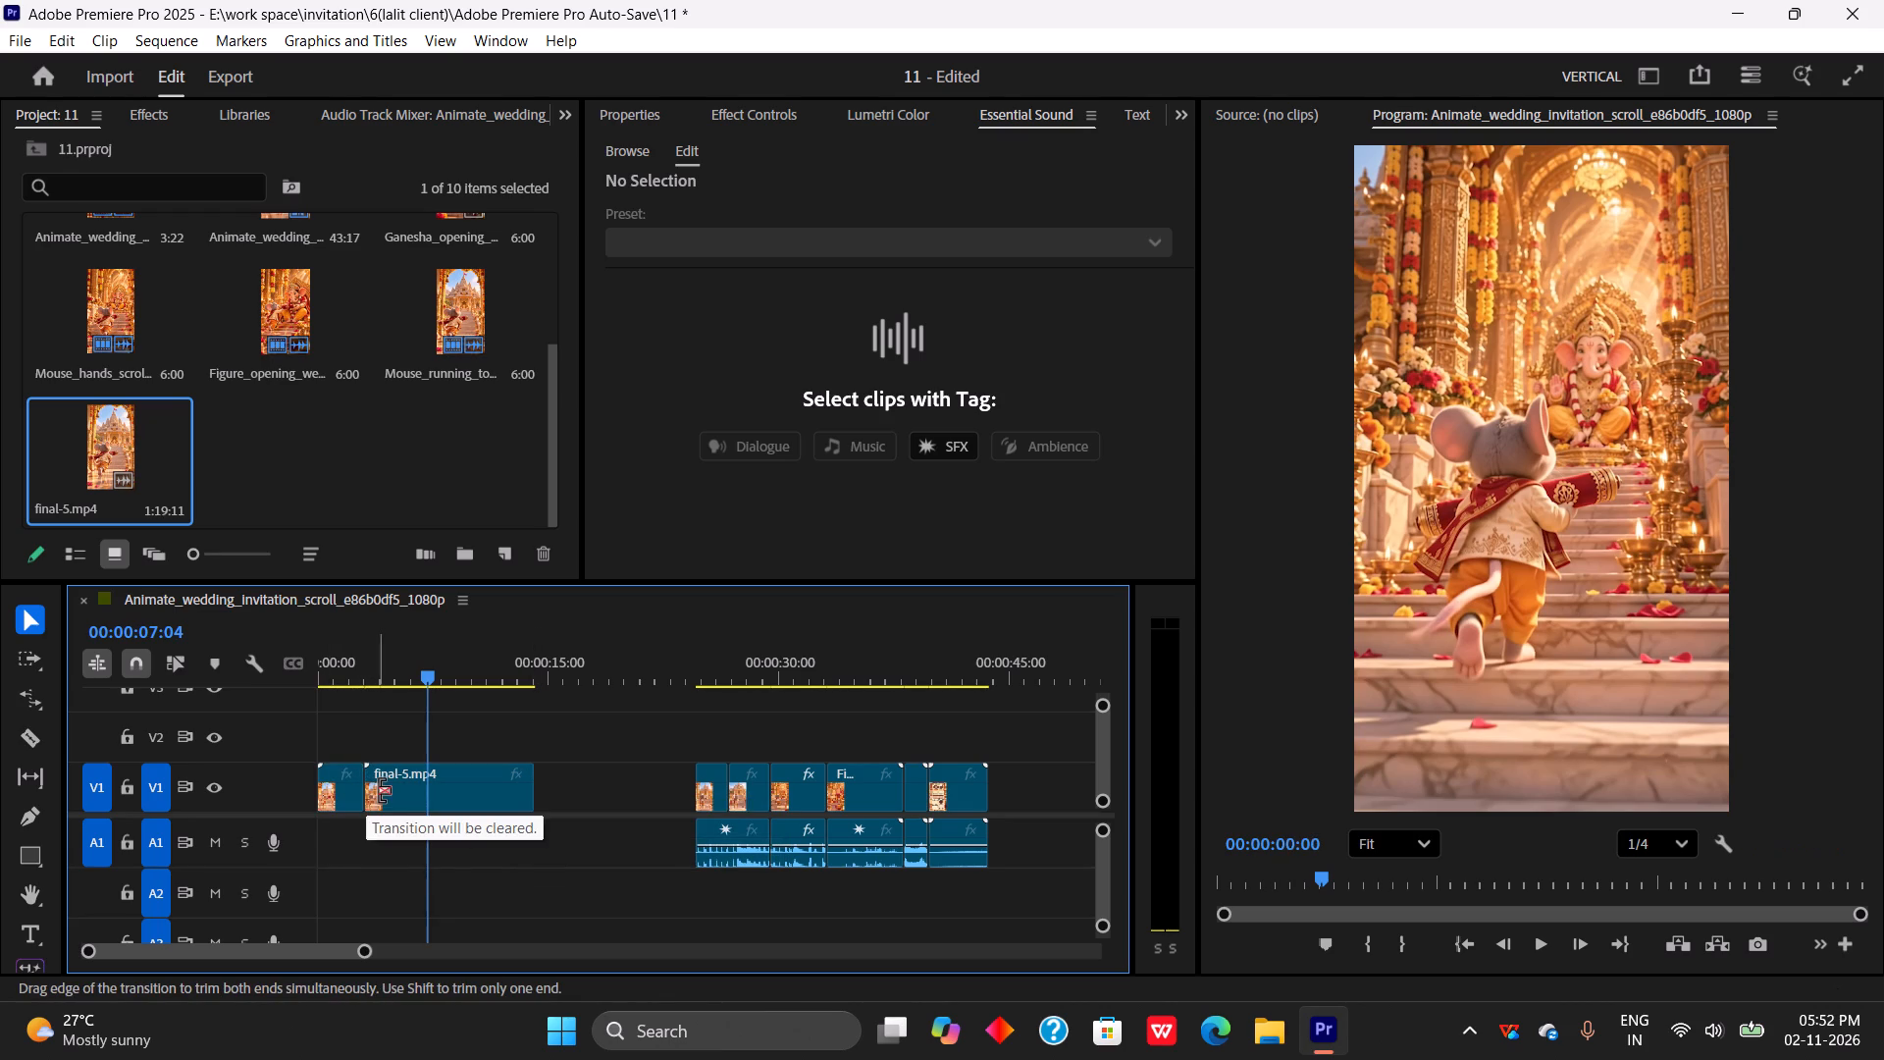
drag(428, 672, 367, 706)
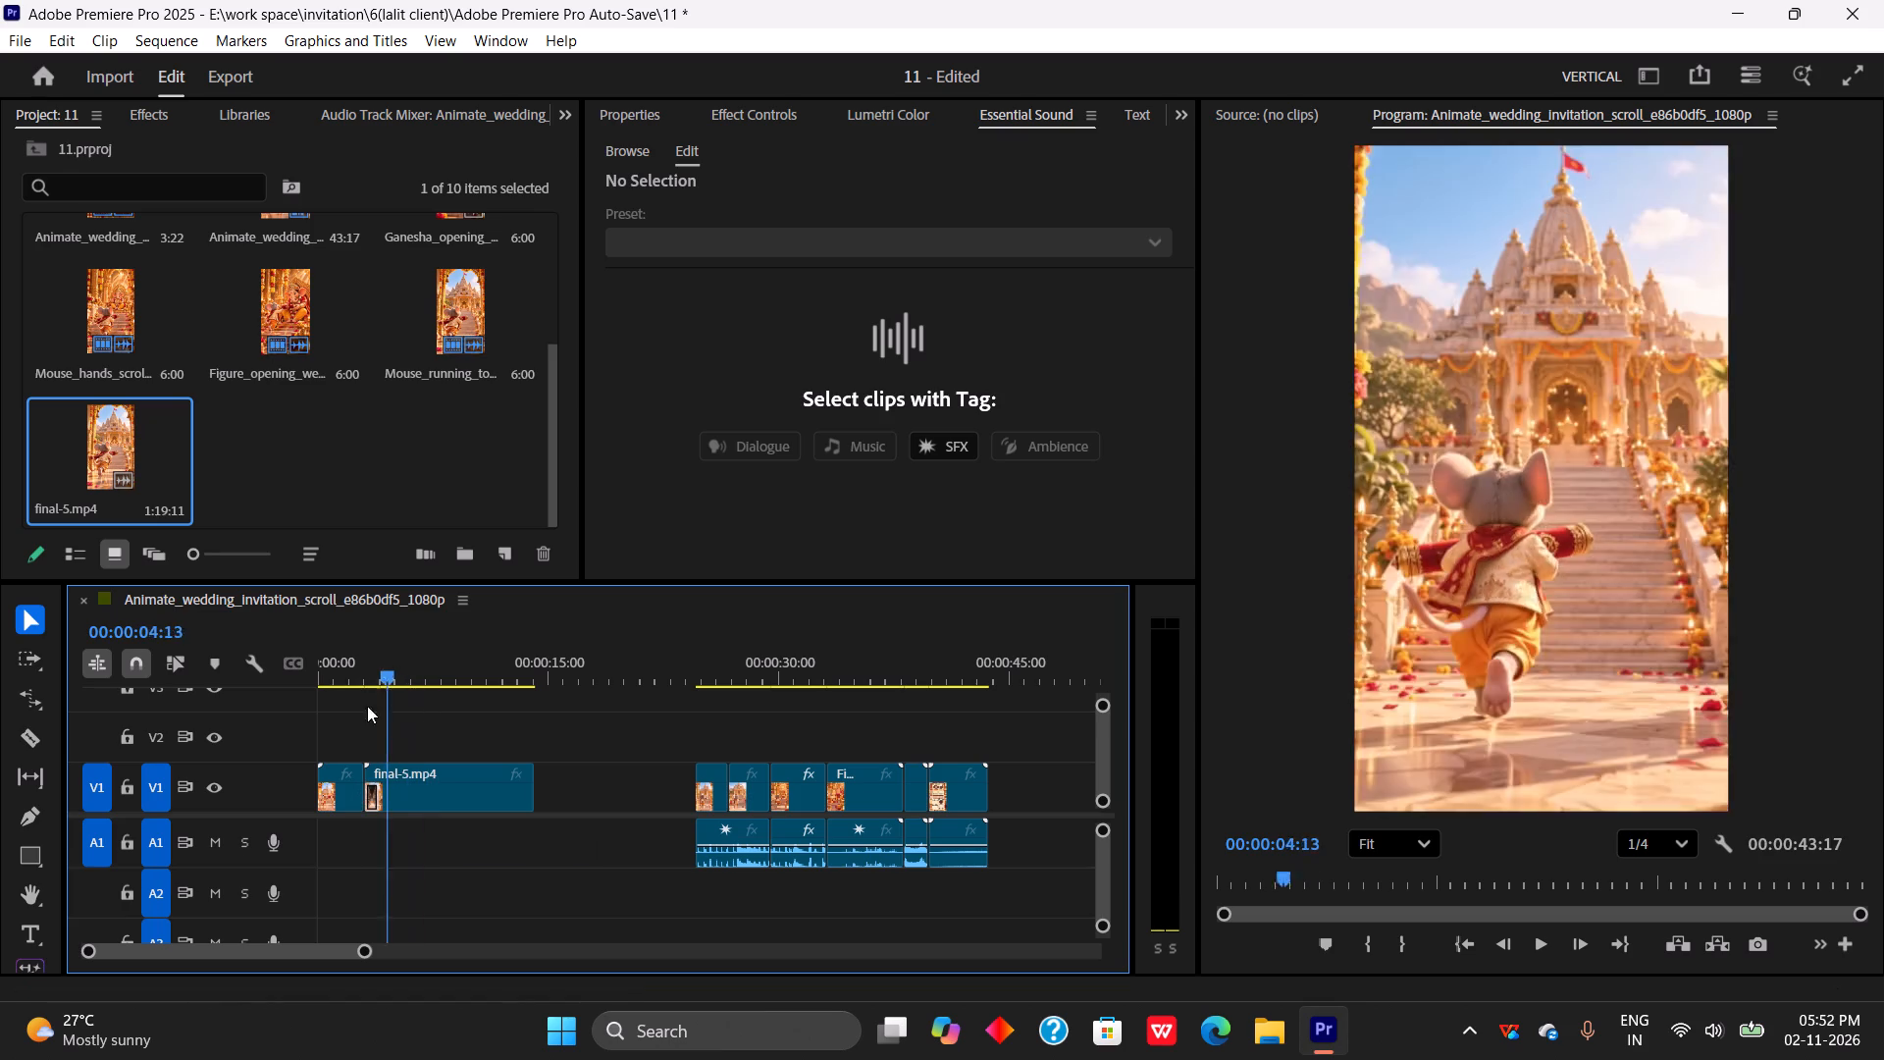
drag(367, 706, 361, 728)
key(space)
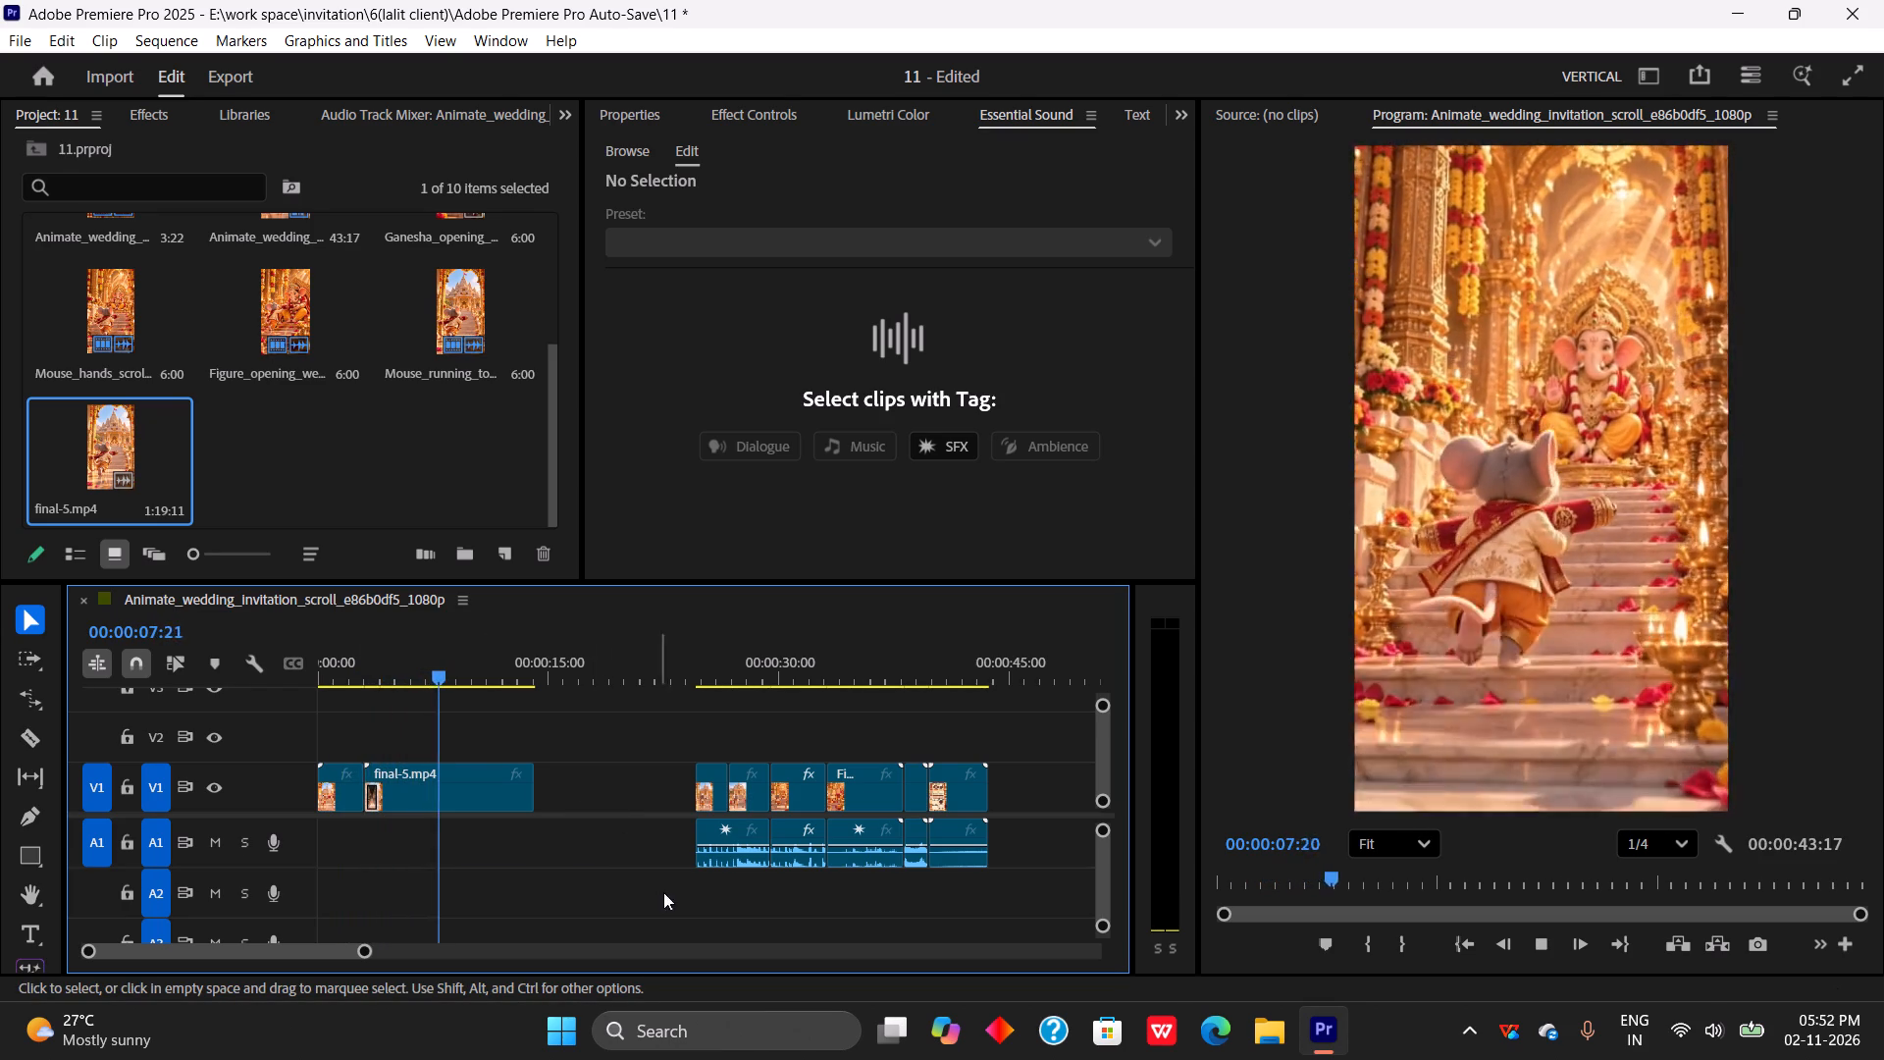
Move the first three A1 audio clips together so they begin at the start of the final-5.mp4 clip.
drag(741, 899, 876, 849)
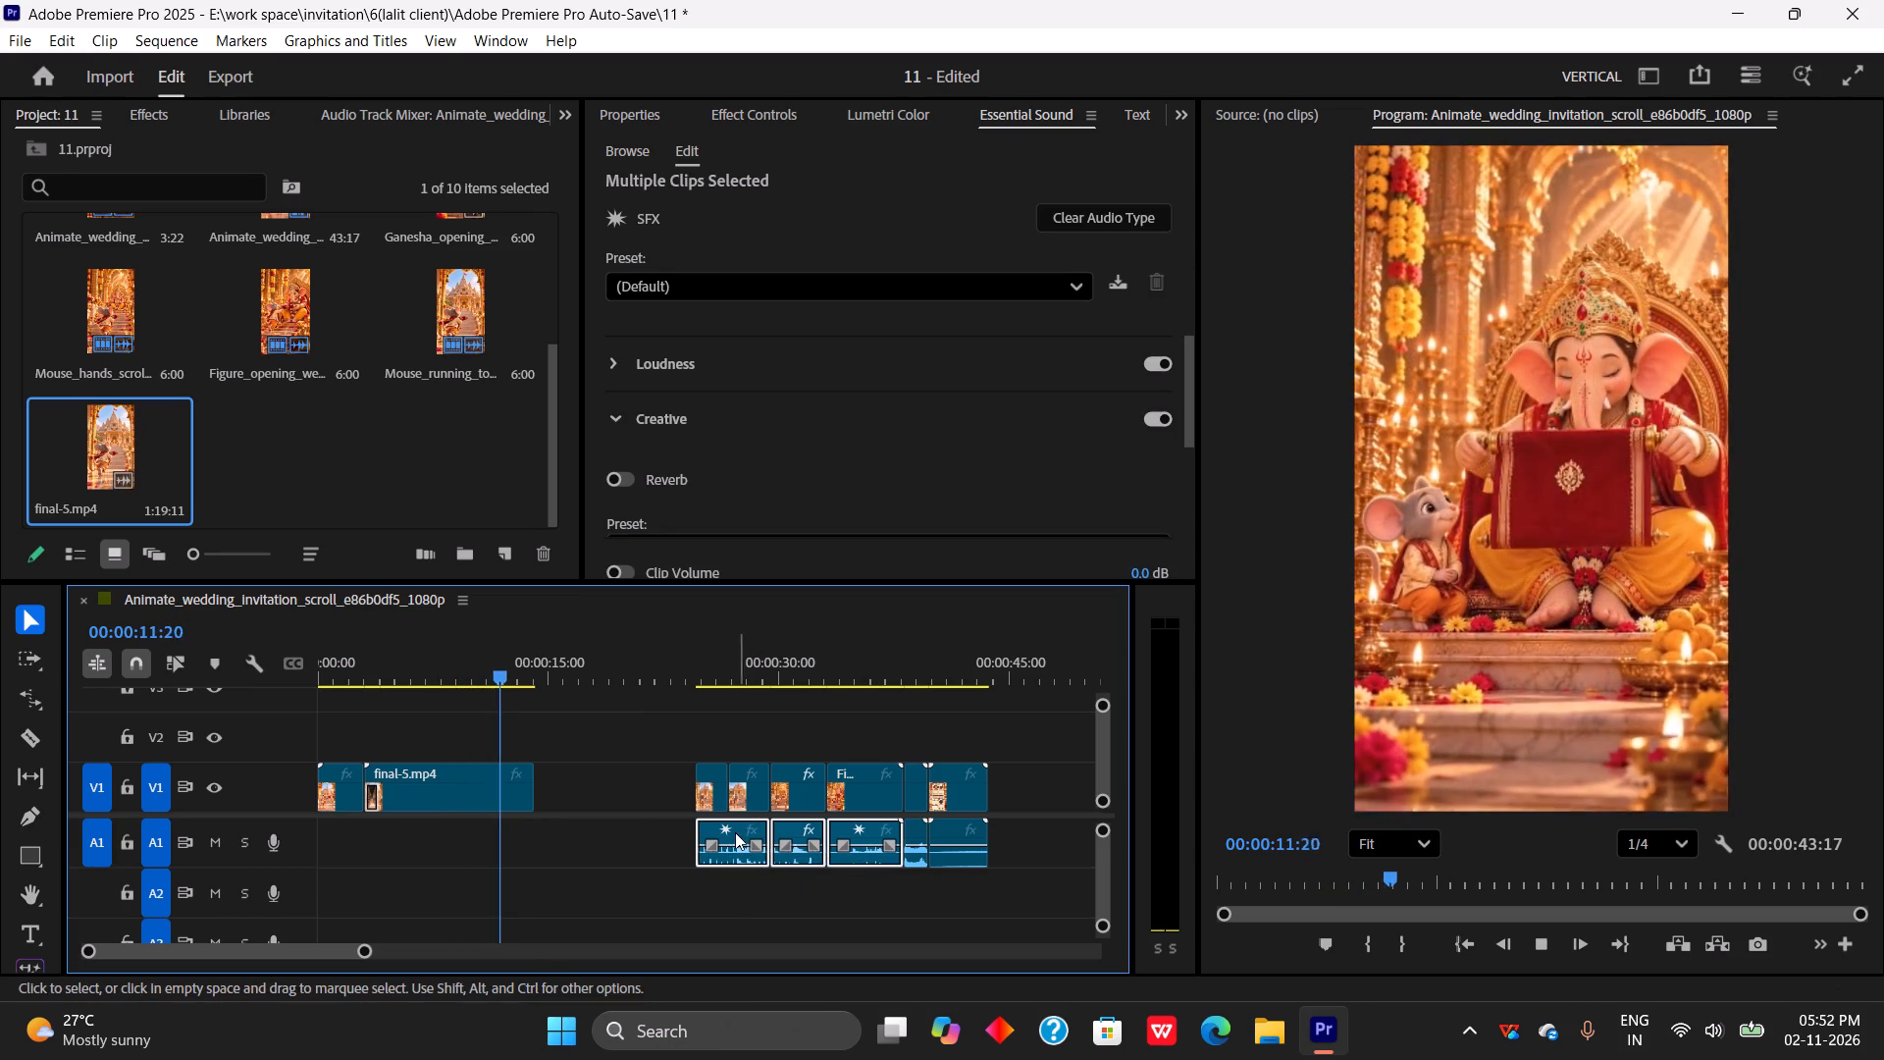
drag(728, 837, 662, 838)
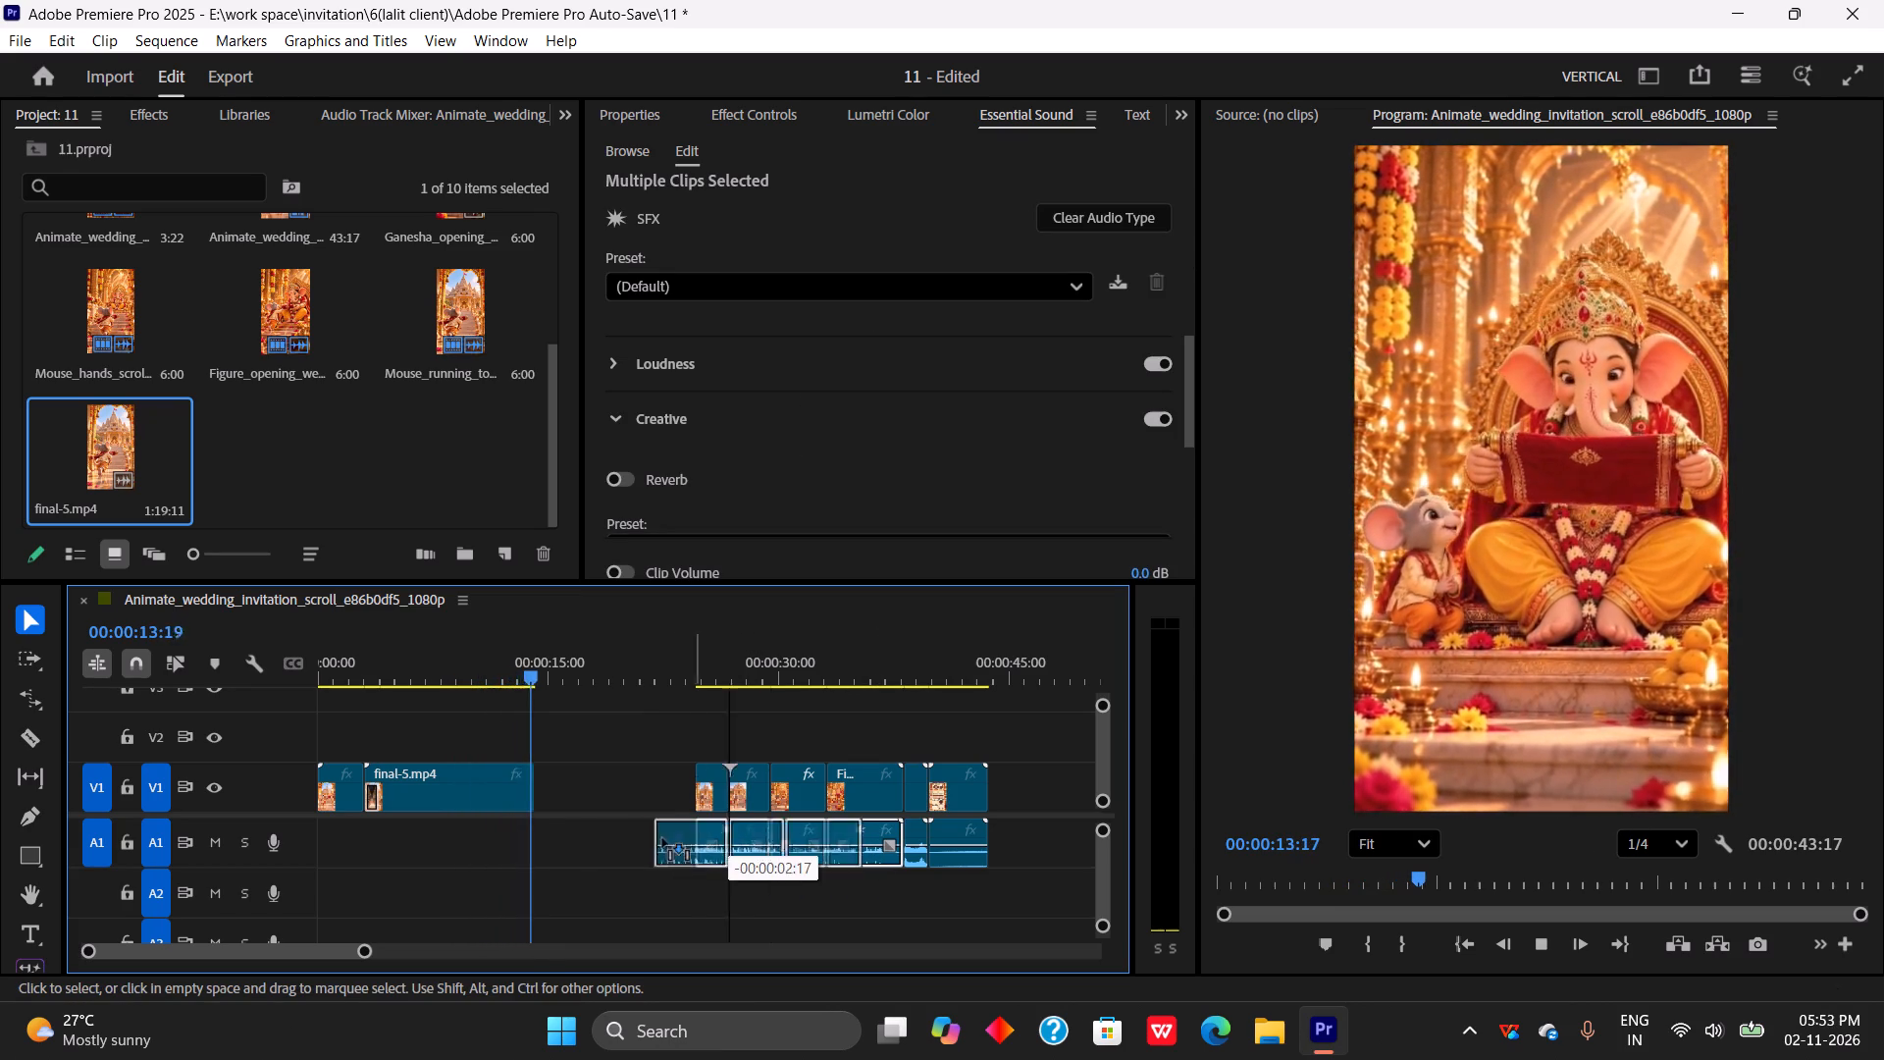
drag(662, 838, 398, 838)
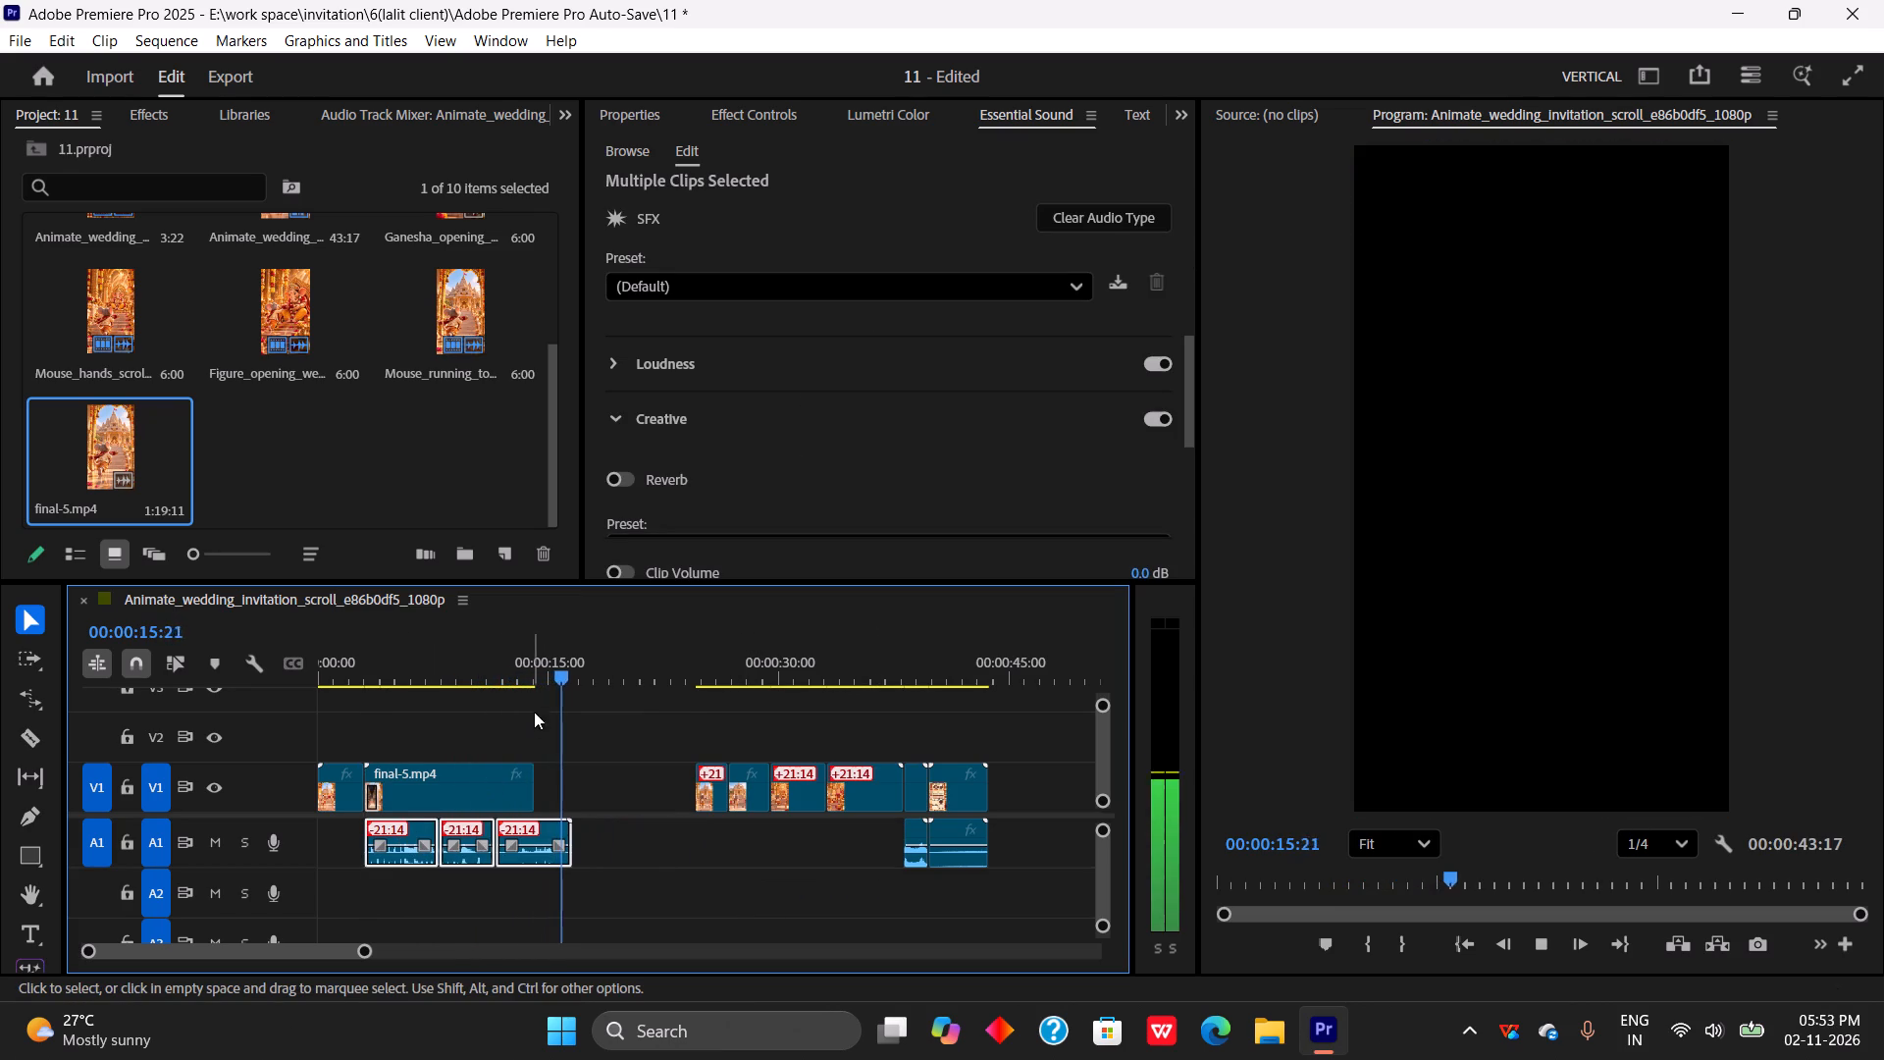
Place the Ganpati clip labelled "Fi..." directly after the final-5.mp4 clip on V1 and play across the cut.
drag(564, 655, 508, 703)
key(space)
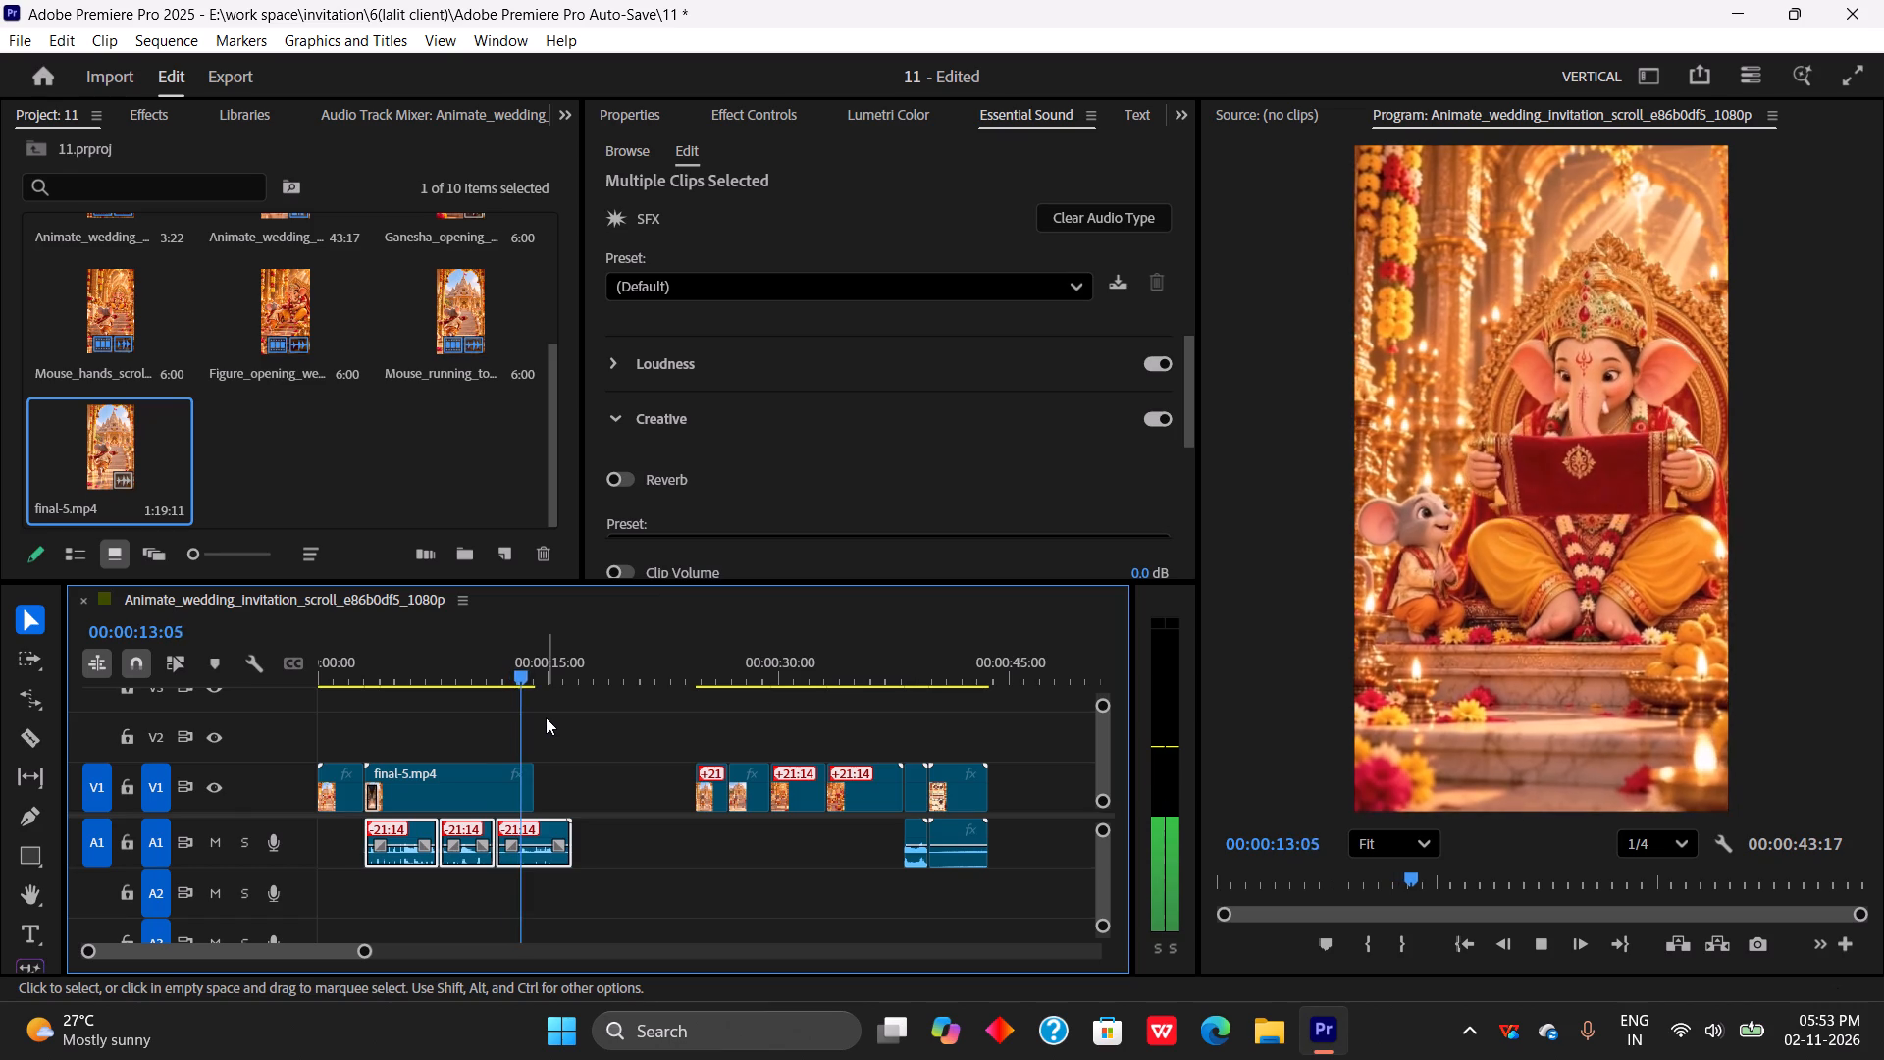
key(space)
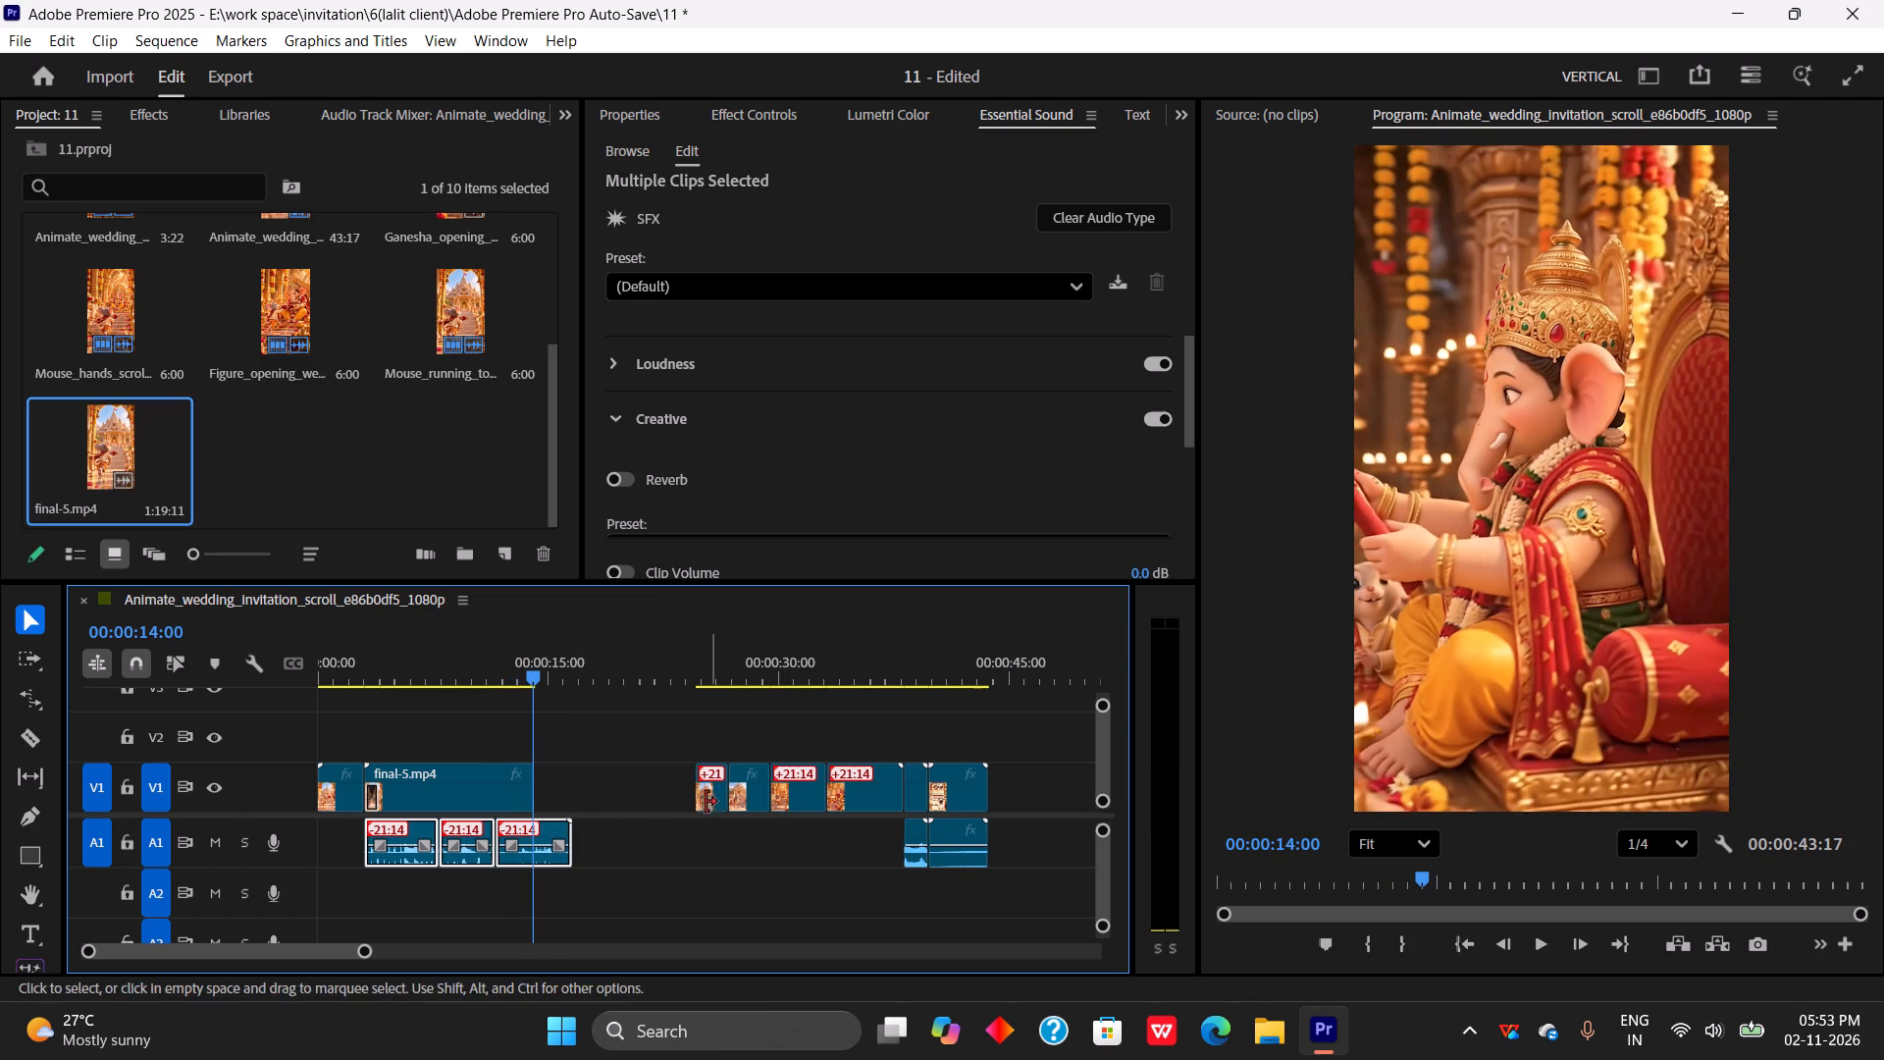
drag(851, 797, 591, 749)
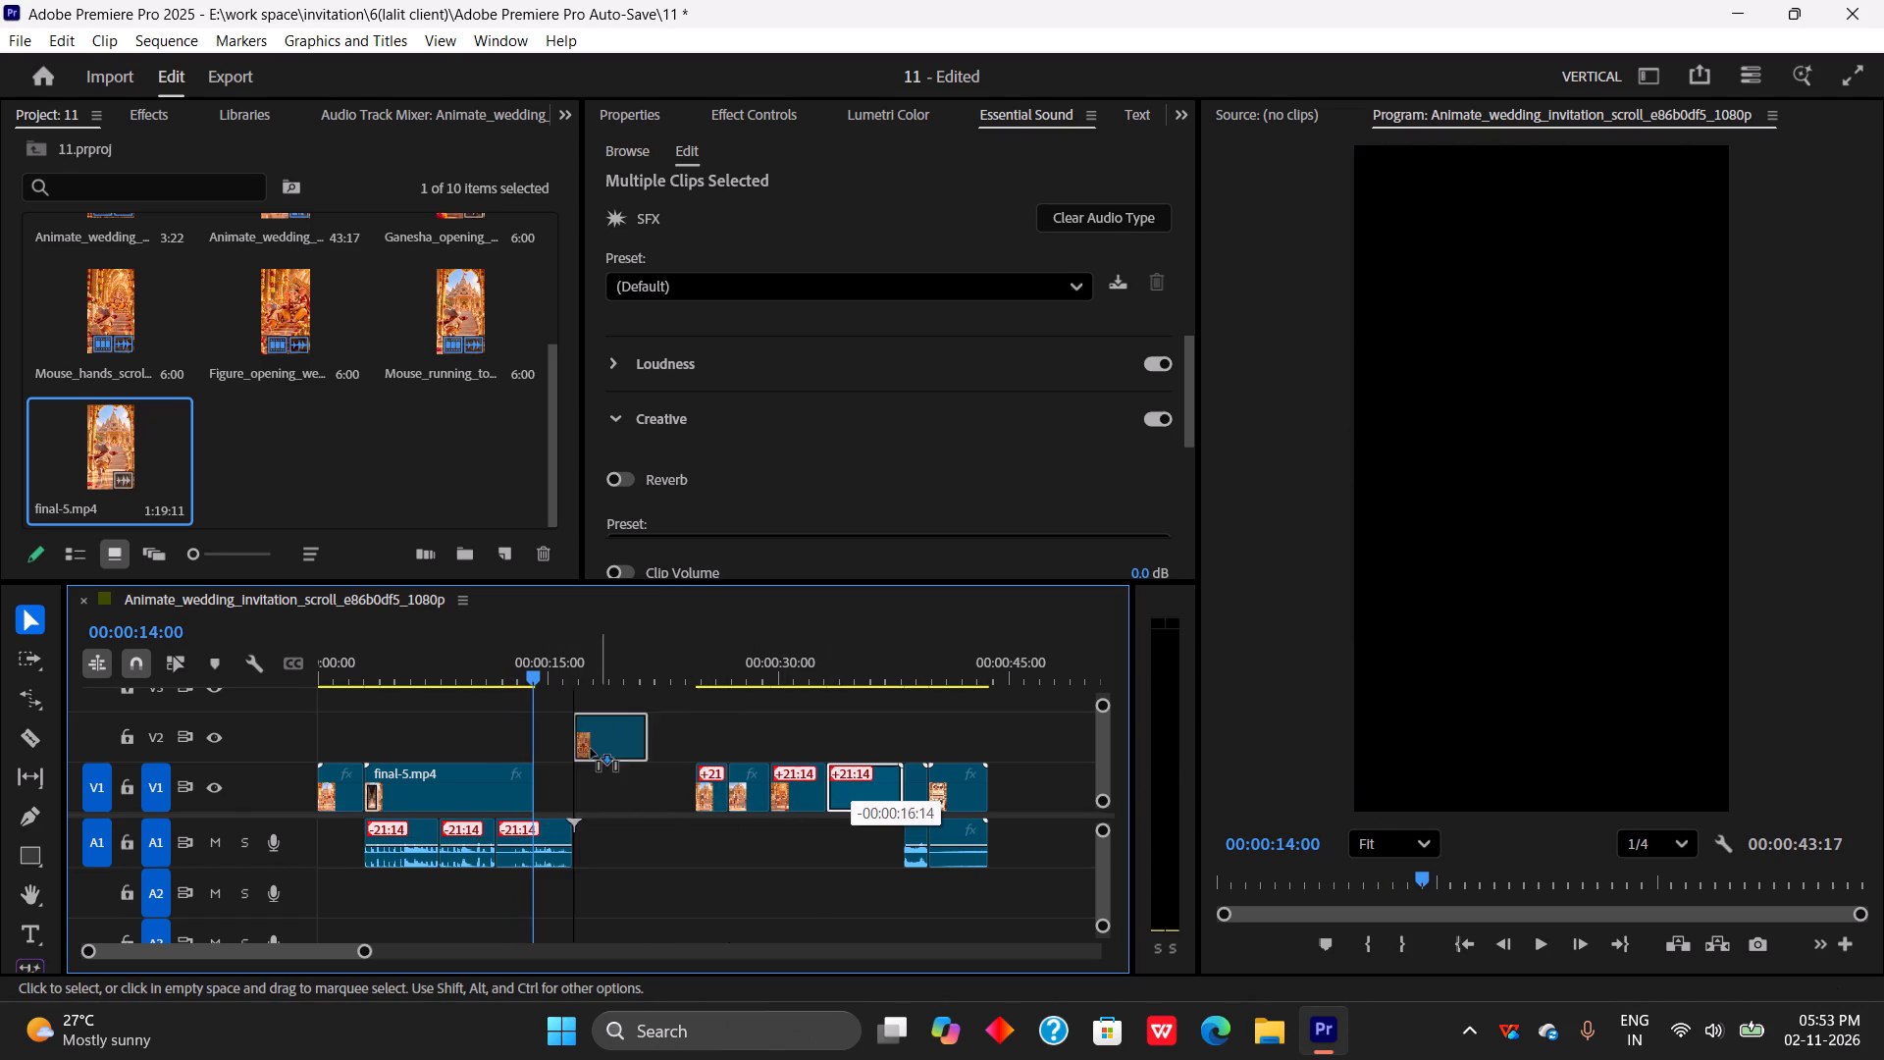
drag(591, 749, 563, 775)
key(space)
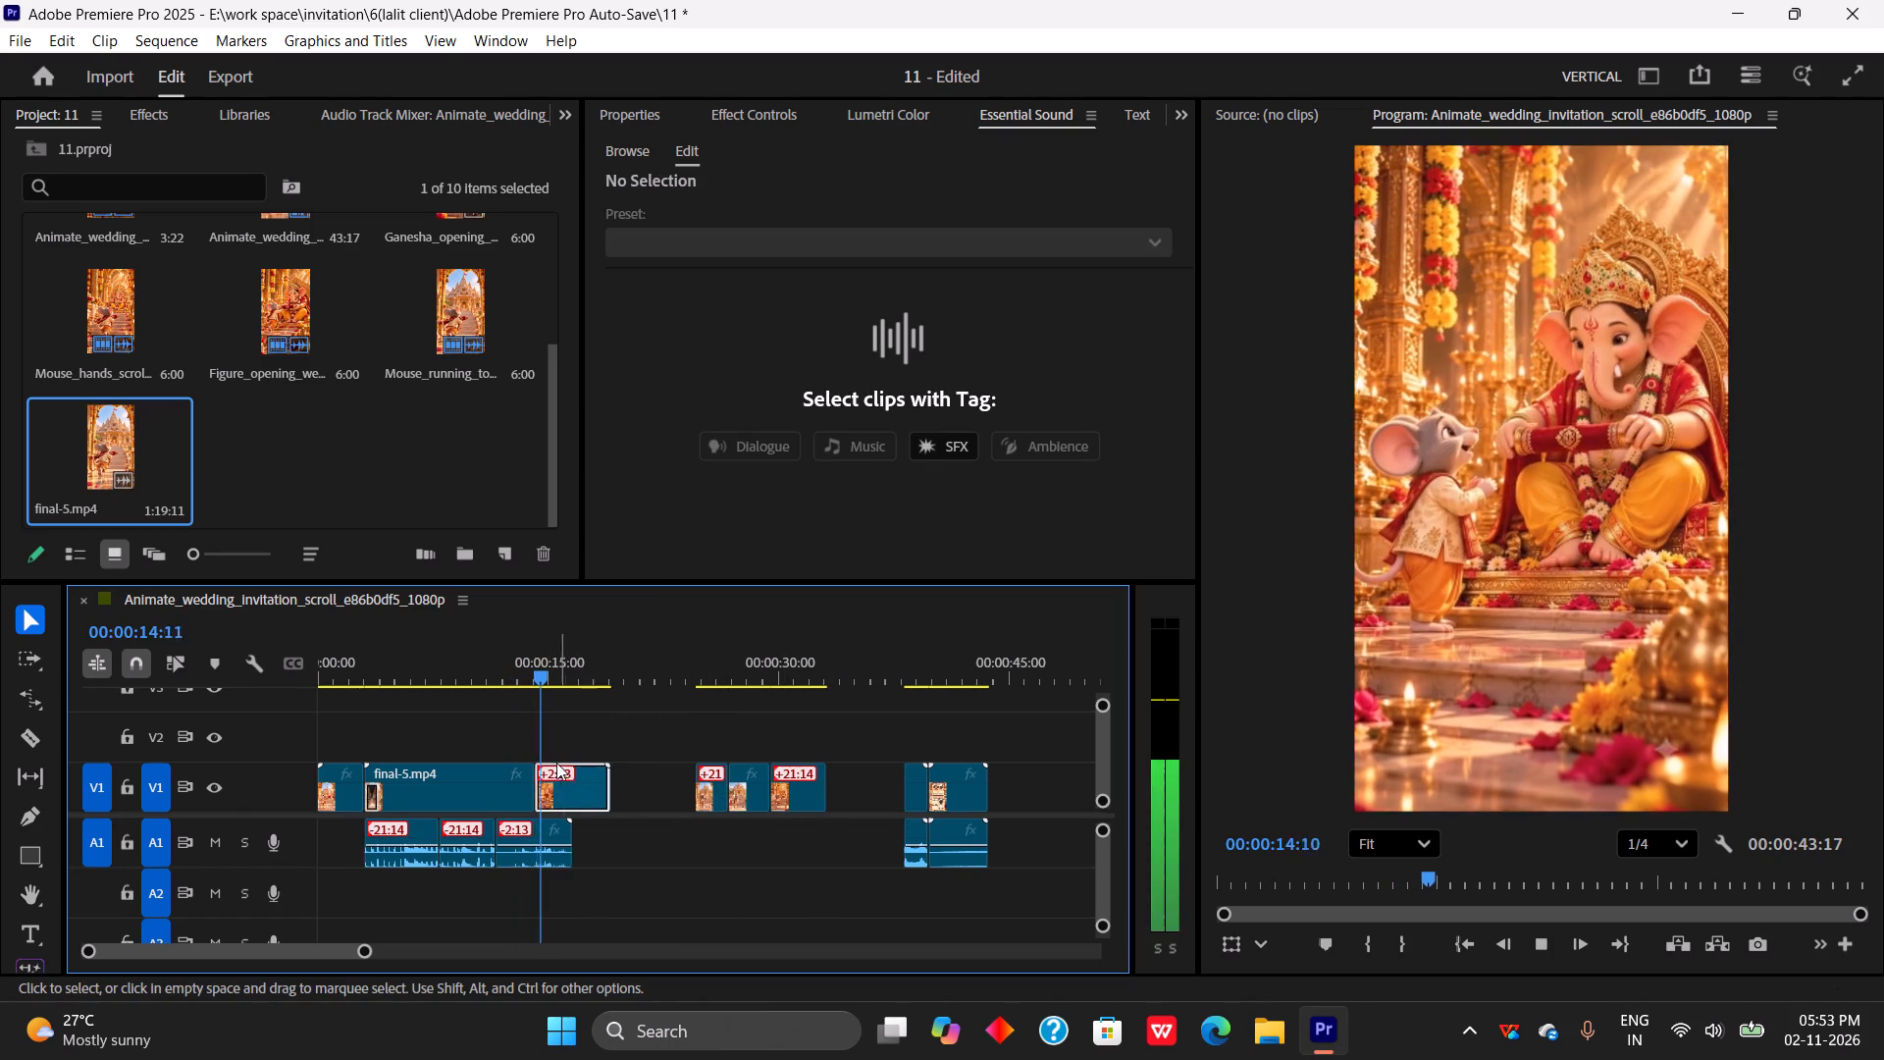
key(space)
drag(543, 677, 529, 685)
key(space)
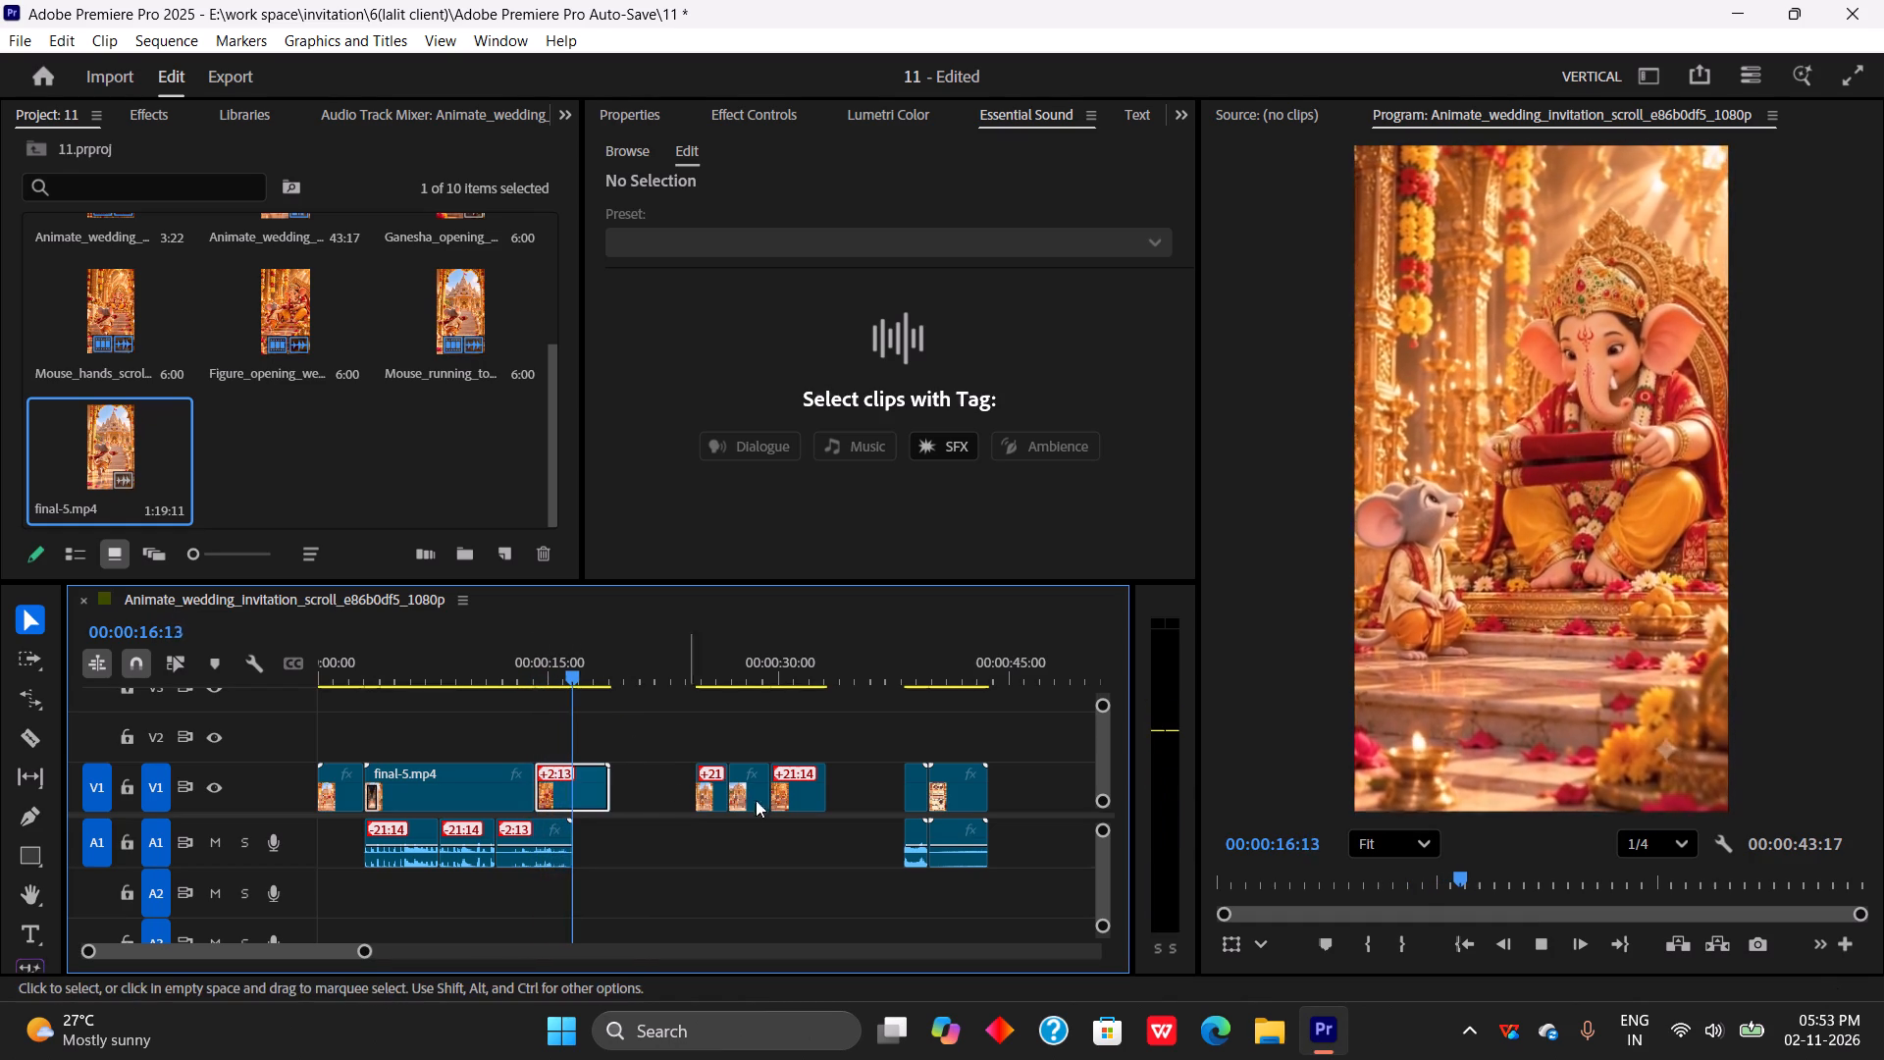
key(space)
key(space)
Delete the Ganpati clip that follows the final-5.mp4 clip on V1, keeping its audio on A1.
click(611, 784)
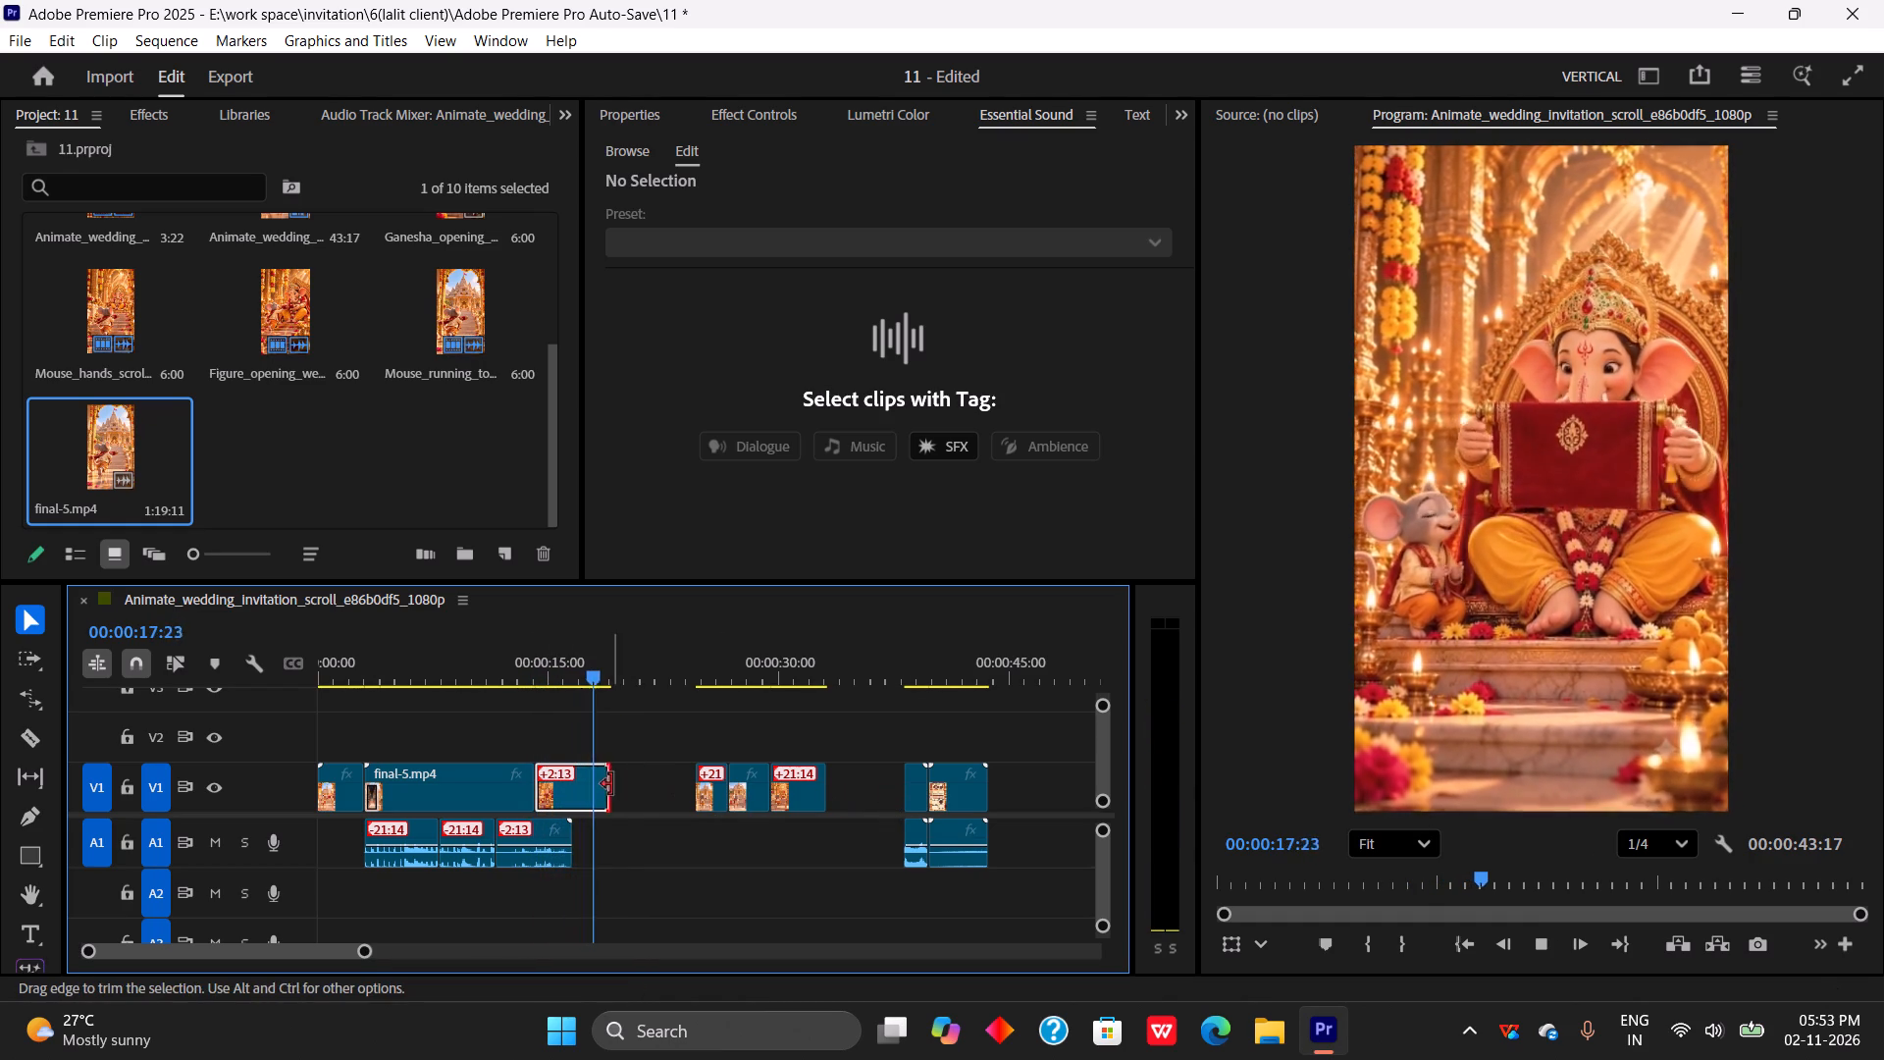
click(584, 803)
key(Delete)
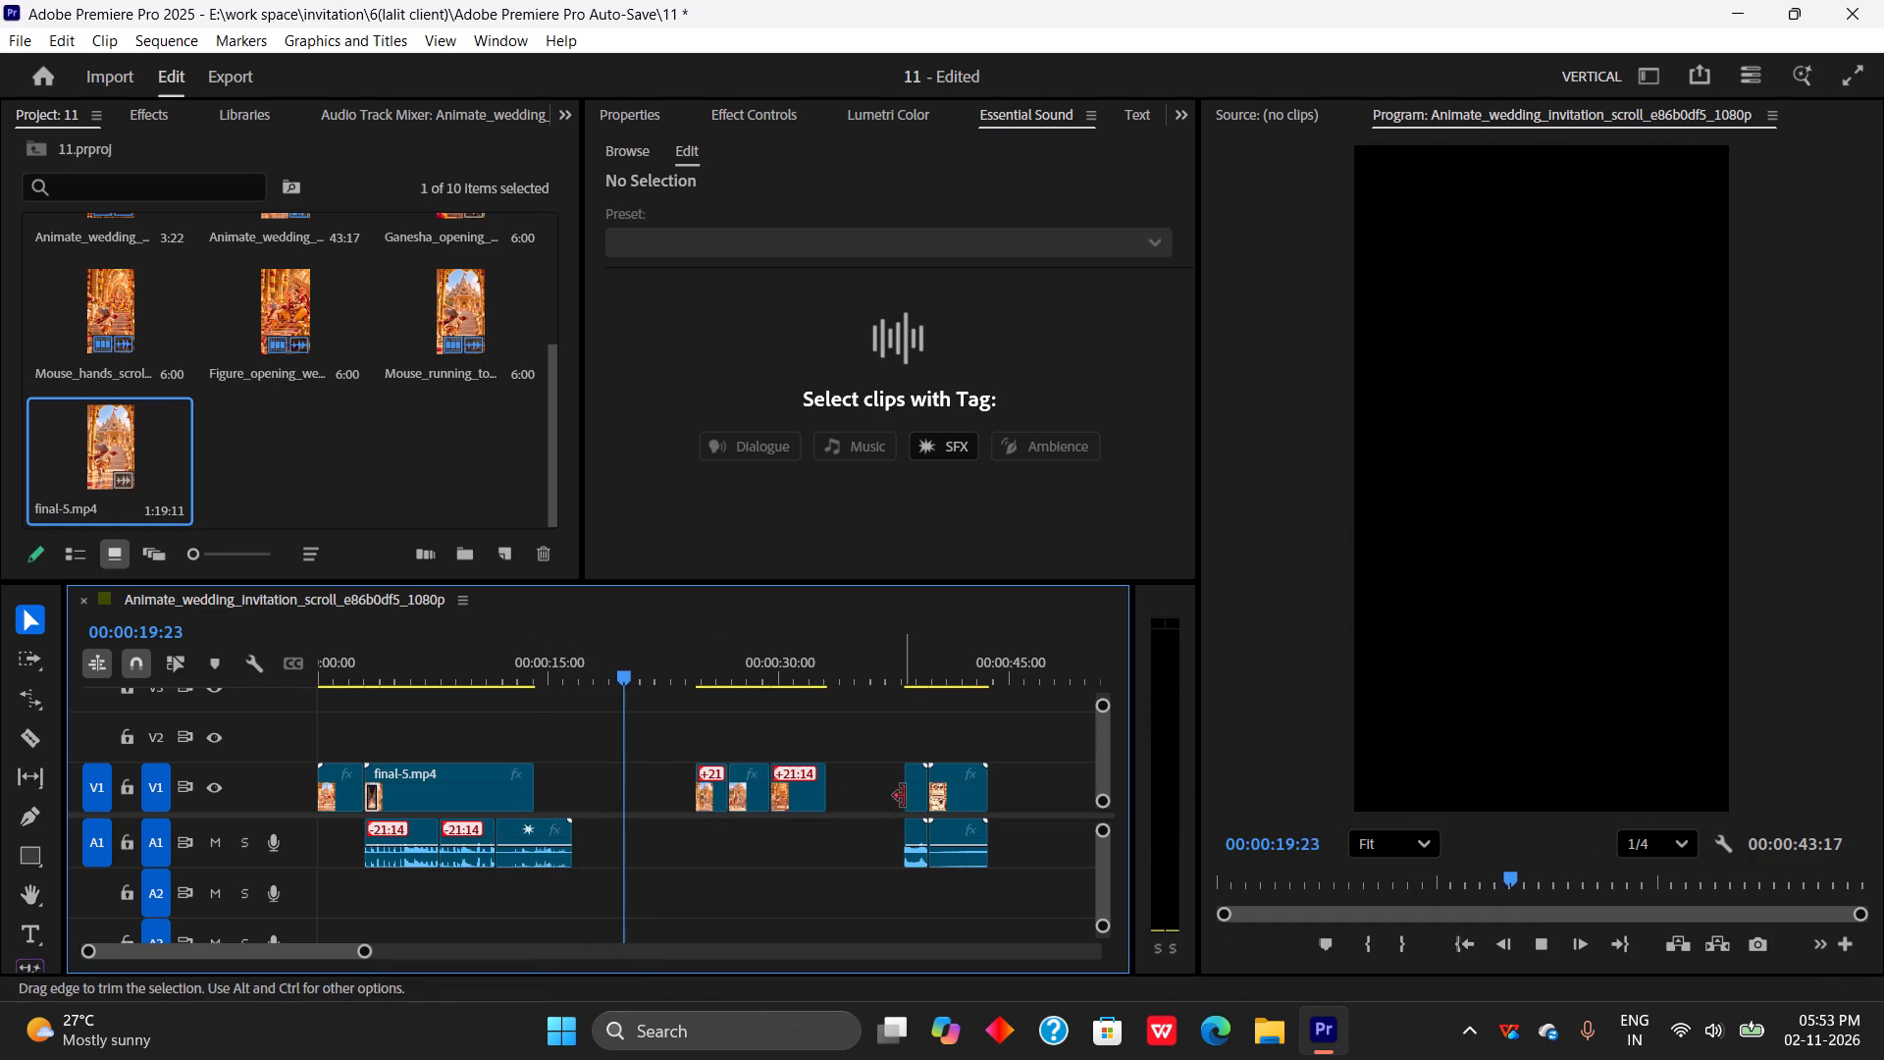
Move the short clip of Ganpati seen from behind directly after the final-5.mp4 clip on V1 and play the cut.
key(space)
drag(913, 784, 548, 780)
drag(621, 668, 533, 750)
key(space)
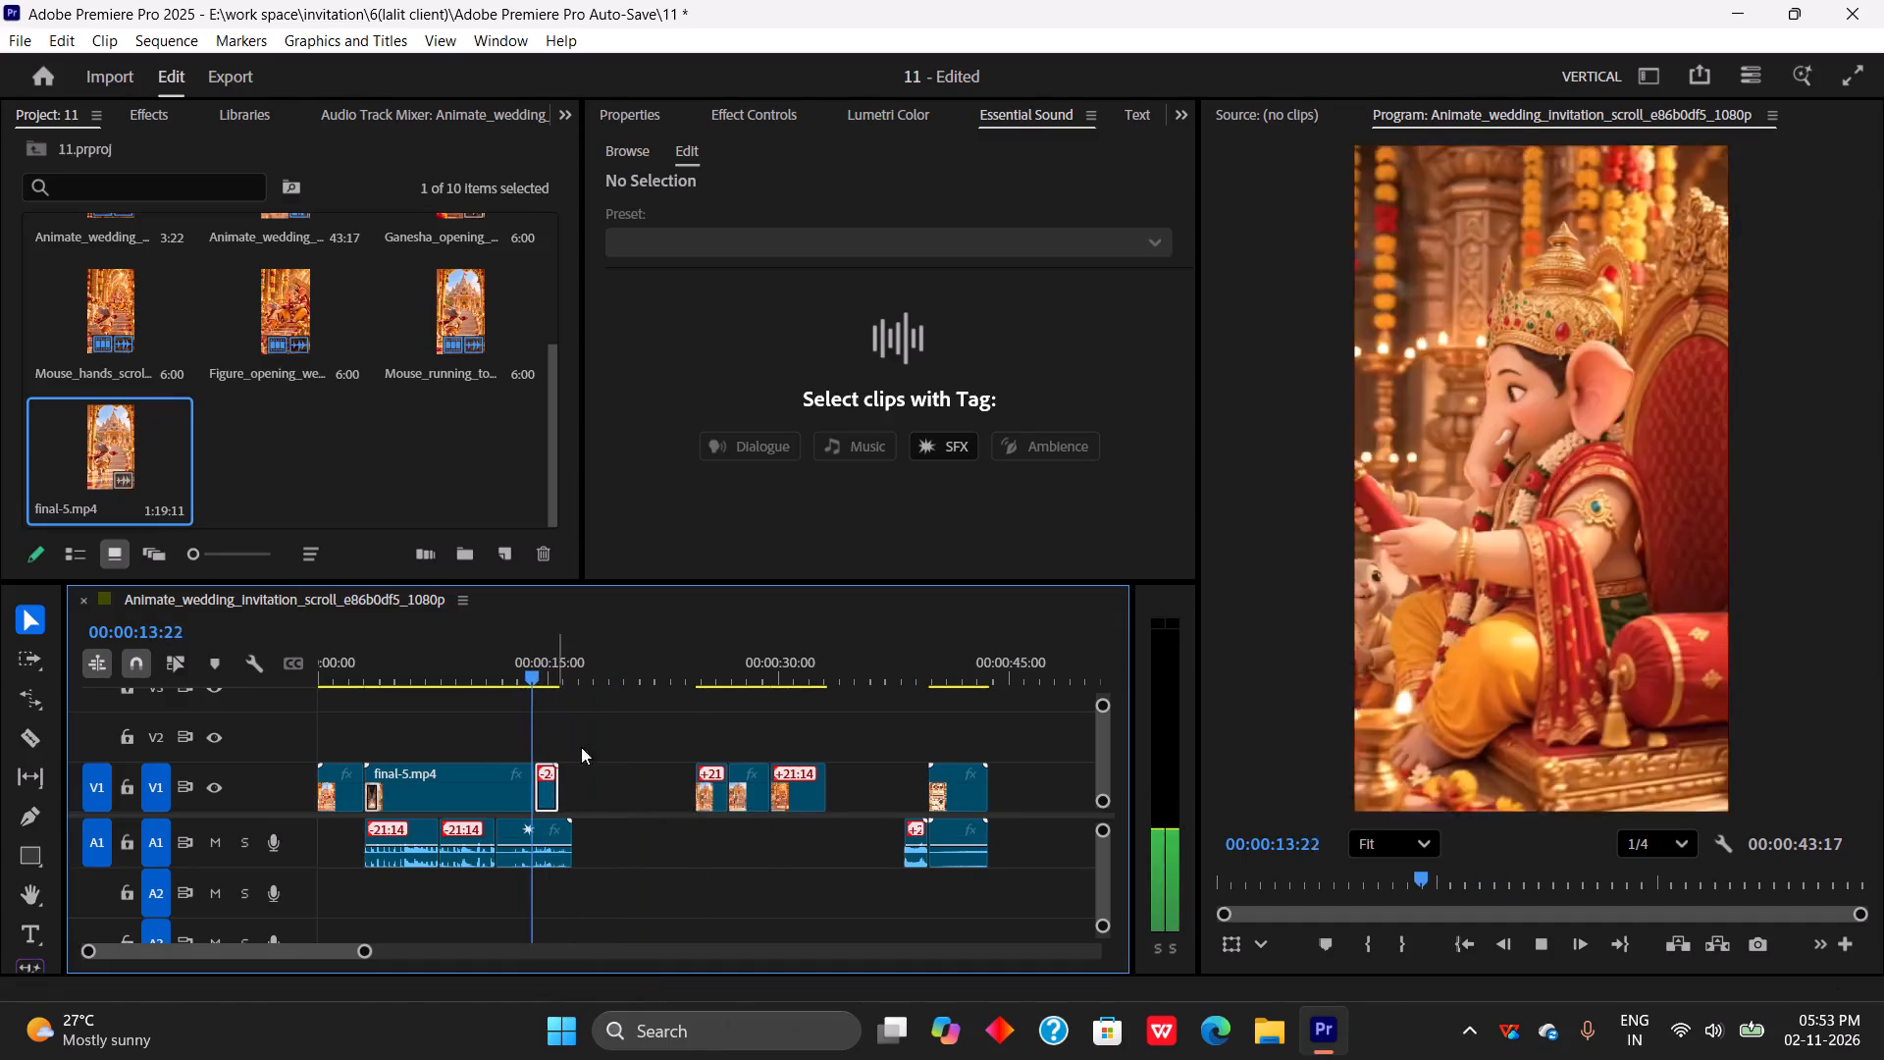
key(space)
drag(543, 672, 522, 688)
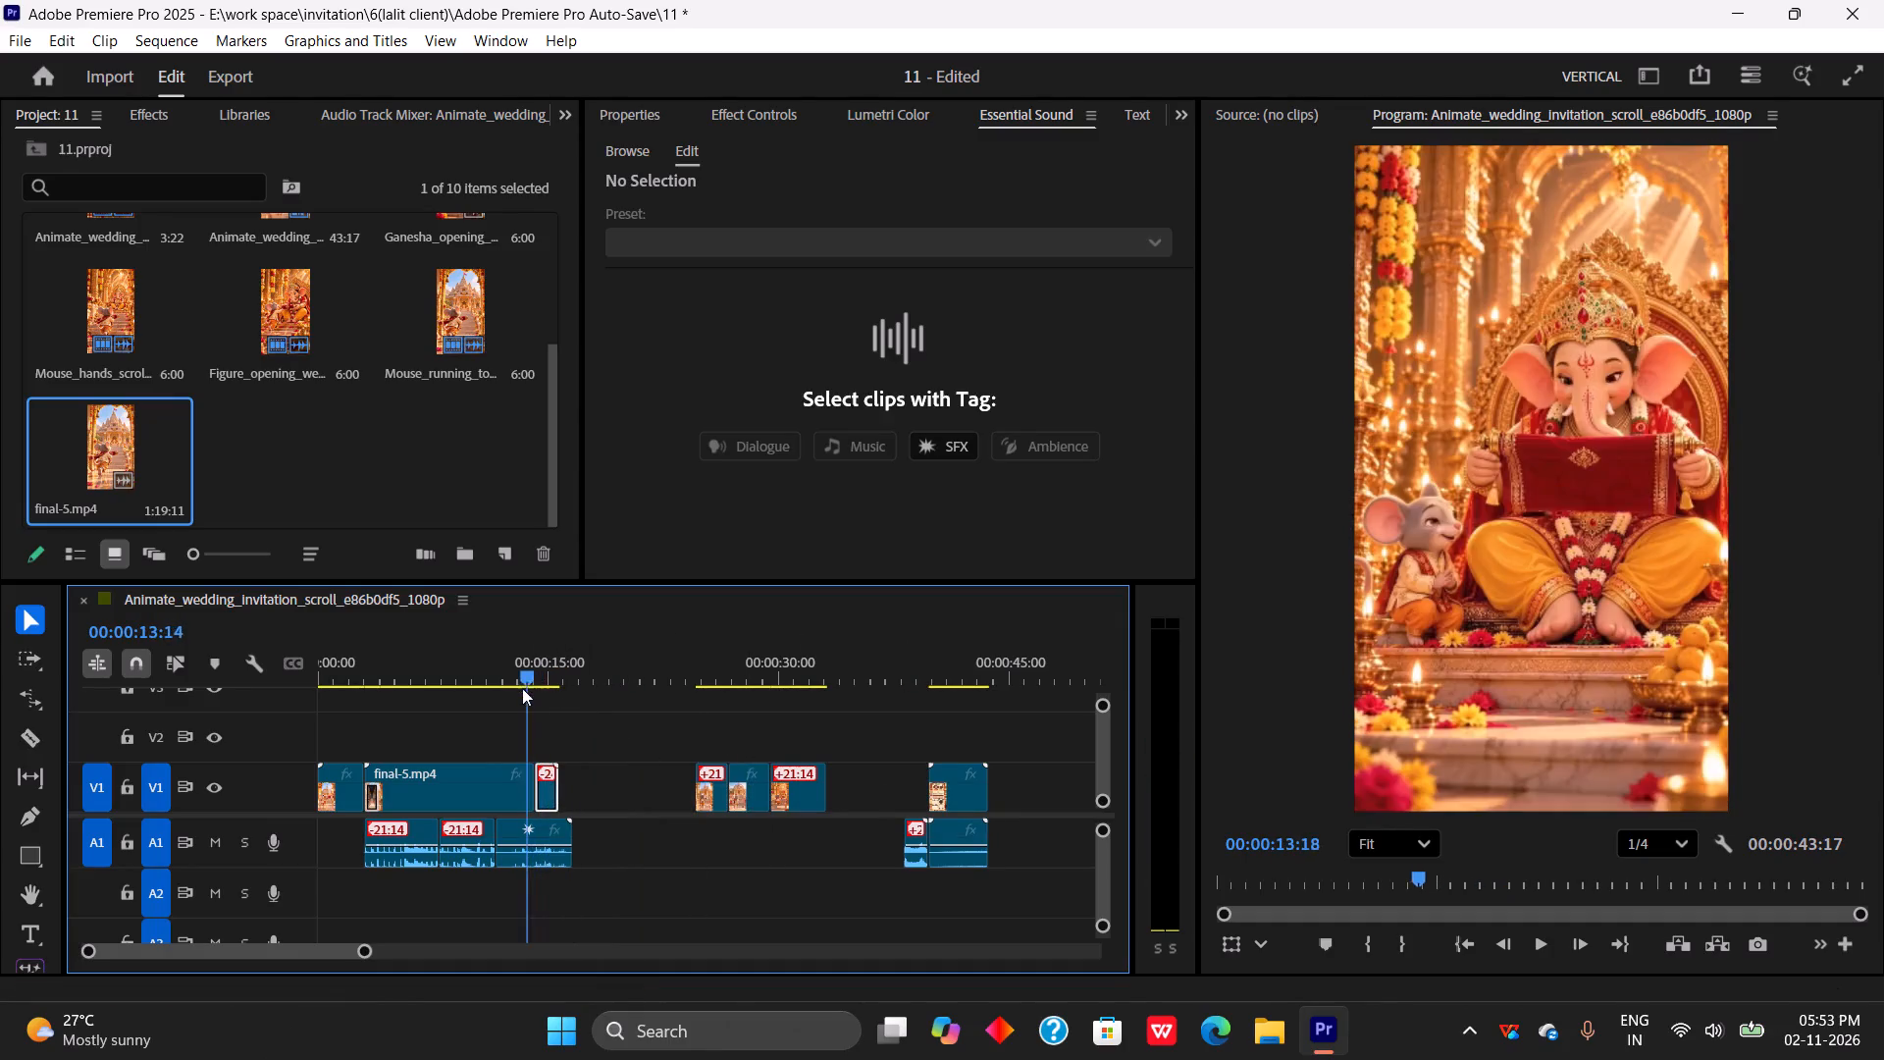
drag(522, 688, 521, 688)
key(space)
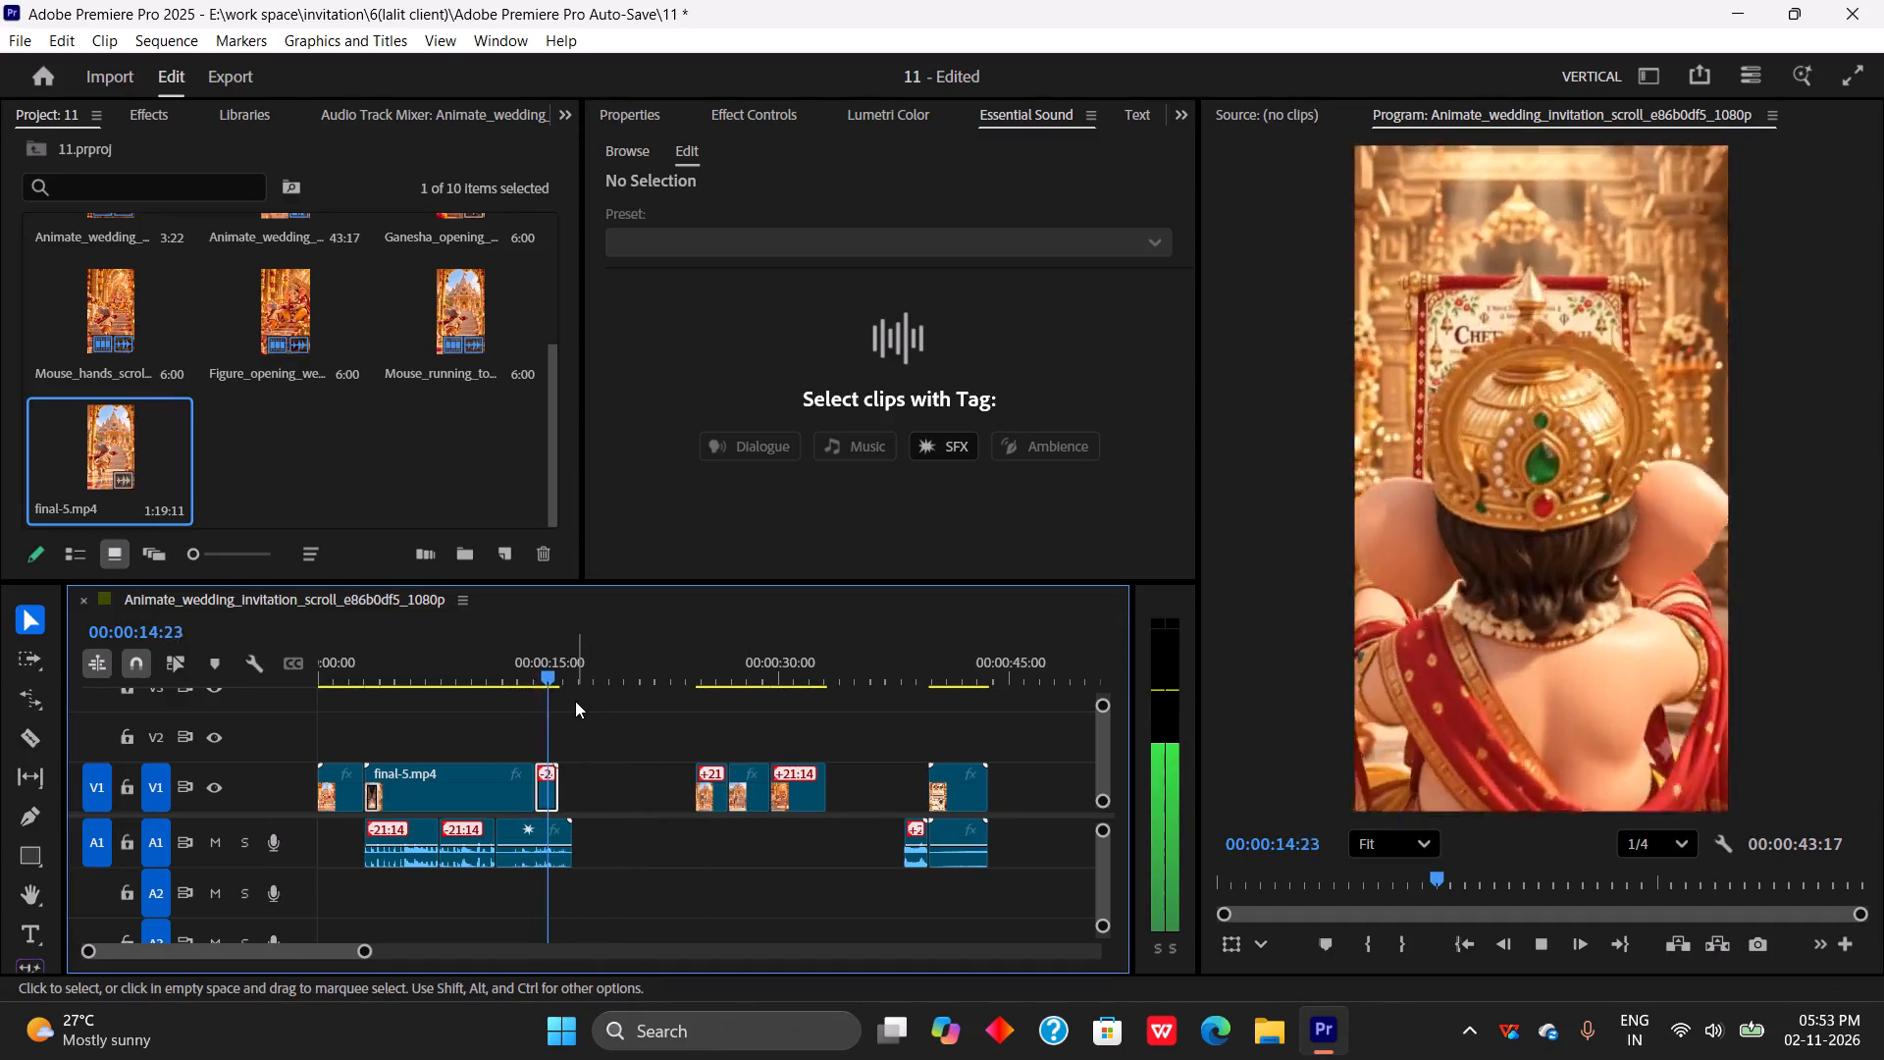
key(space)
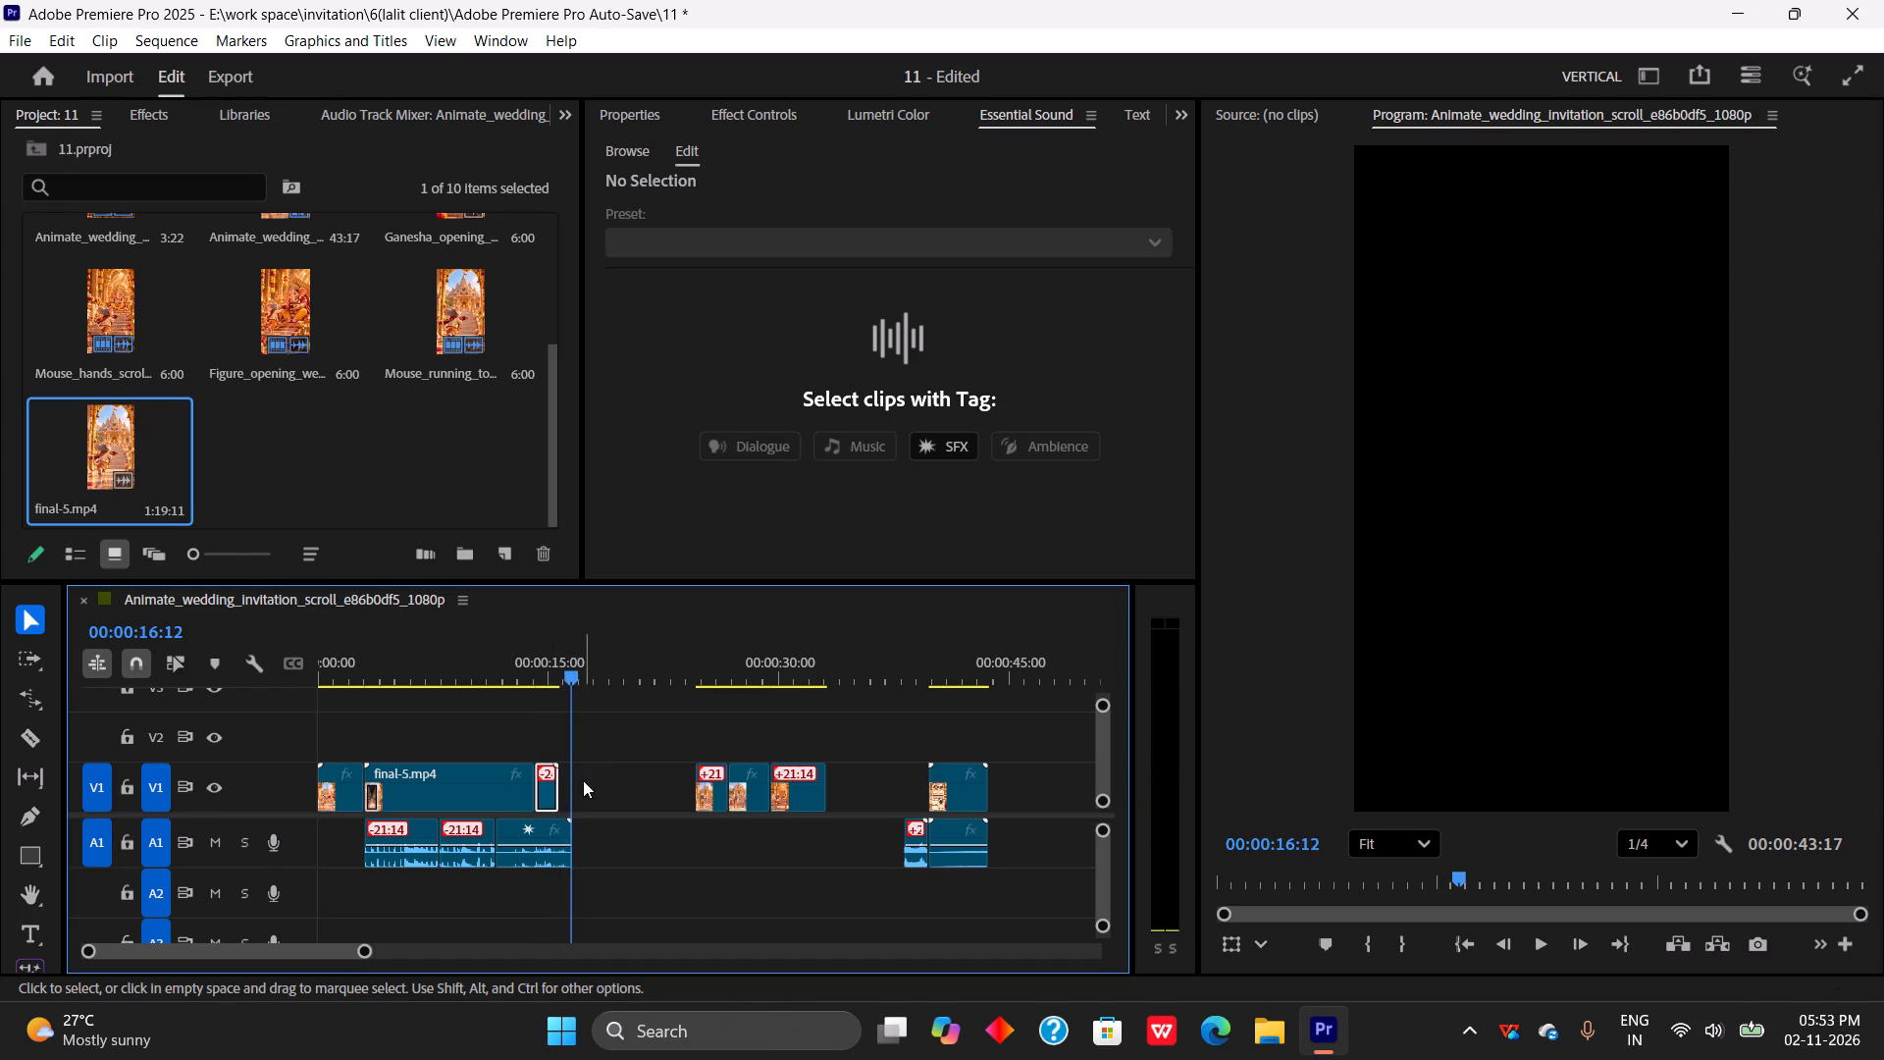
click(583, 780)
Delete the three leftover video clips on V1 that stand between the assembled clips and the invitation card clip.
drag(697, 733, 776, 782)
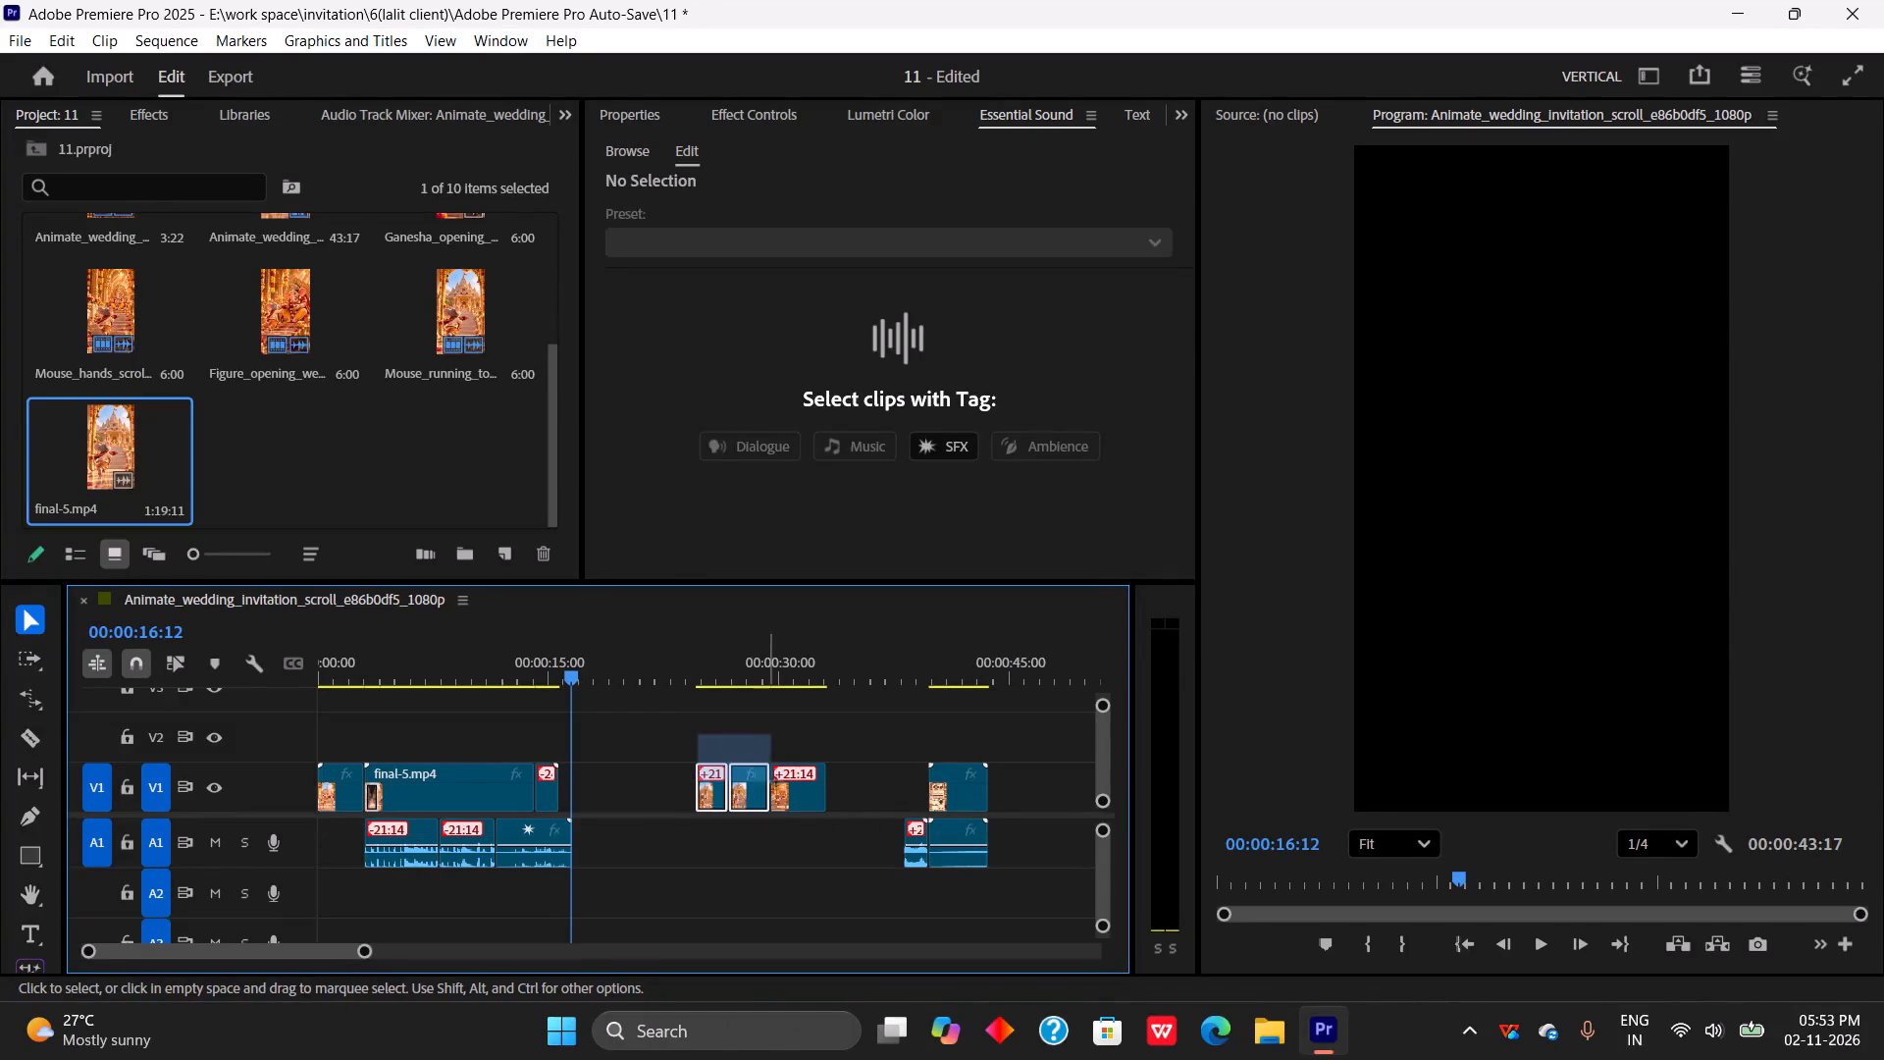
drag(776, 782, 789, 787)
key(Delete)
Move the invitation card clip directly after the short back-view Ganpati clip on V1.
drag(949, 792, 602, 792)
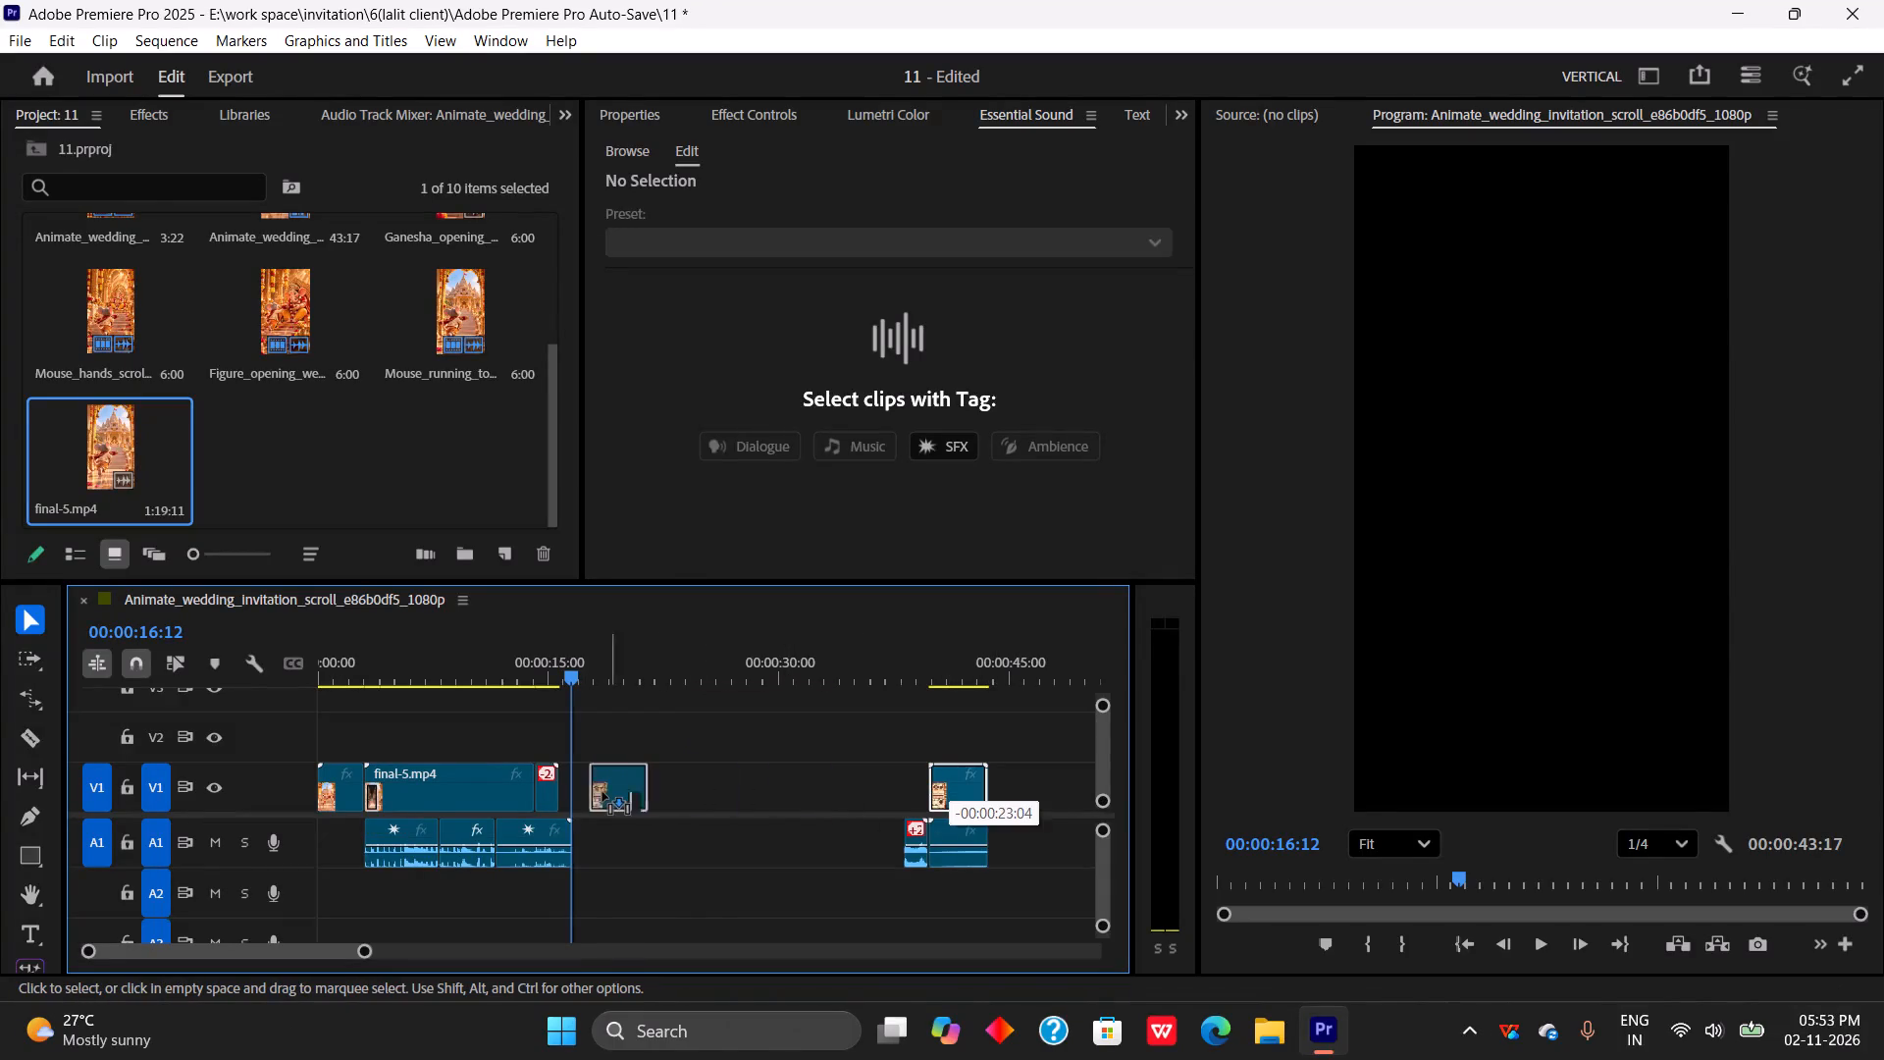
drag(602, 792, 578, 795)
Delete the two leftover audio clips at the far end of A1.
drag(1017, 843, 916, 847)
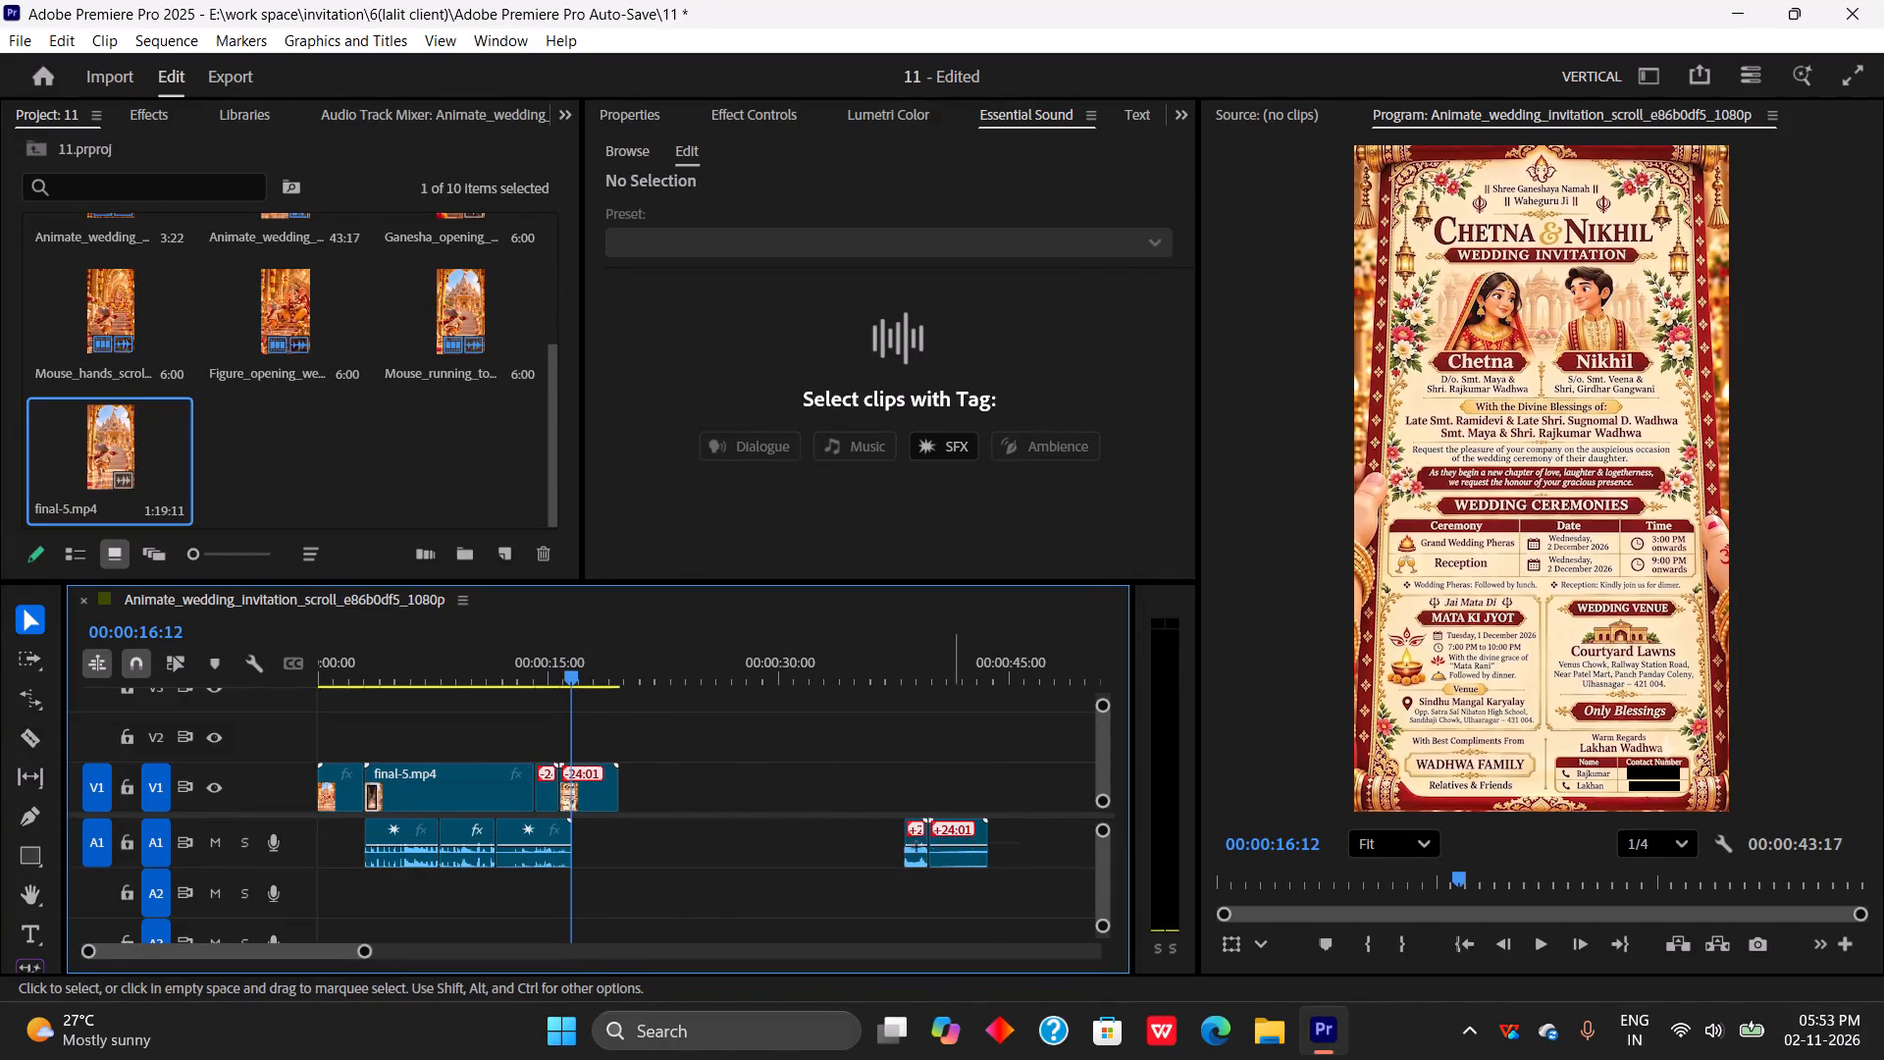
drag(916, 847, 871, 855)
key(Delete)
Play the cuts from the final-5.mp4 clip through the back-view Ganpati clip into the invitation card clip.
drag(565, 678, 534, 701)
key(space)
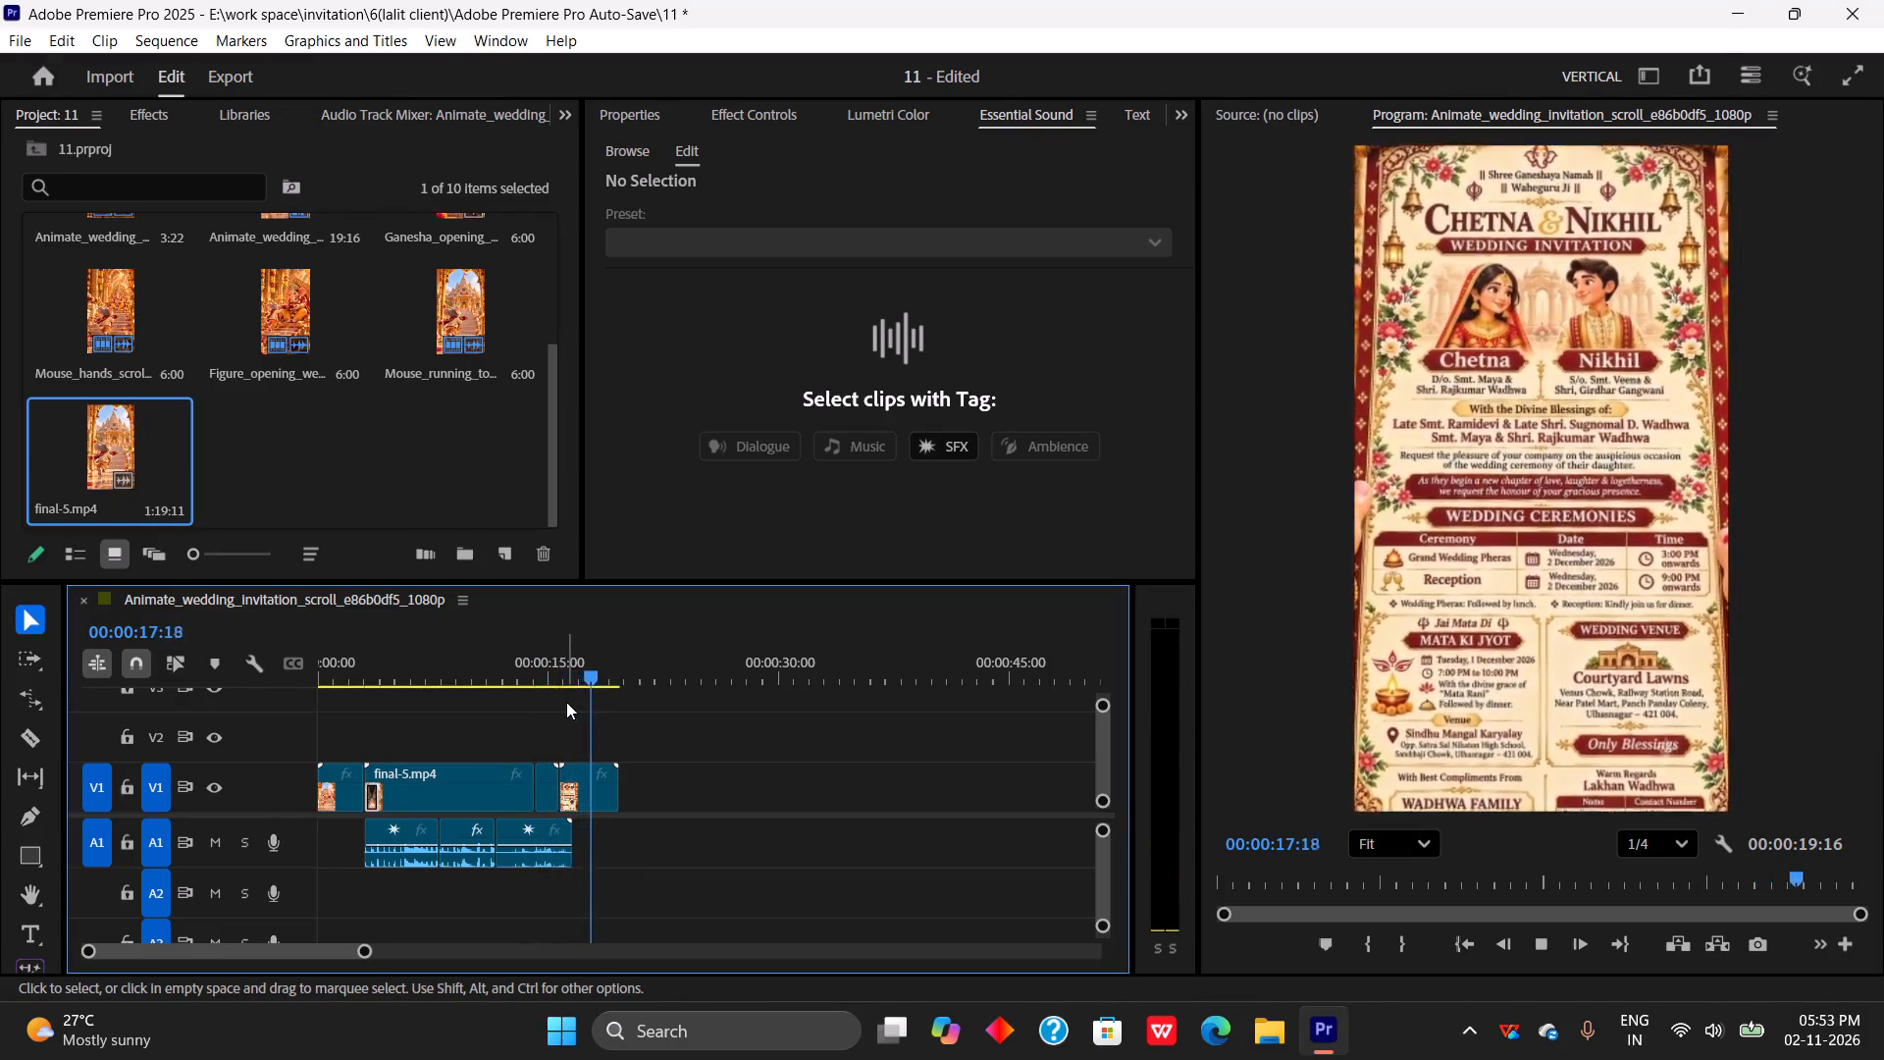
key(space)
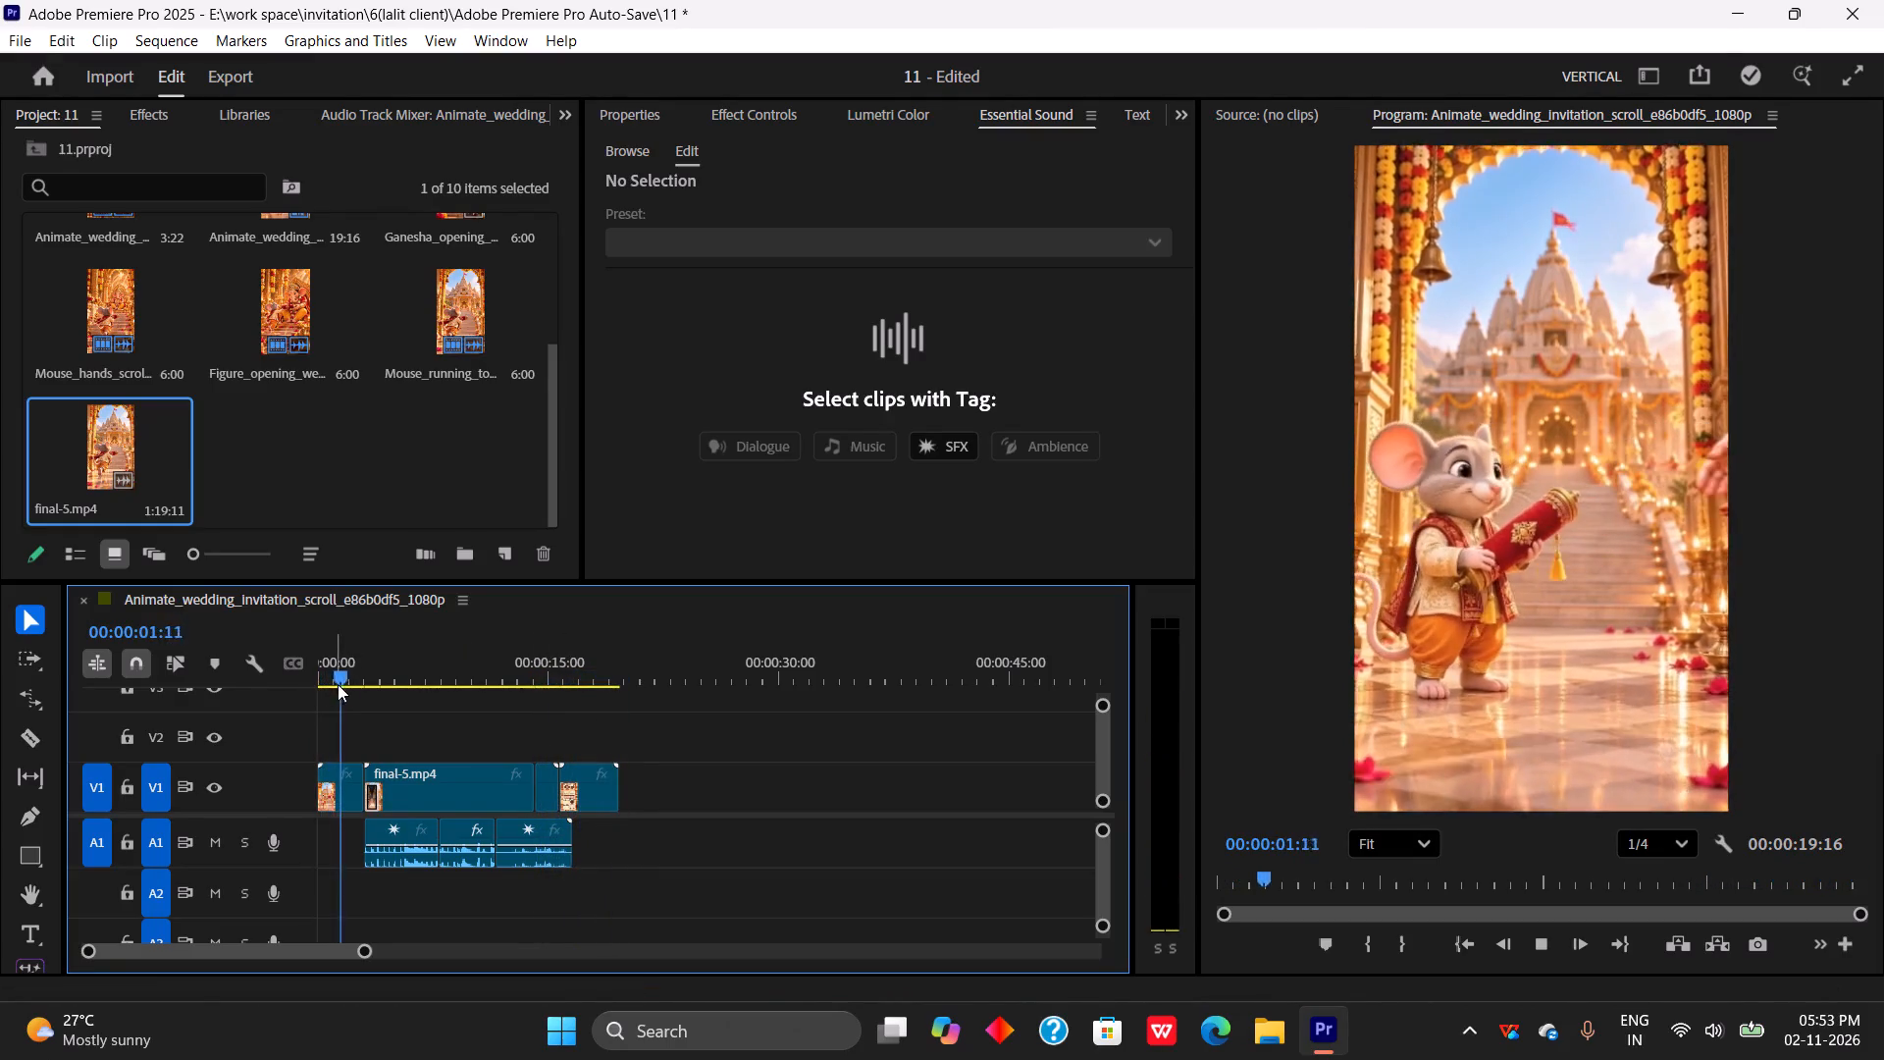
drag(342, 678, 548, 715)
key(space)
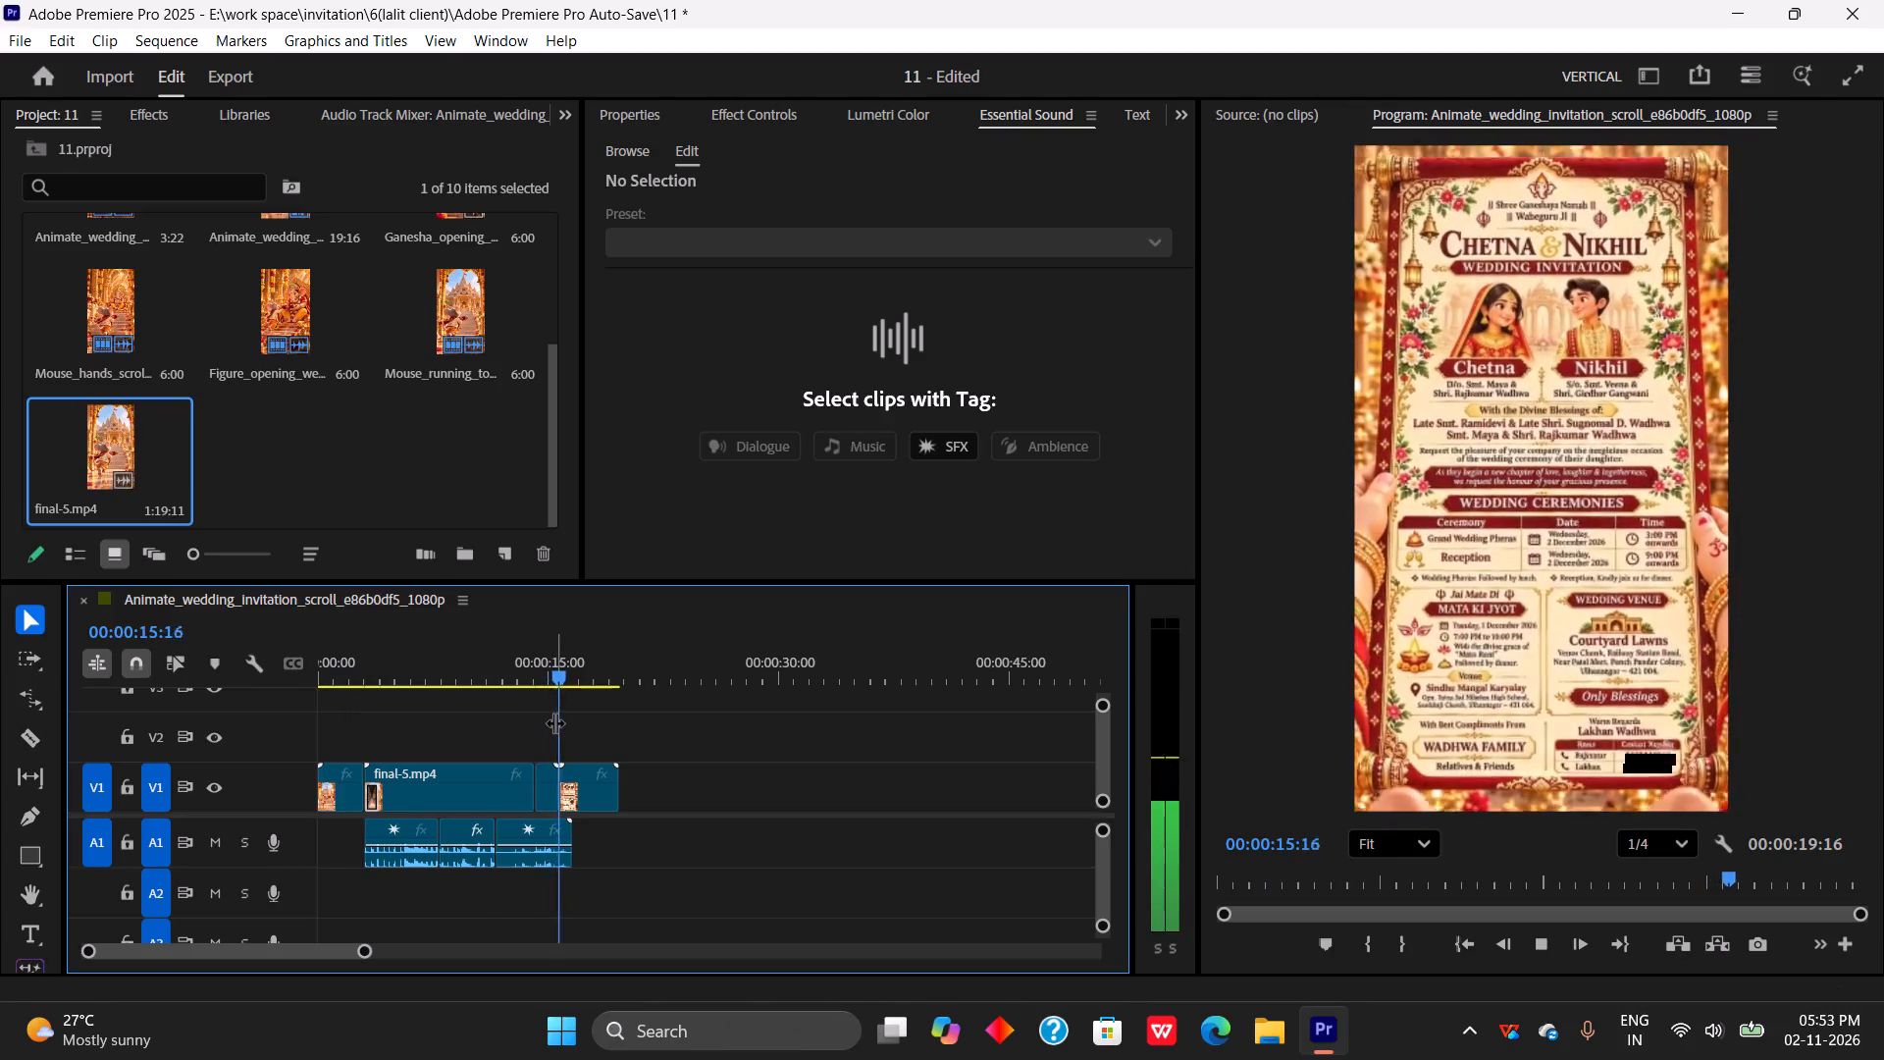
key(space)
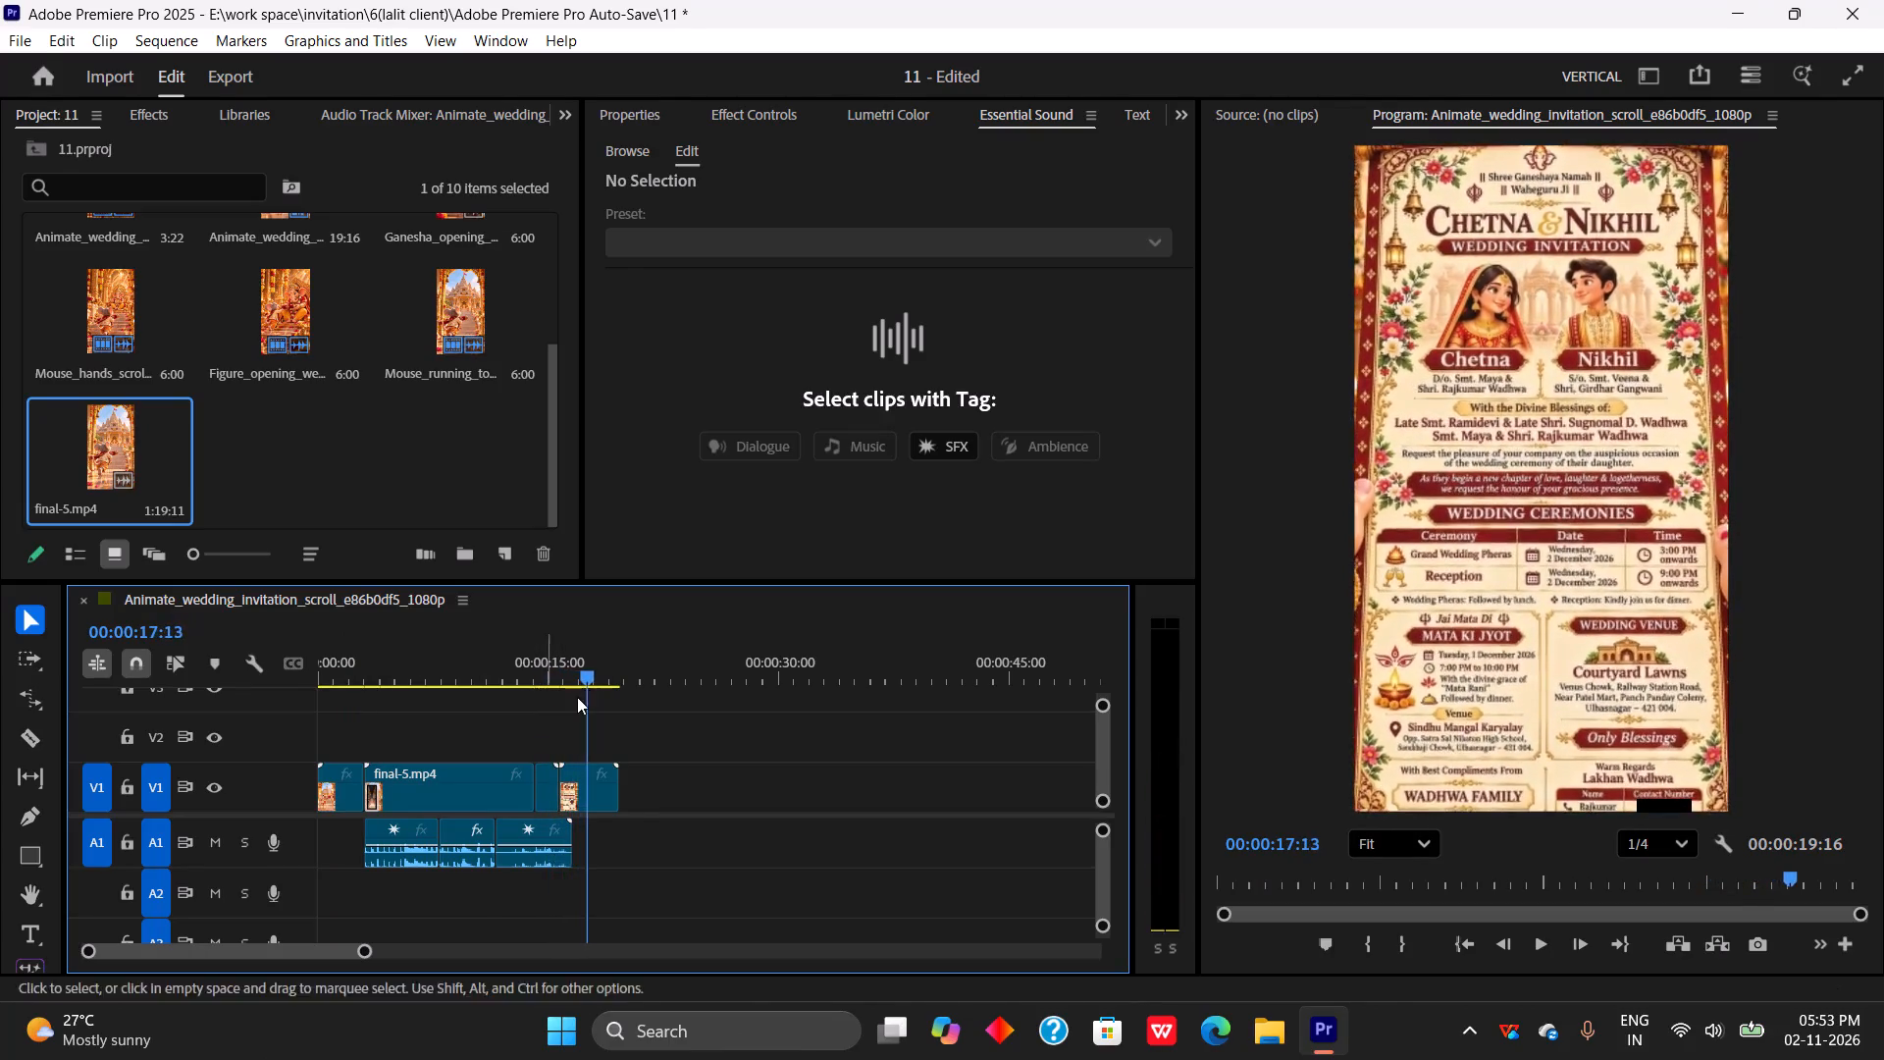
drag(599, 672, 513, 709)
key(space)
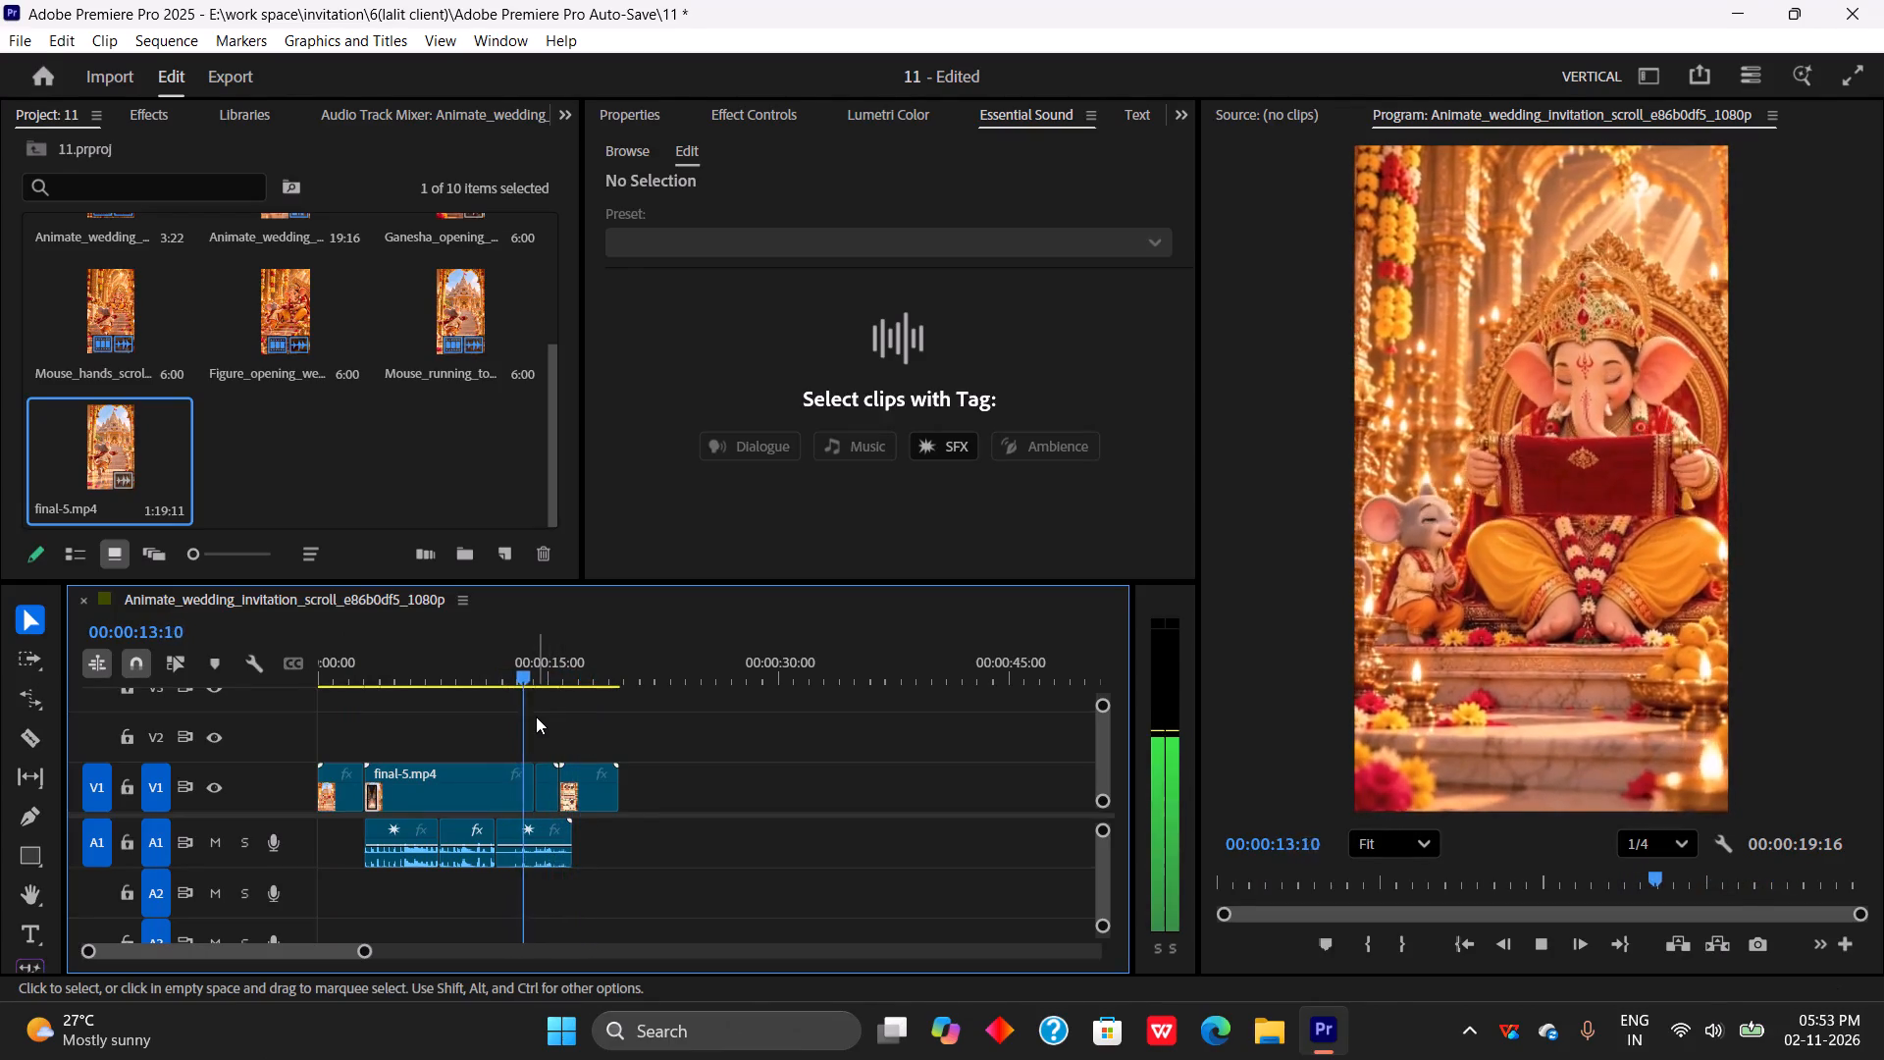
key(space)
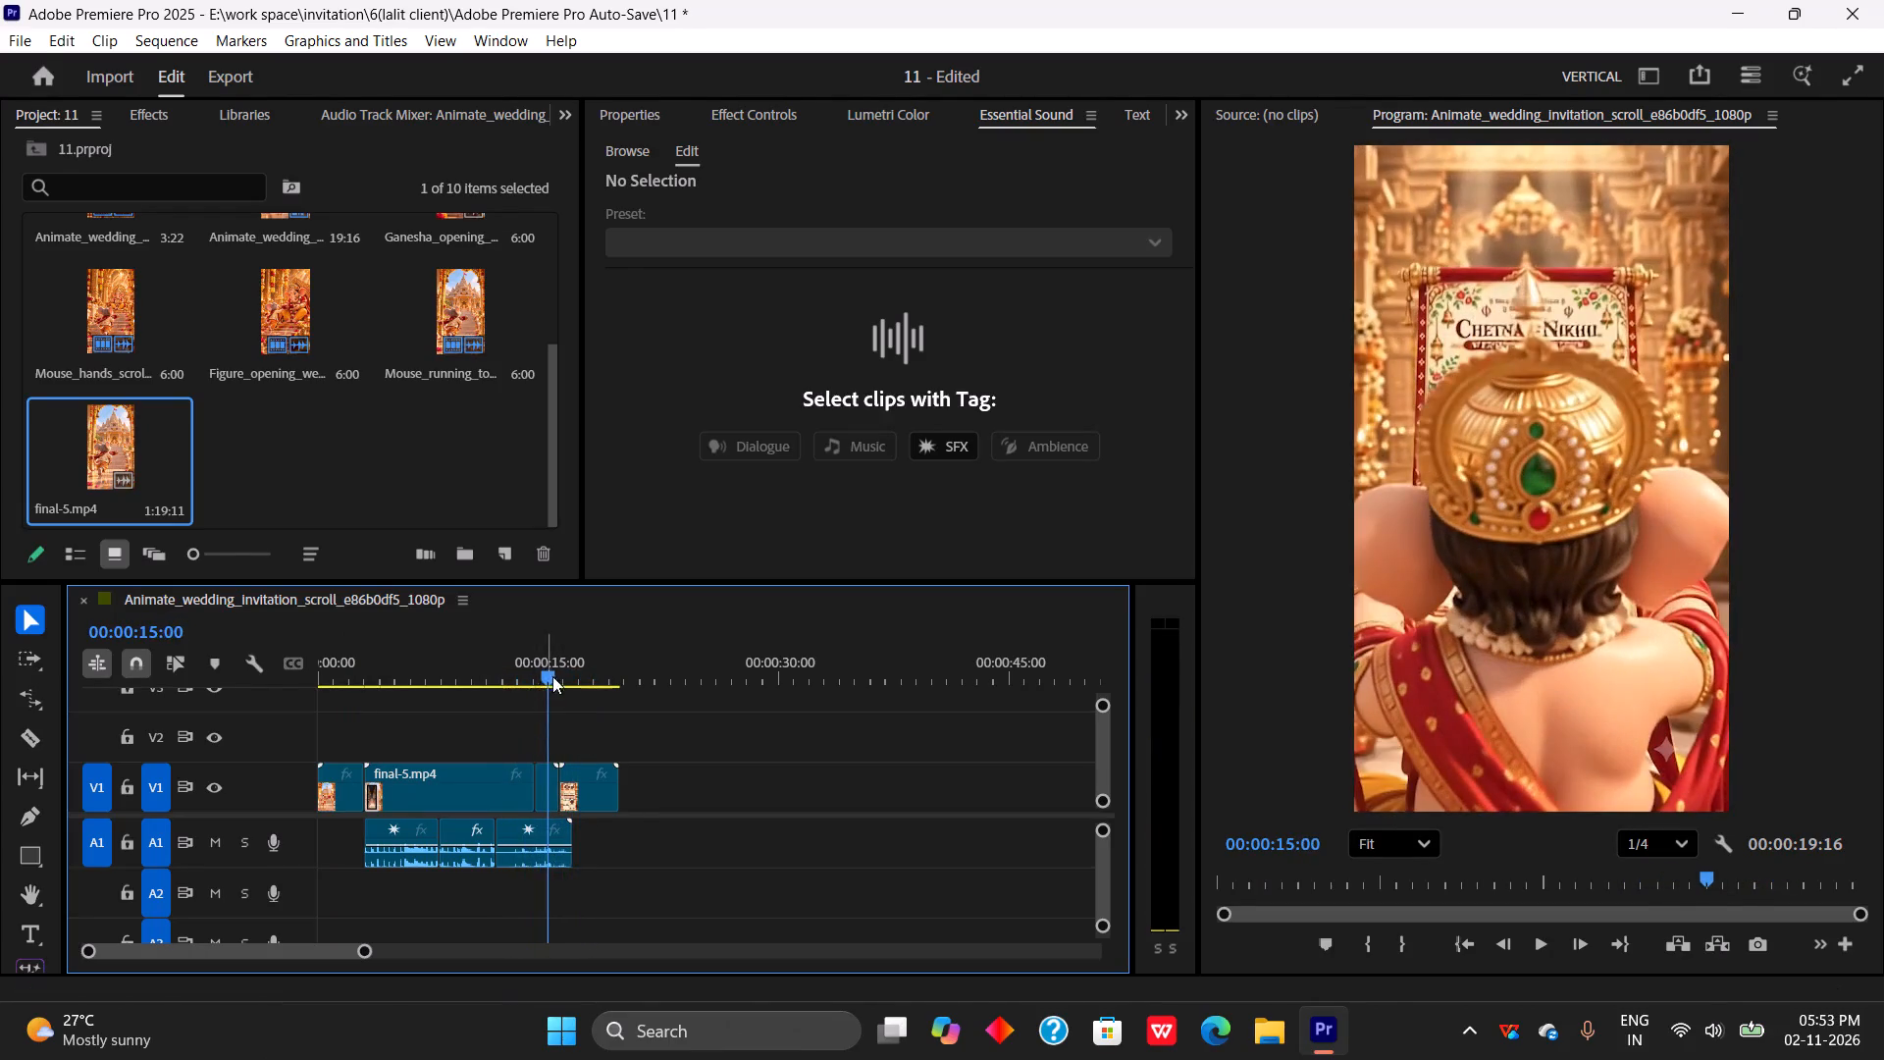
drag(552, 670, 524, 700)
key(space)
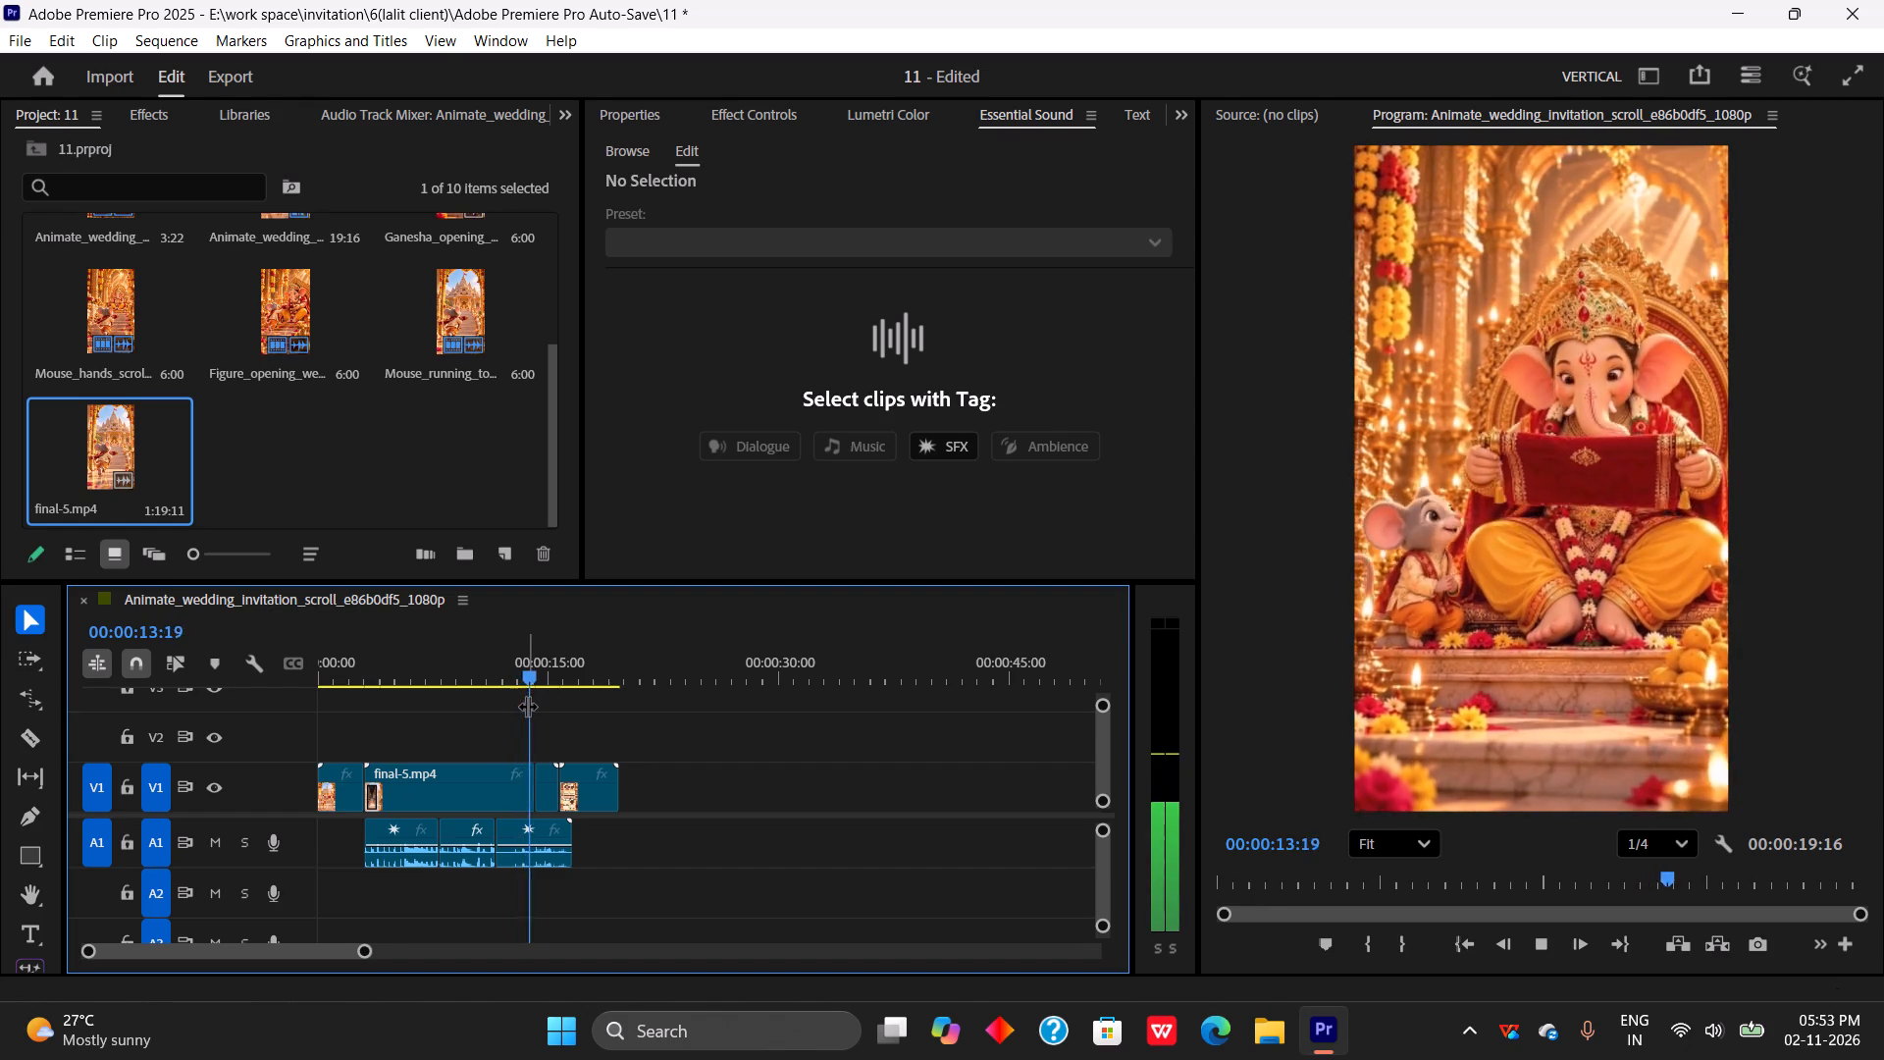
key(space)
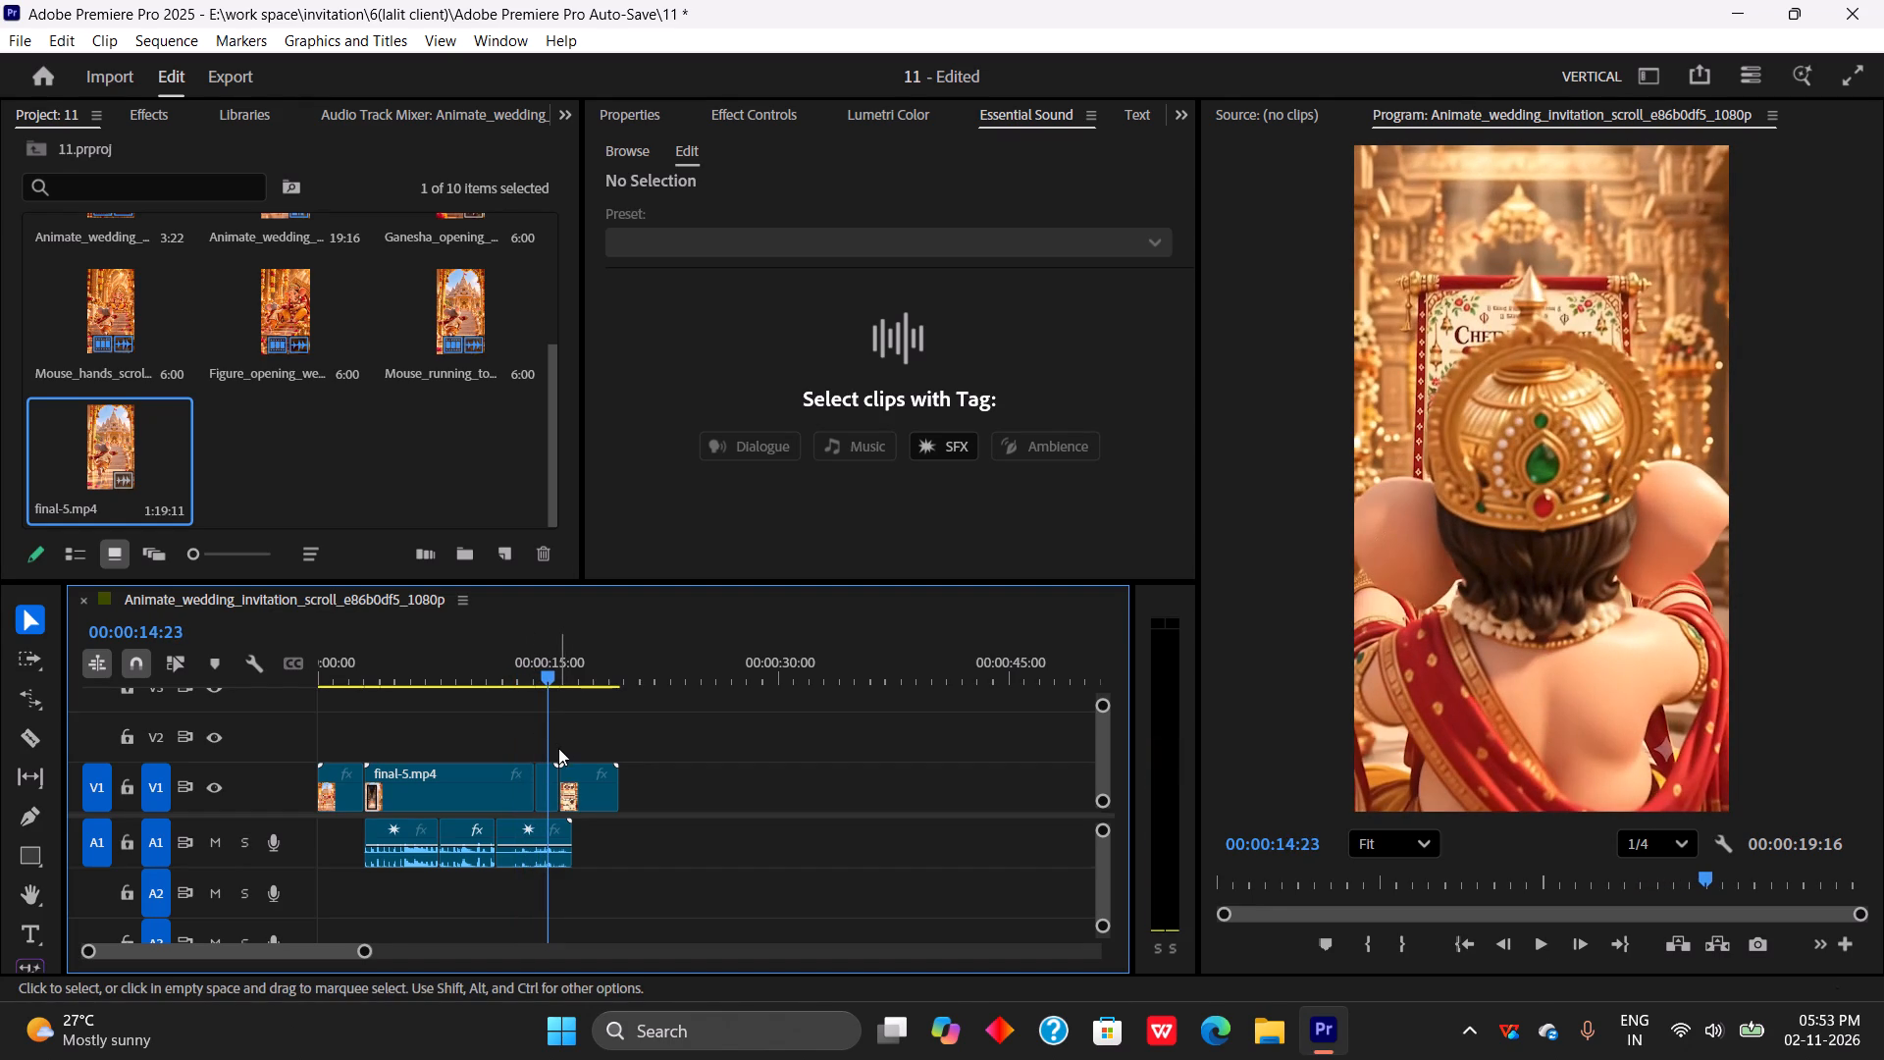
Shift the back-view Ganpati and invitation card clips later on V1, extend the final-5.mp4 clip's end to about 00:00:14:23, and play it.
drag(558, 748, 605, 801)
drag(595, 787, 649, 786)
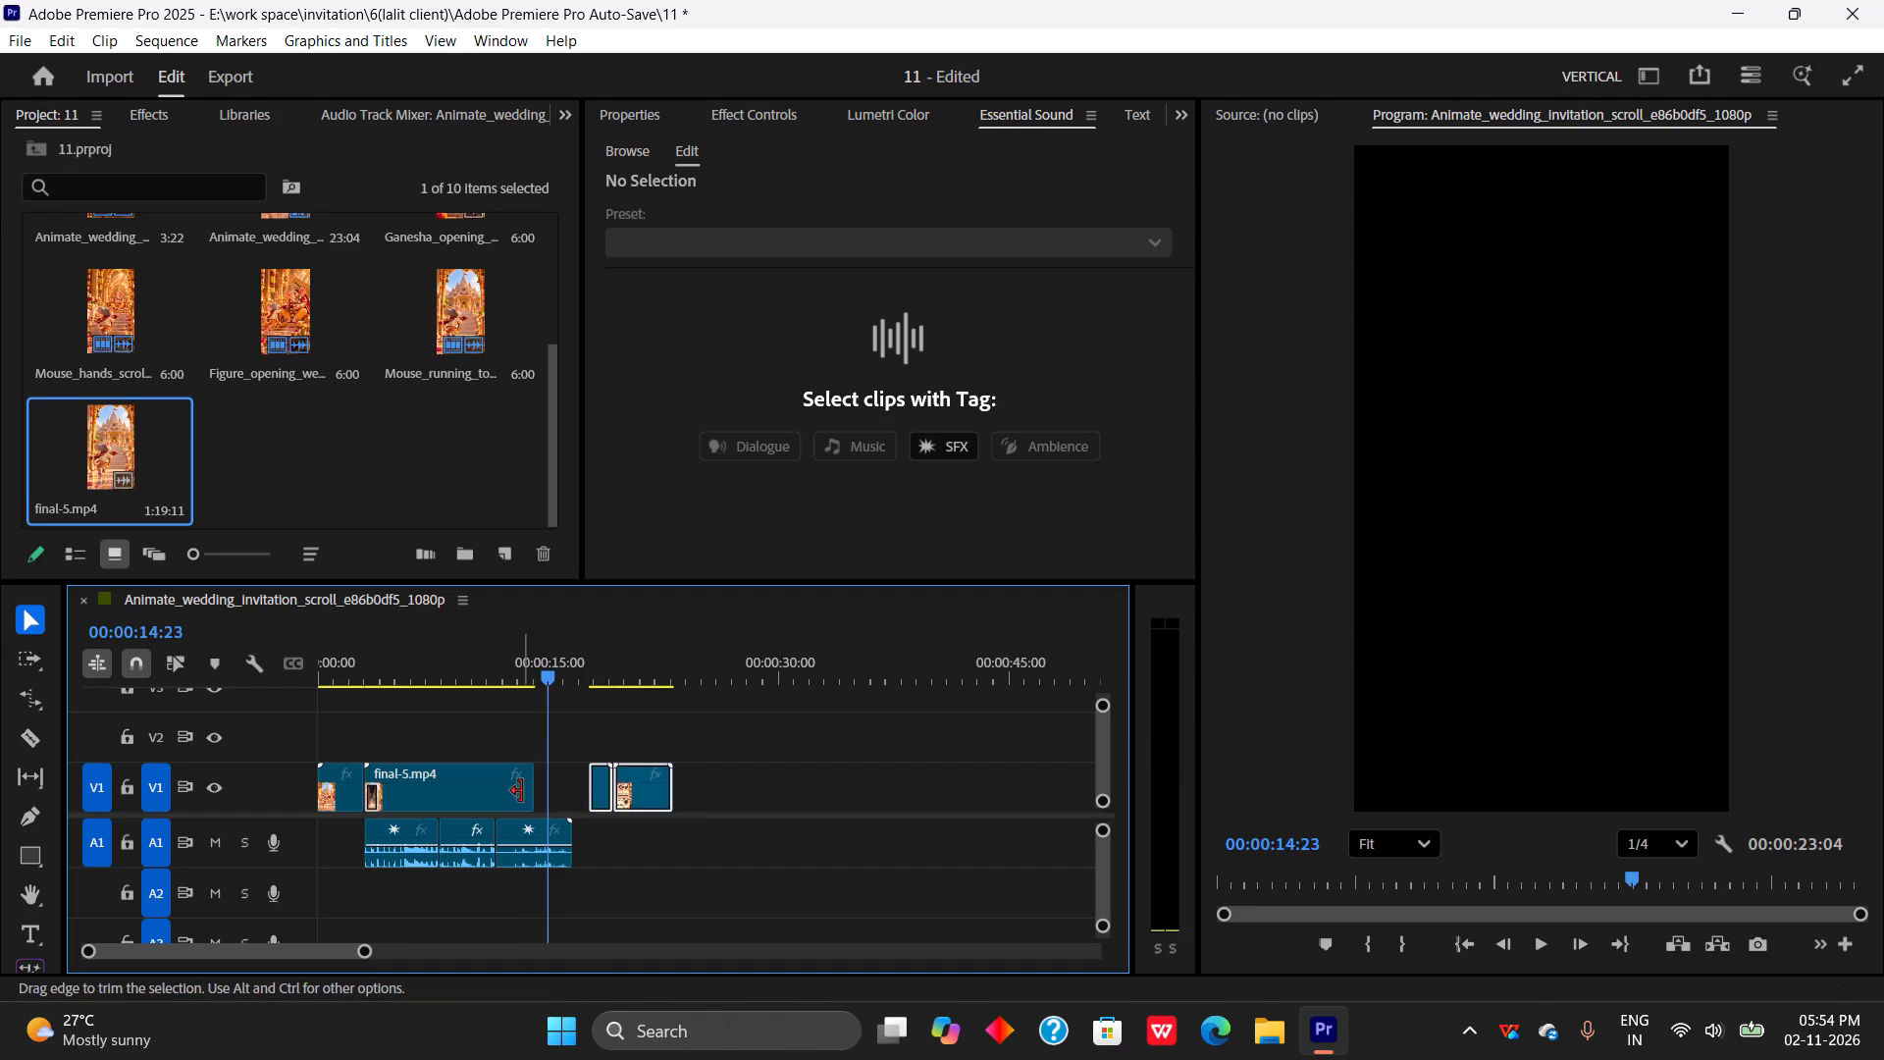
click(521, 791)
click(530, 786)
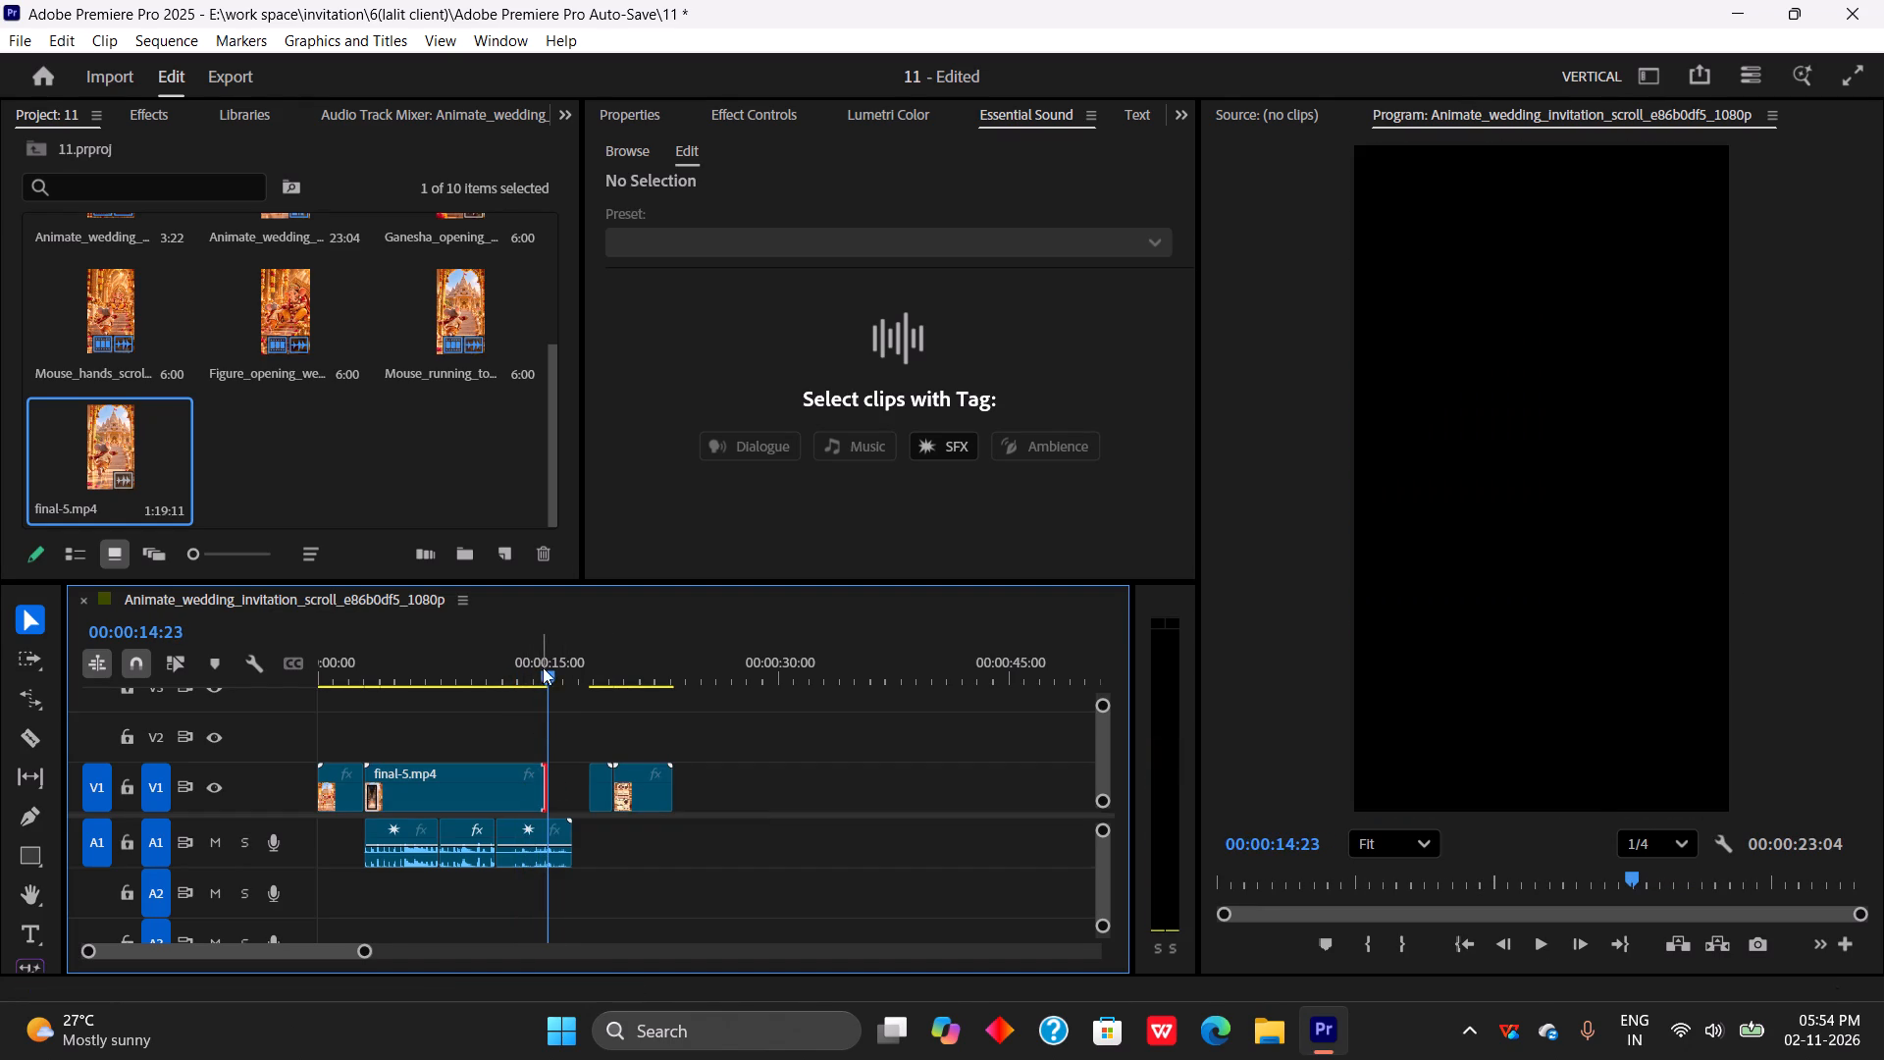
drag(542, 666, 529, 673)
key(space)
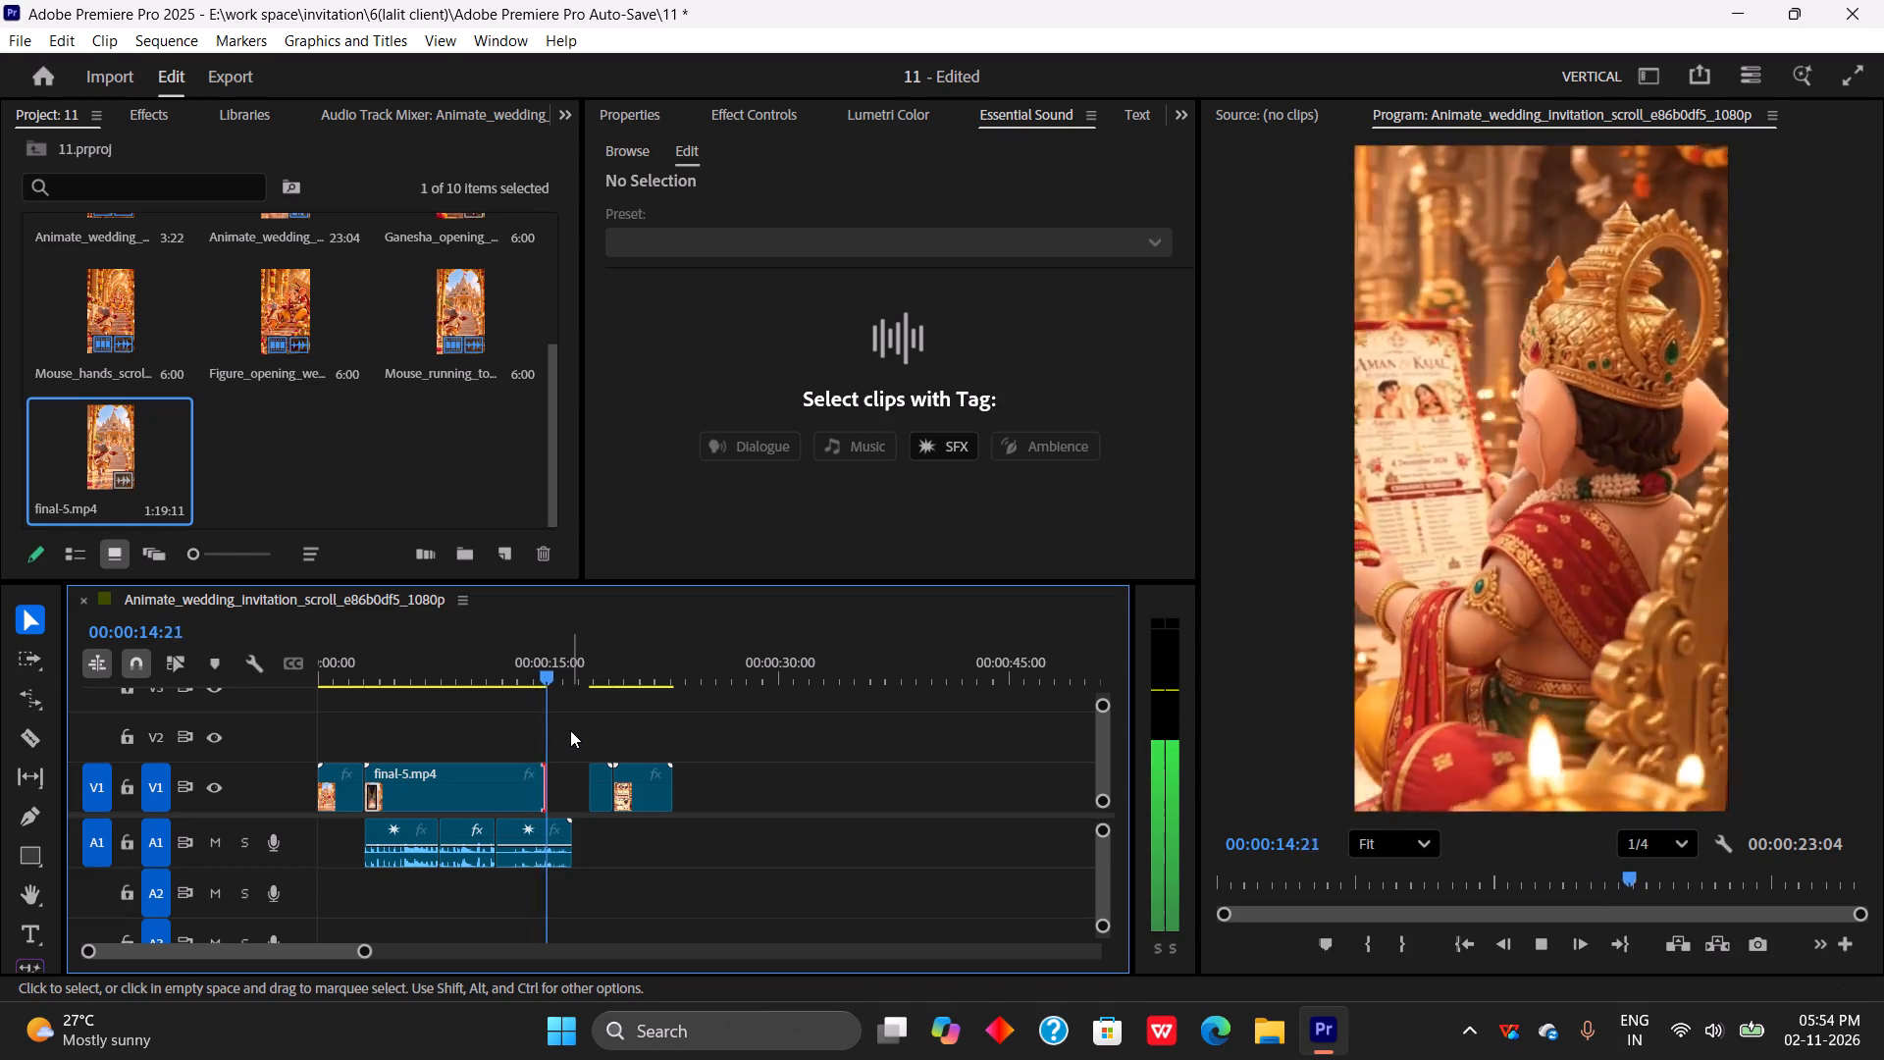
key(space)
Ripple delete the gap between the extended final-5.mp4 clip and the back-view Ganpati clip.
click(567, 799)
key(Delete)
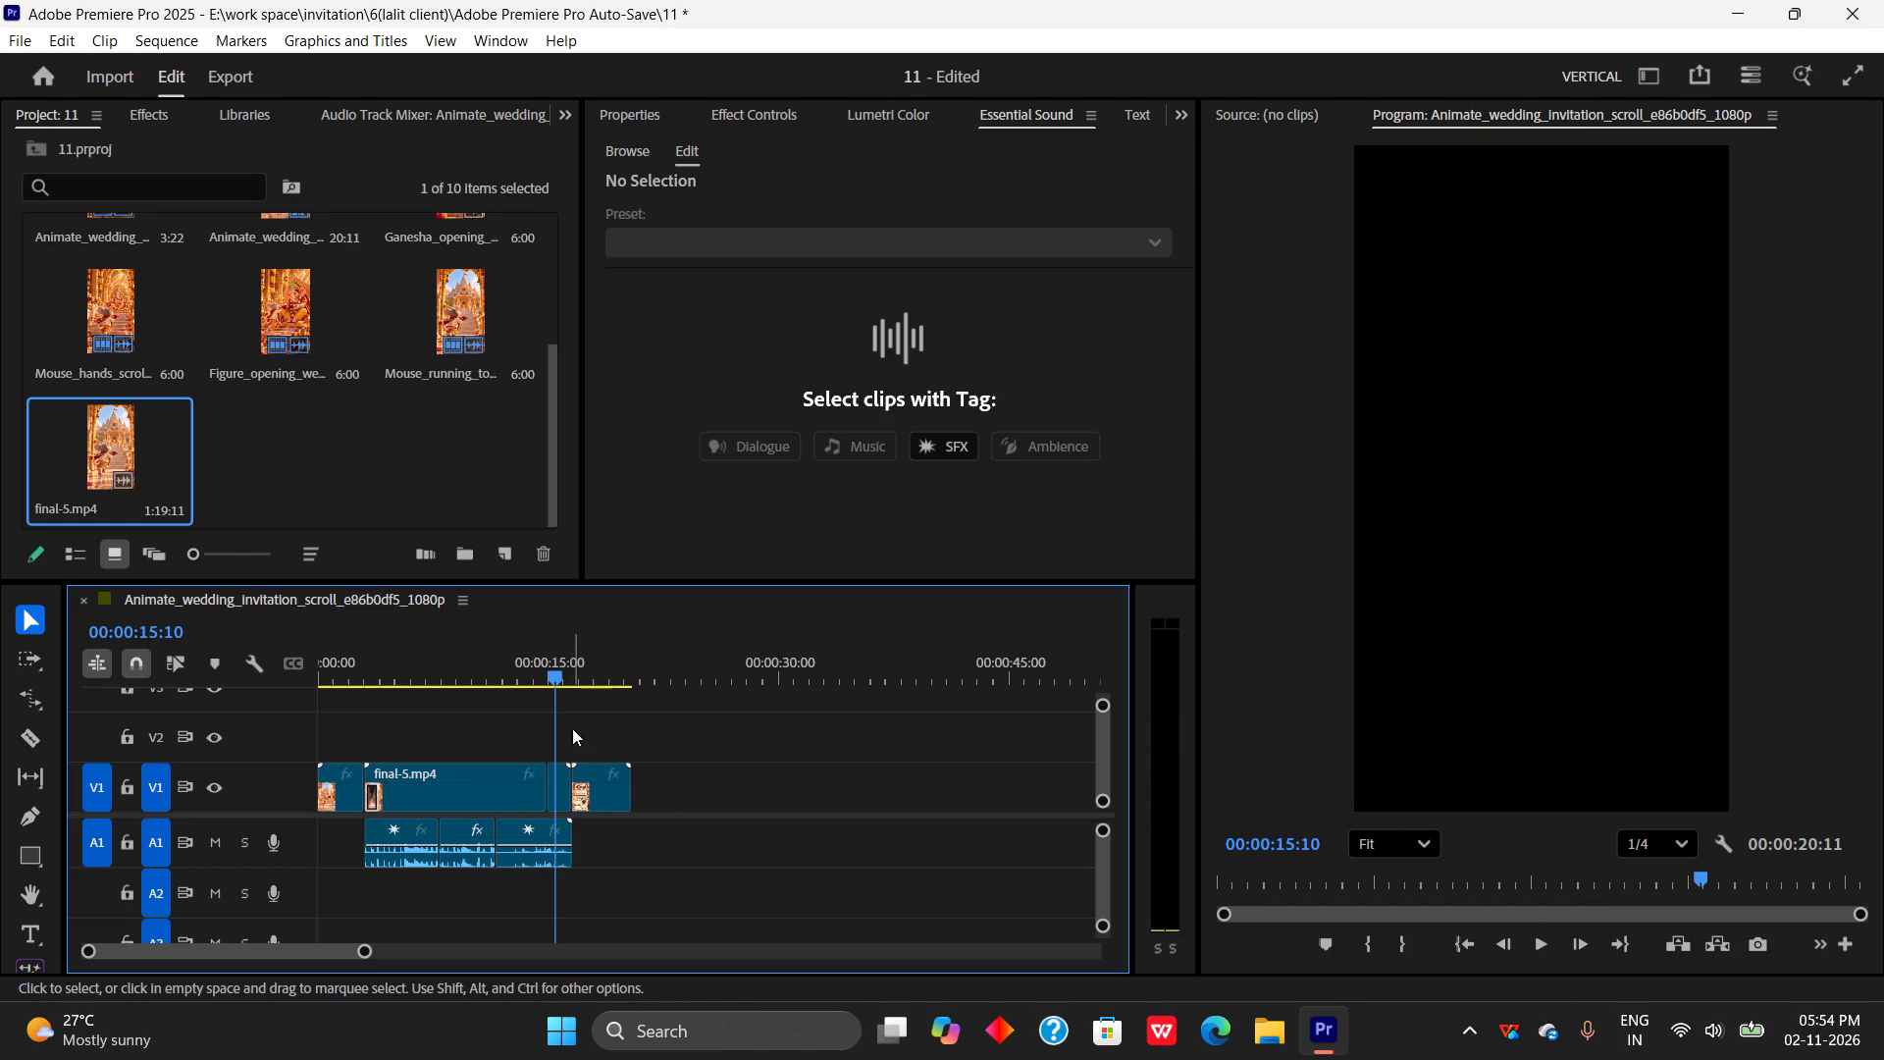
Play the cut after the final-5.mp4 clip and ripple trim that clip's end back to about 00:00:14:09.
drag(548, 673, 531, 705)
key(space)
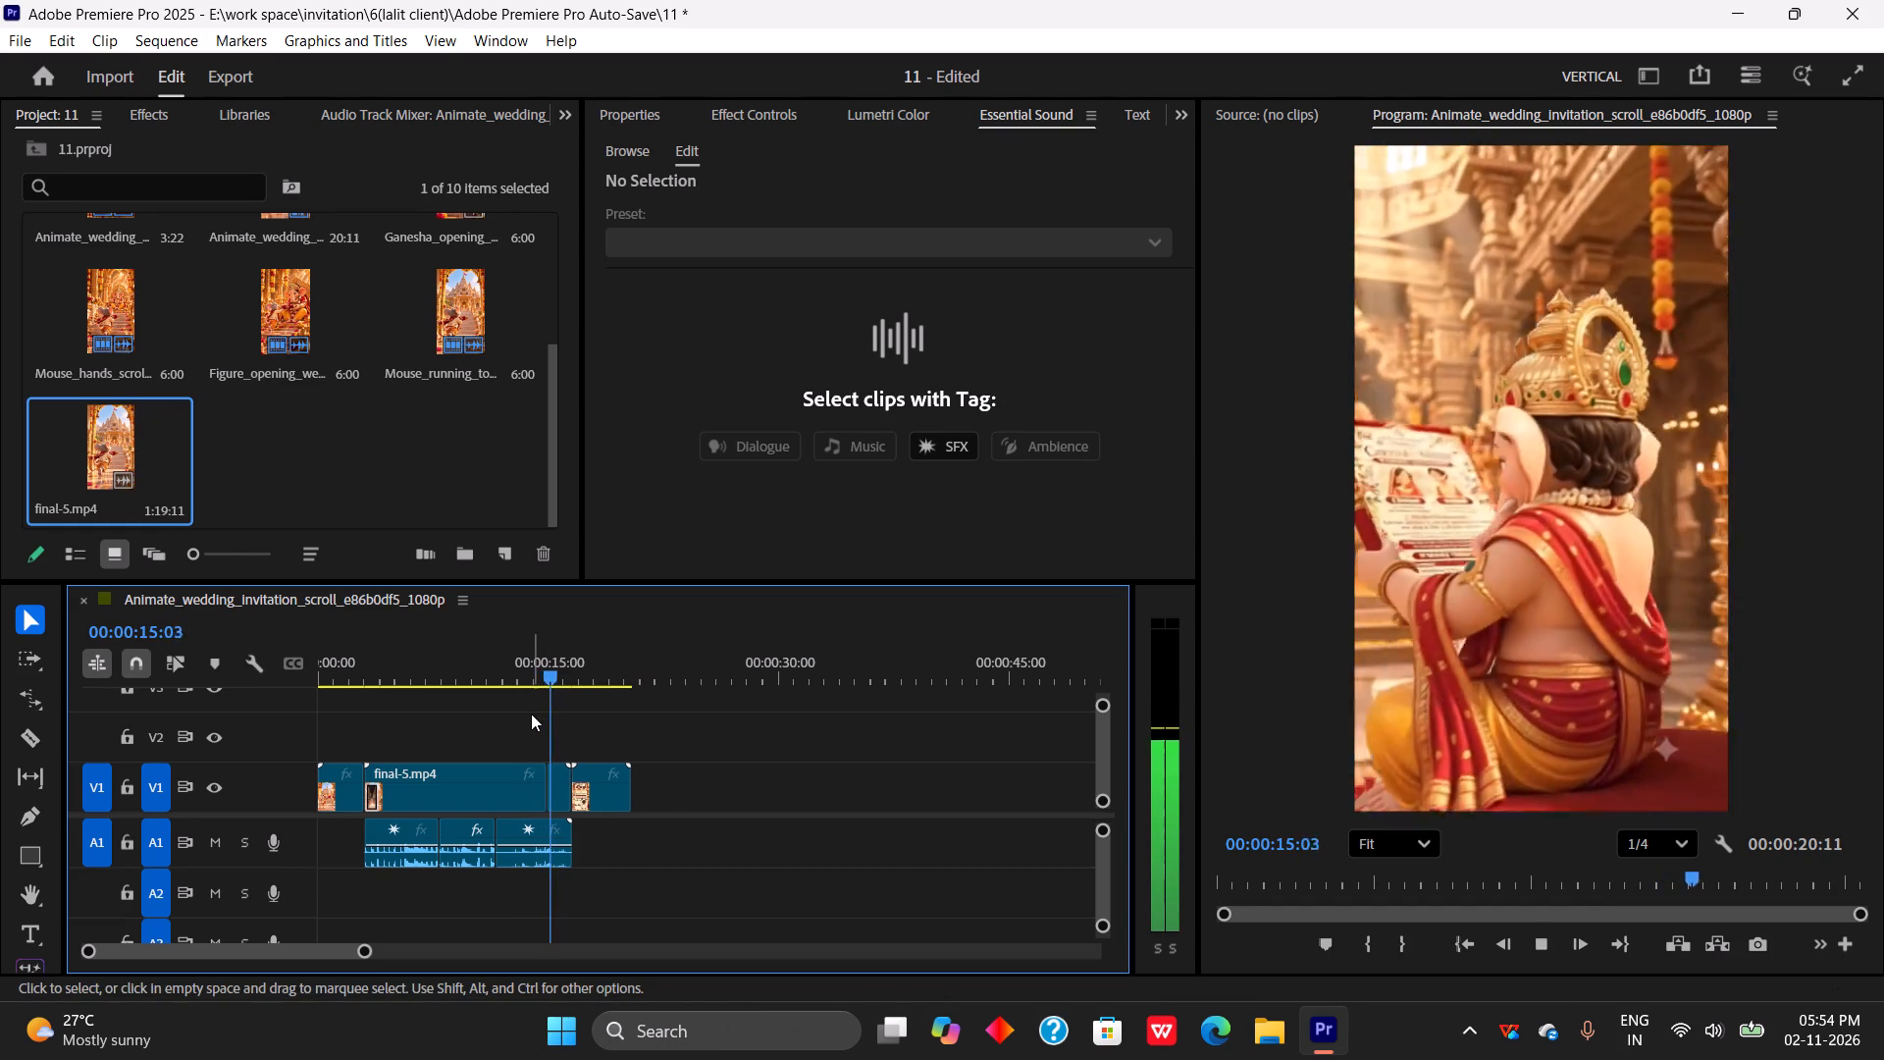
key(space)
drag(566, 663, 552, 680)
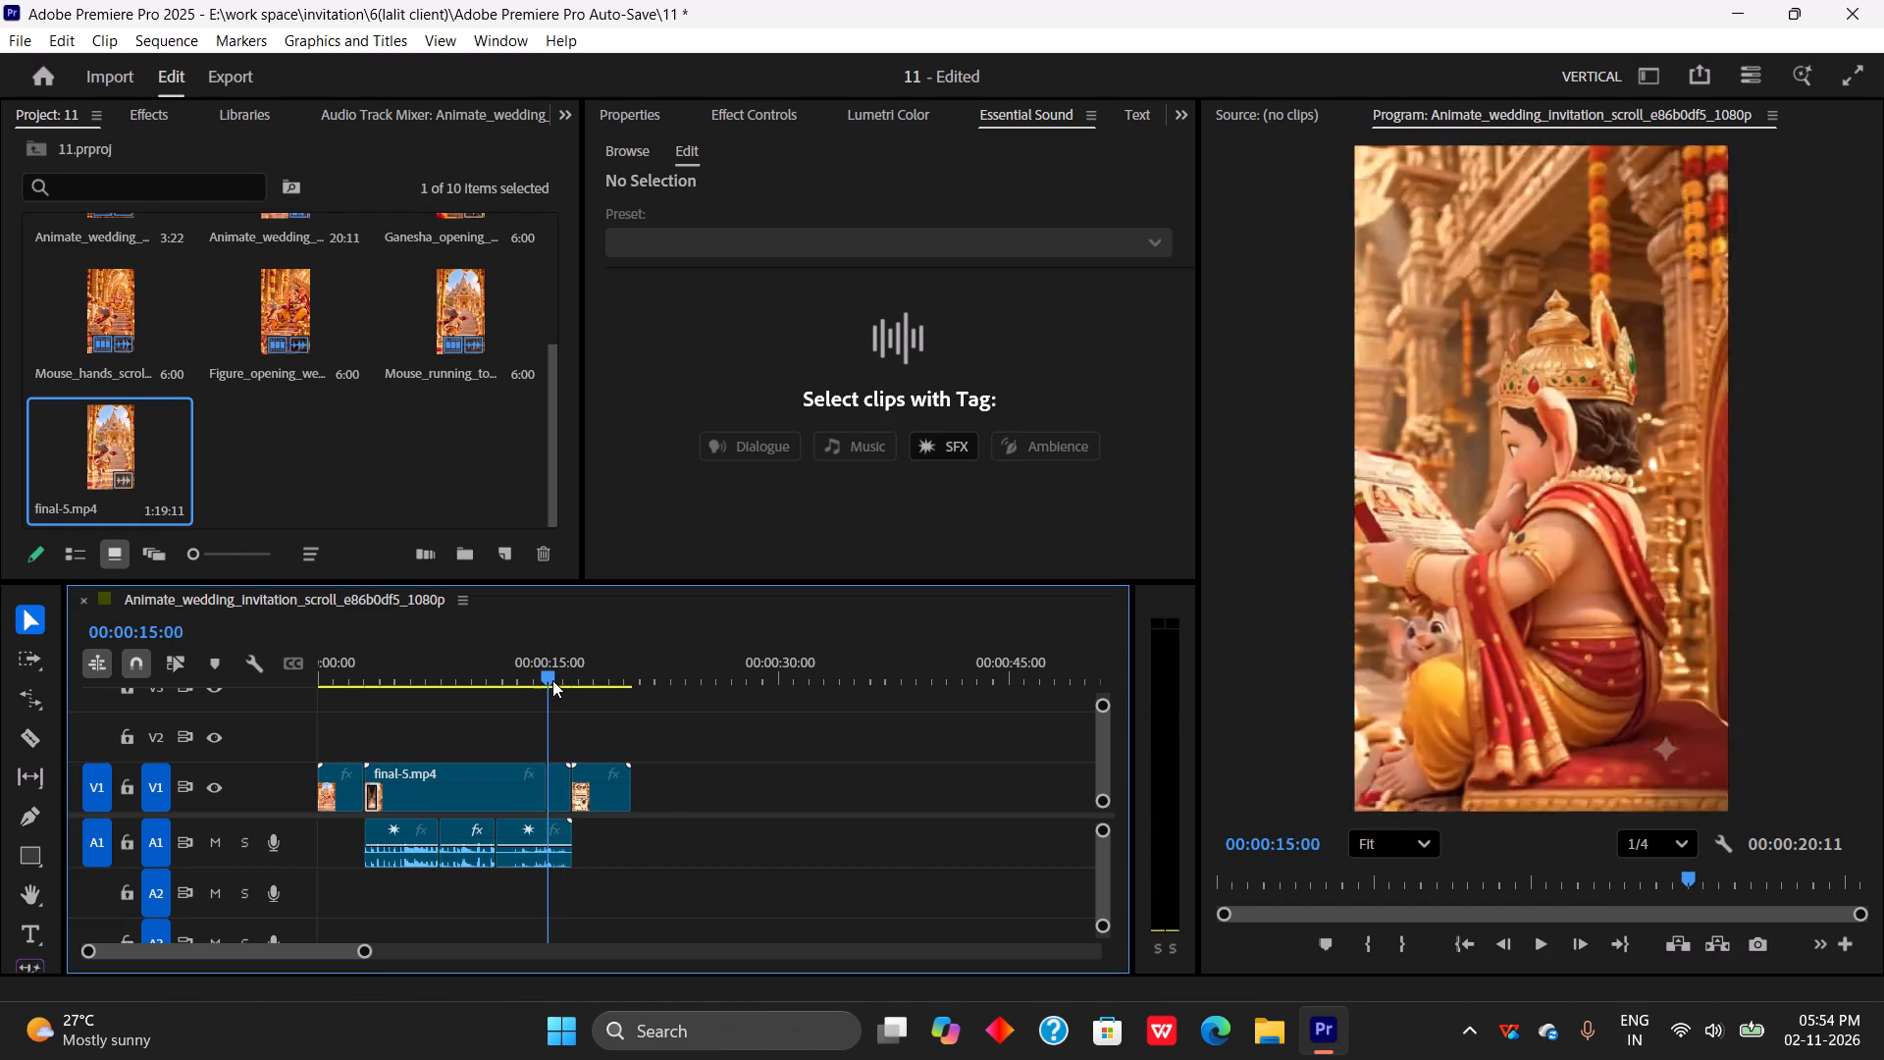
drag(552, 680, 549, 694)
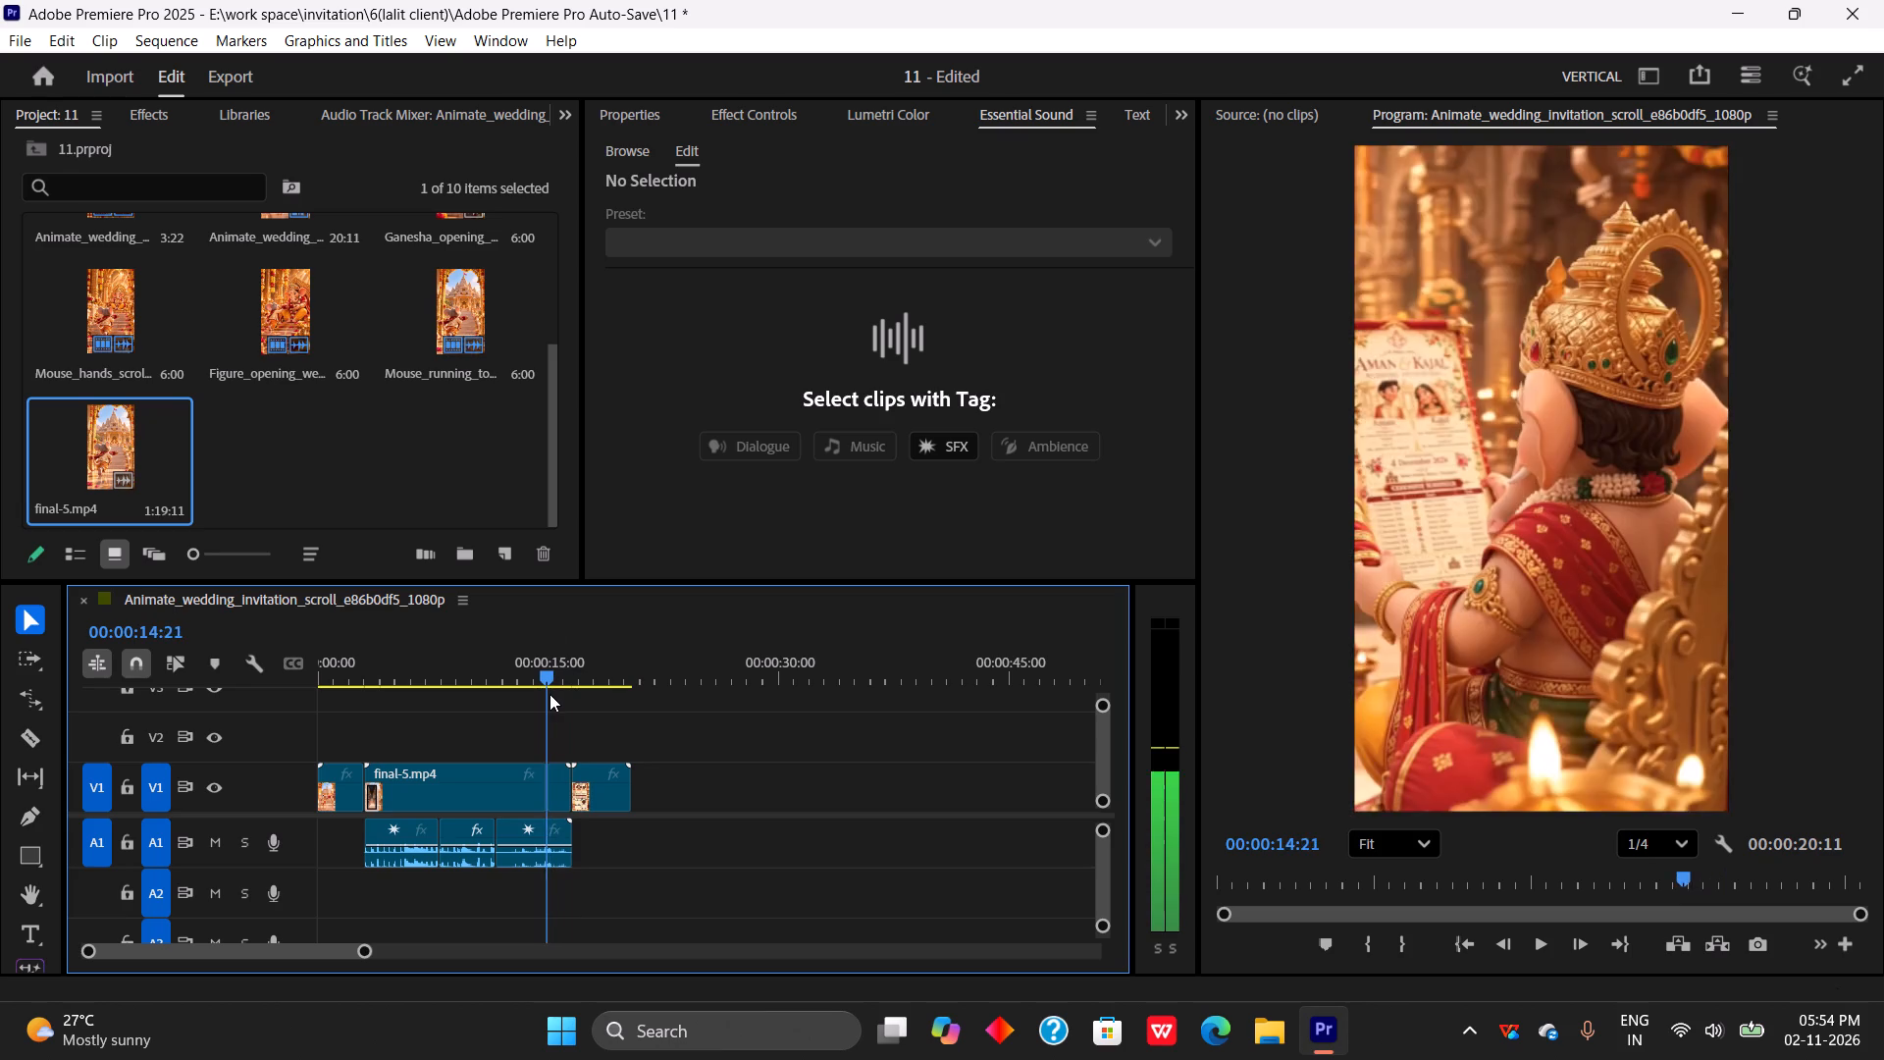
drag(549, 694, 544, 700)
click(516, 782)
key(w)
Ripple trim the start of the back-view Ganpati clip up to 00:00:14:22 and play the cuts into the invitation card.
click(540, 671)
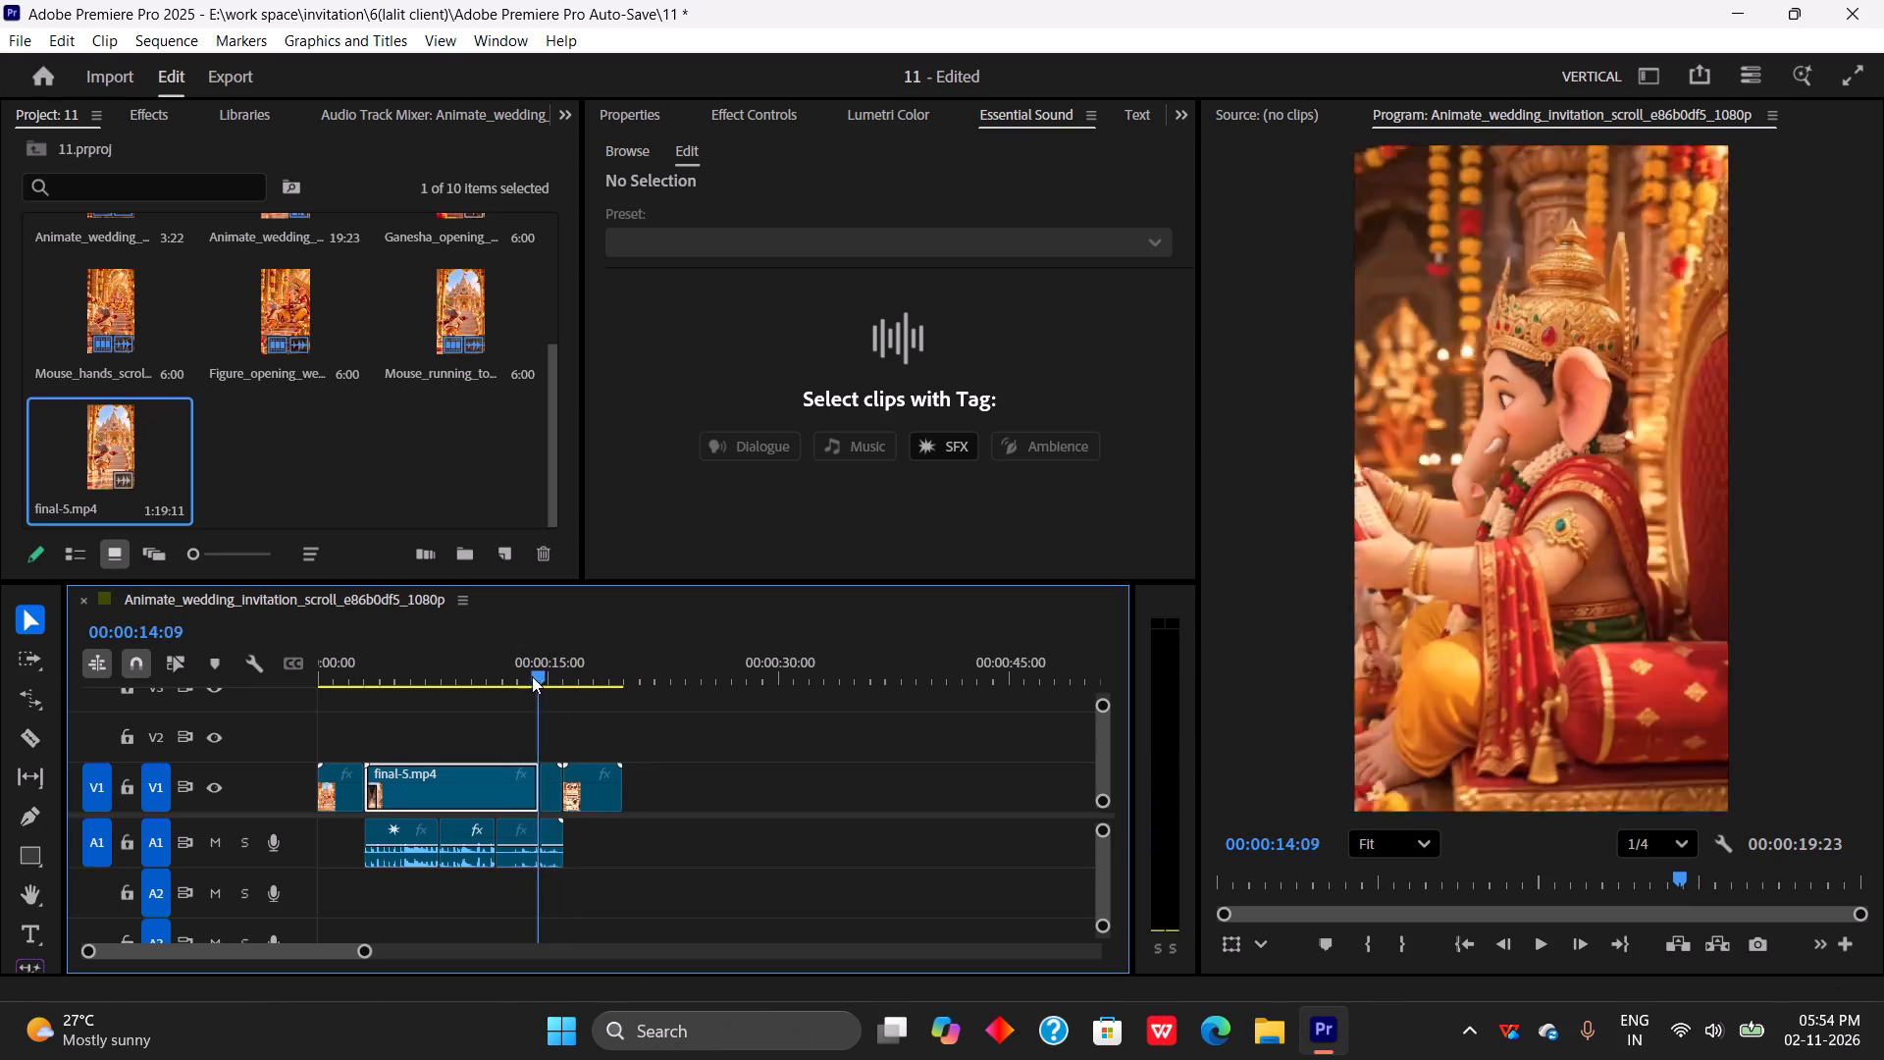
key(space)
key(space)
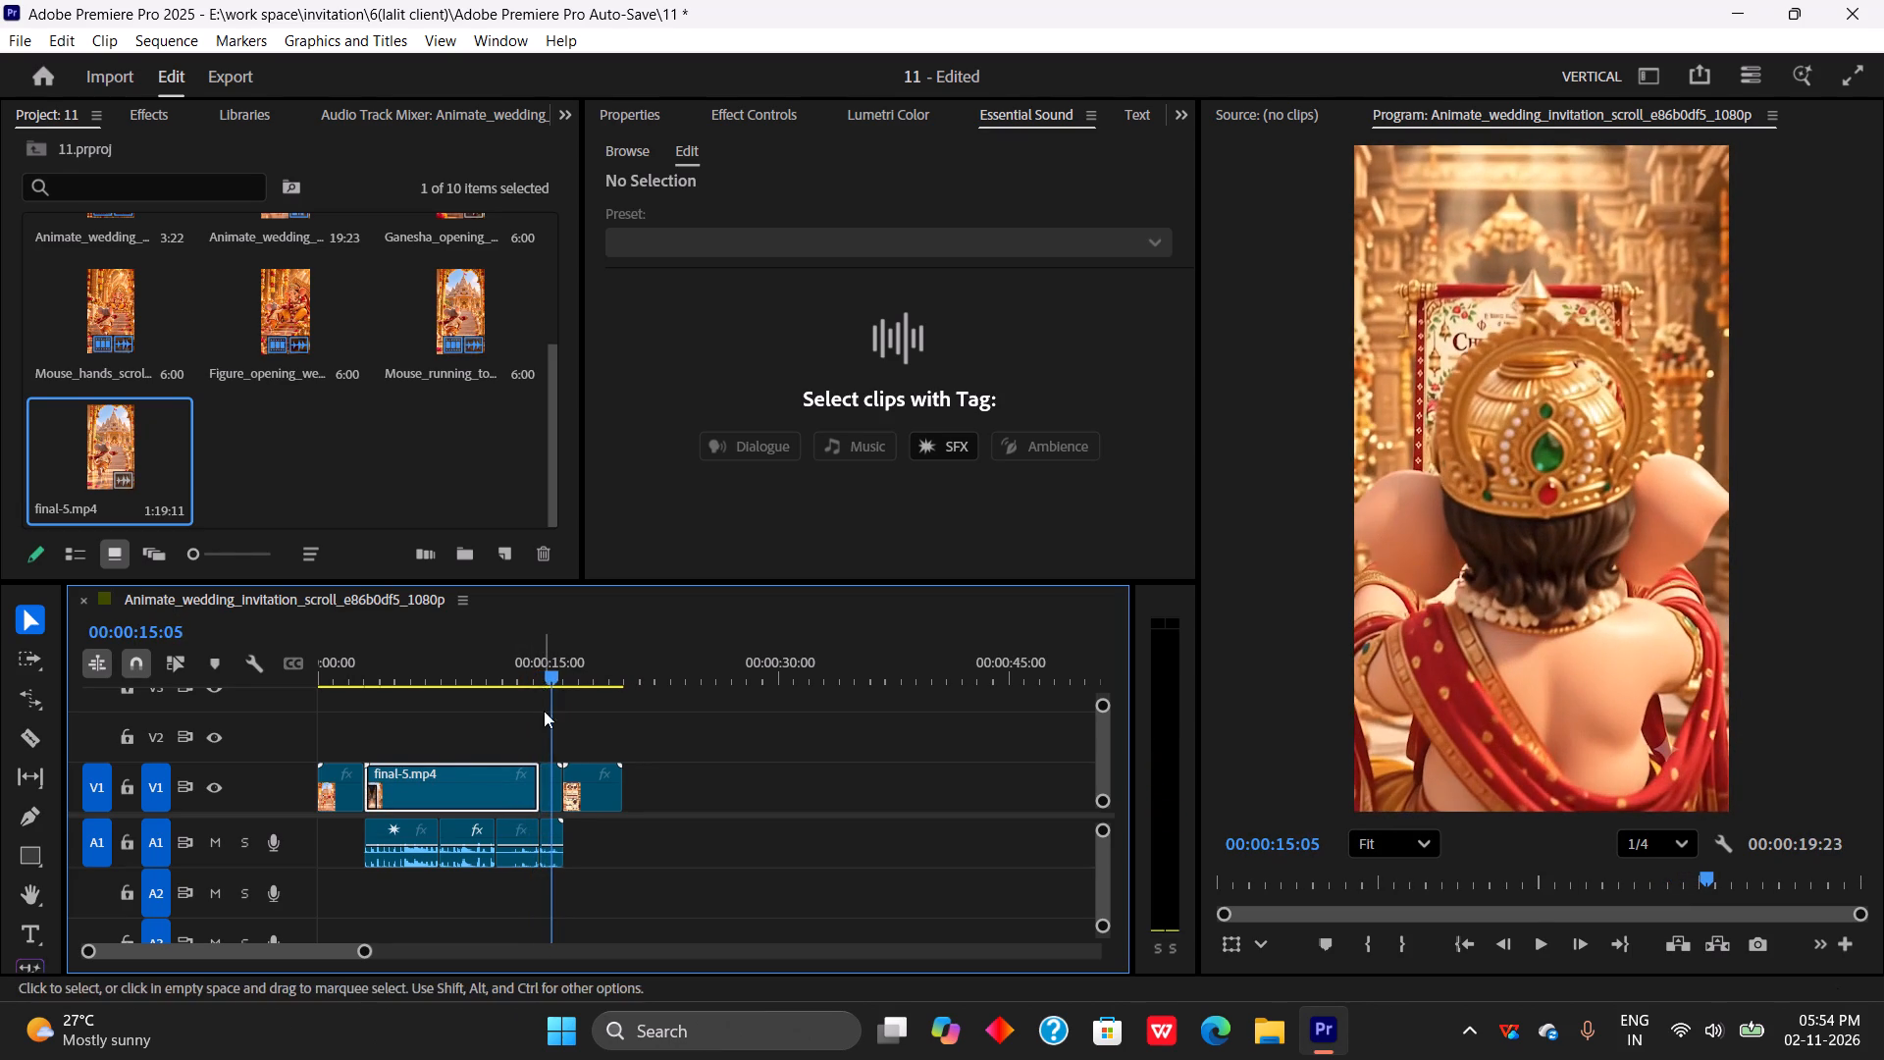
drag(554, 669, 551, 690)
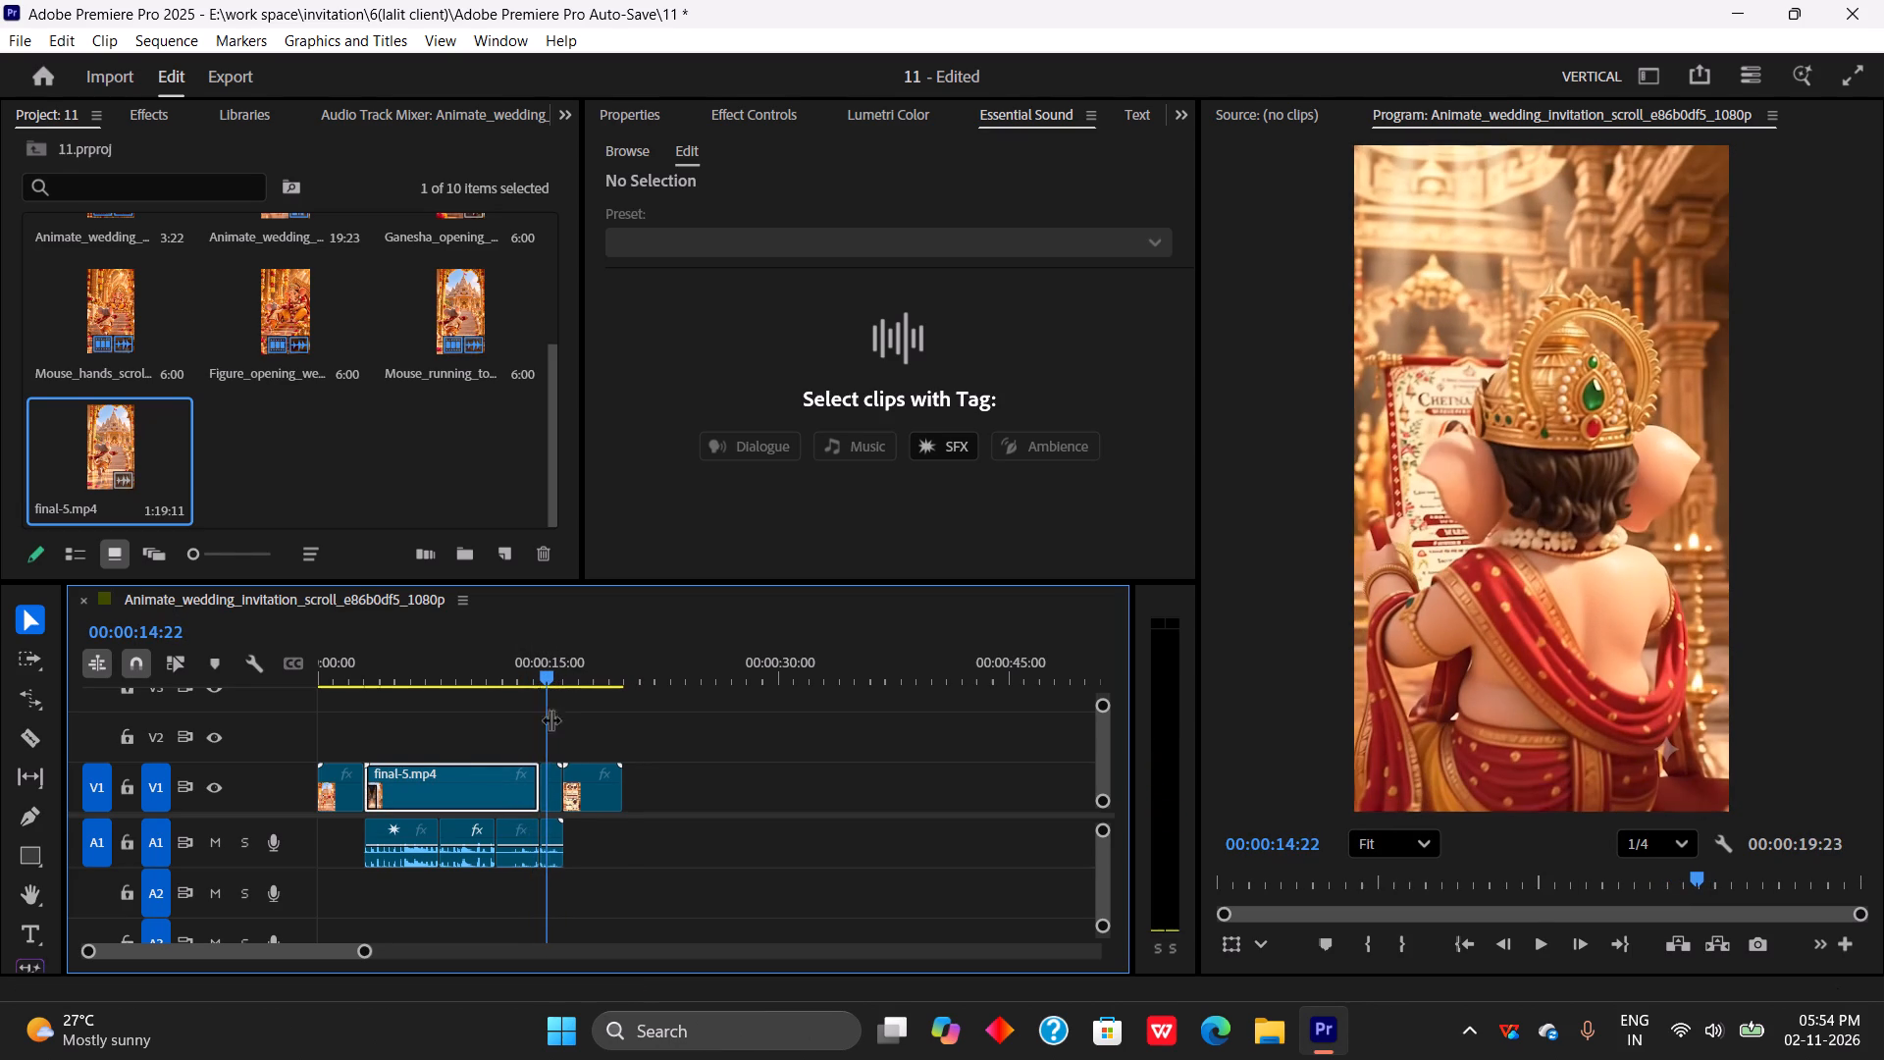
click(552, 796)
key(q)
drag(543, 674, 535, 683)
key(space)
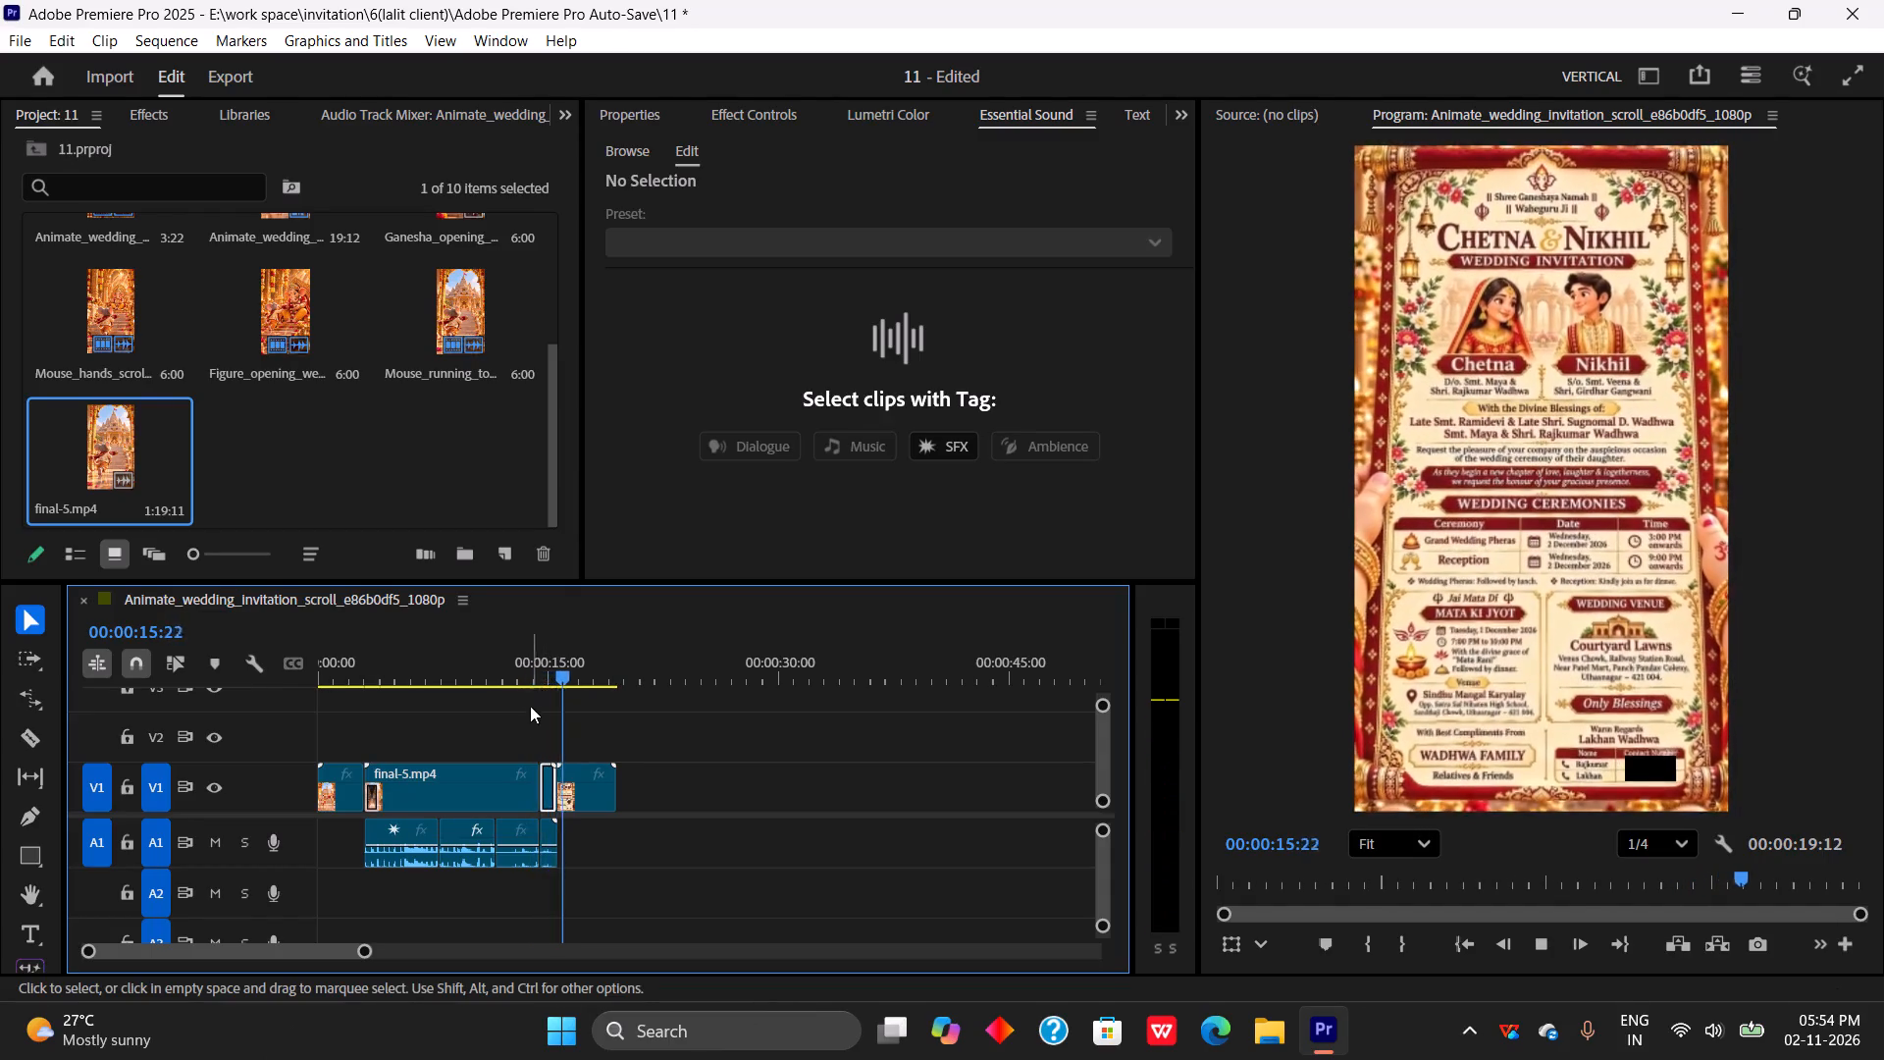
key(space)
Apply the default video transition to the final-5.mp4 and back-view Ganpati clips on V1, and play through the invitation card.
drag(527, 751, 550, 787)
key(ctrl+d)
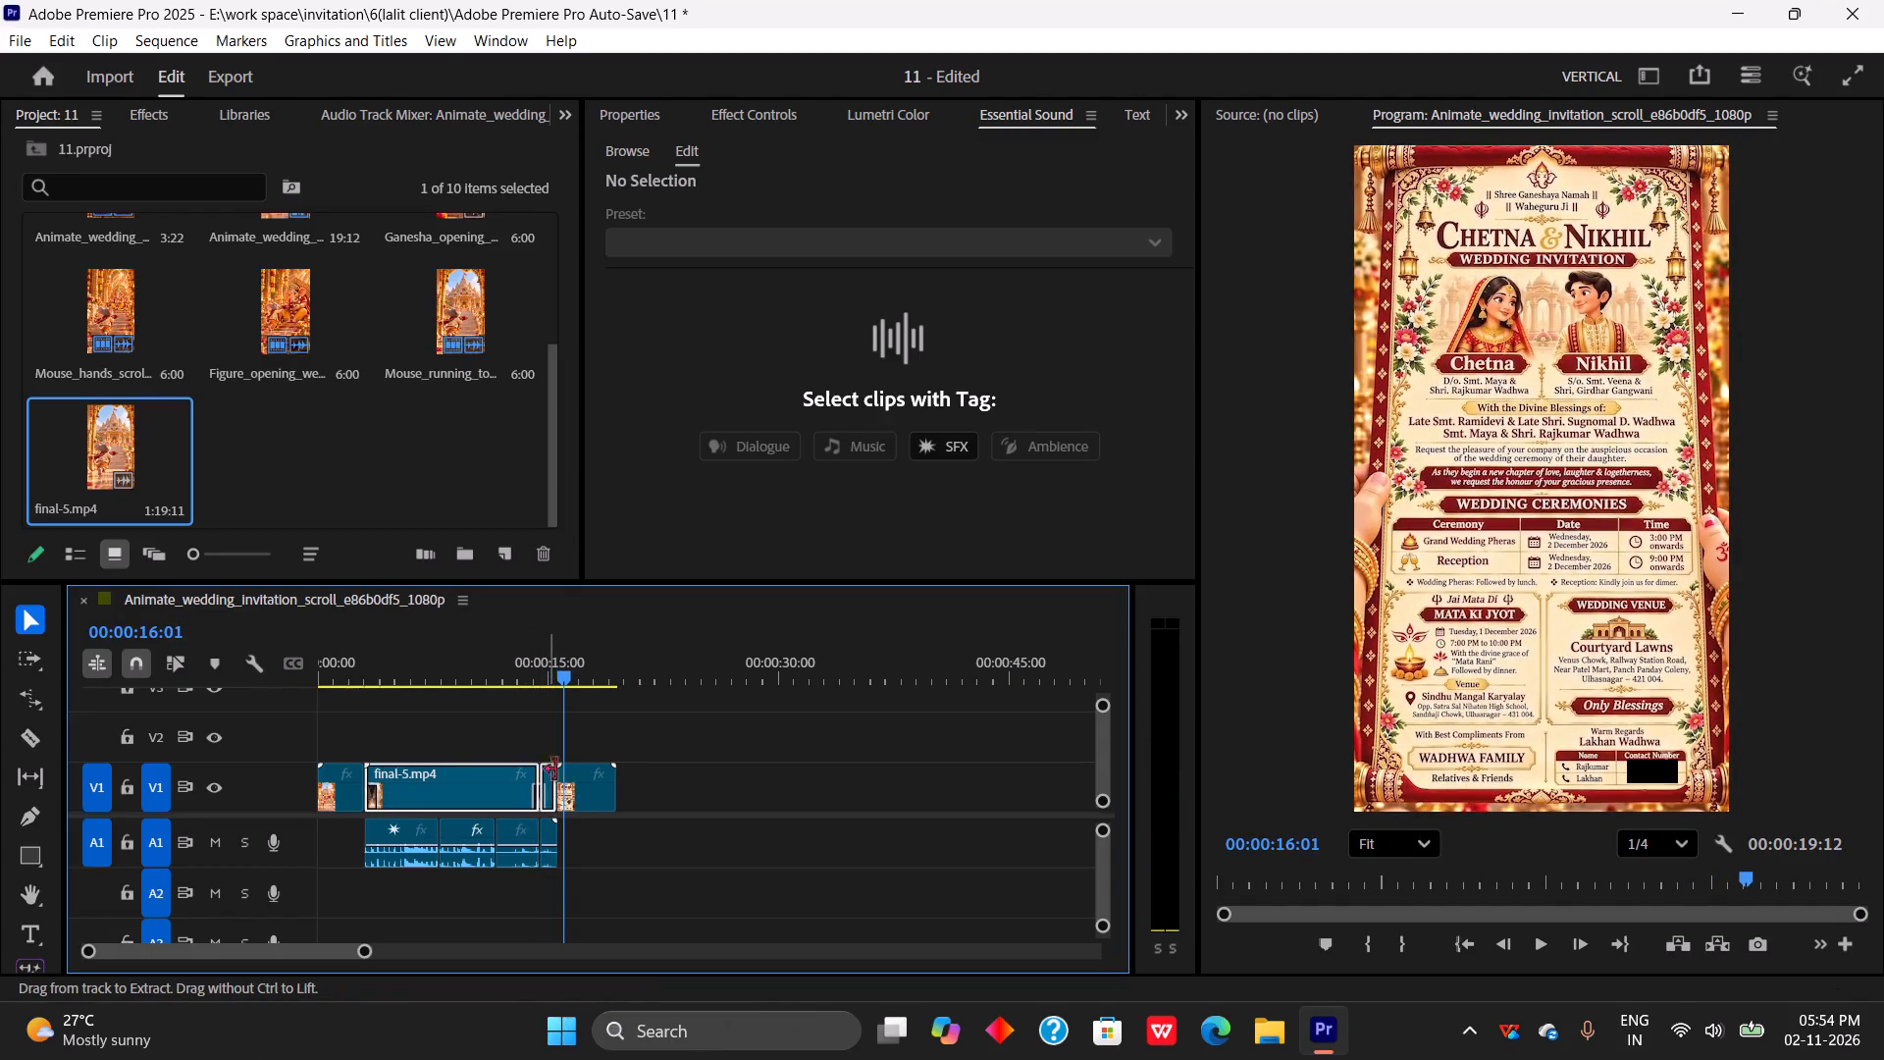
drag(569, 673, 538, 717)
key(space)
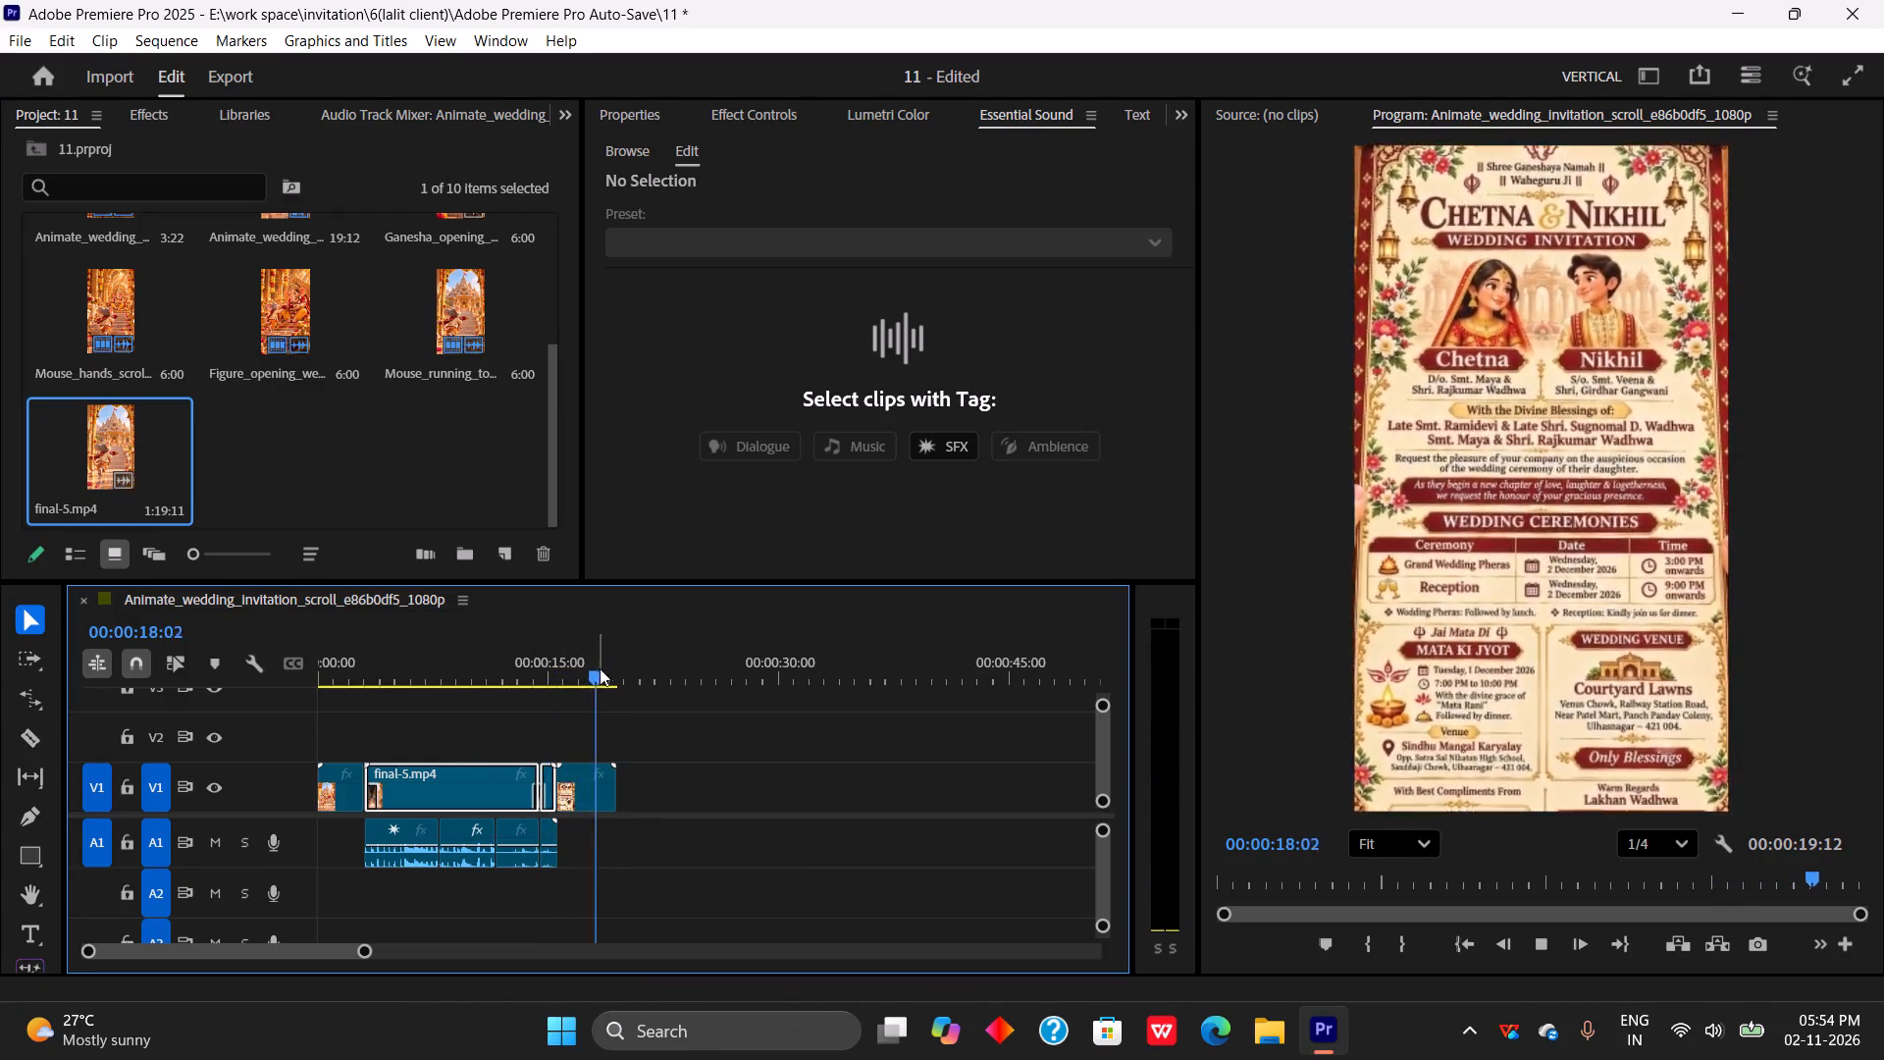
drag(602, 672, 514, 735)
key(space)
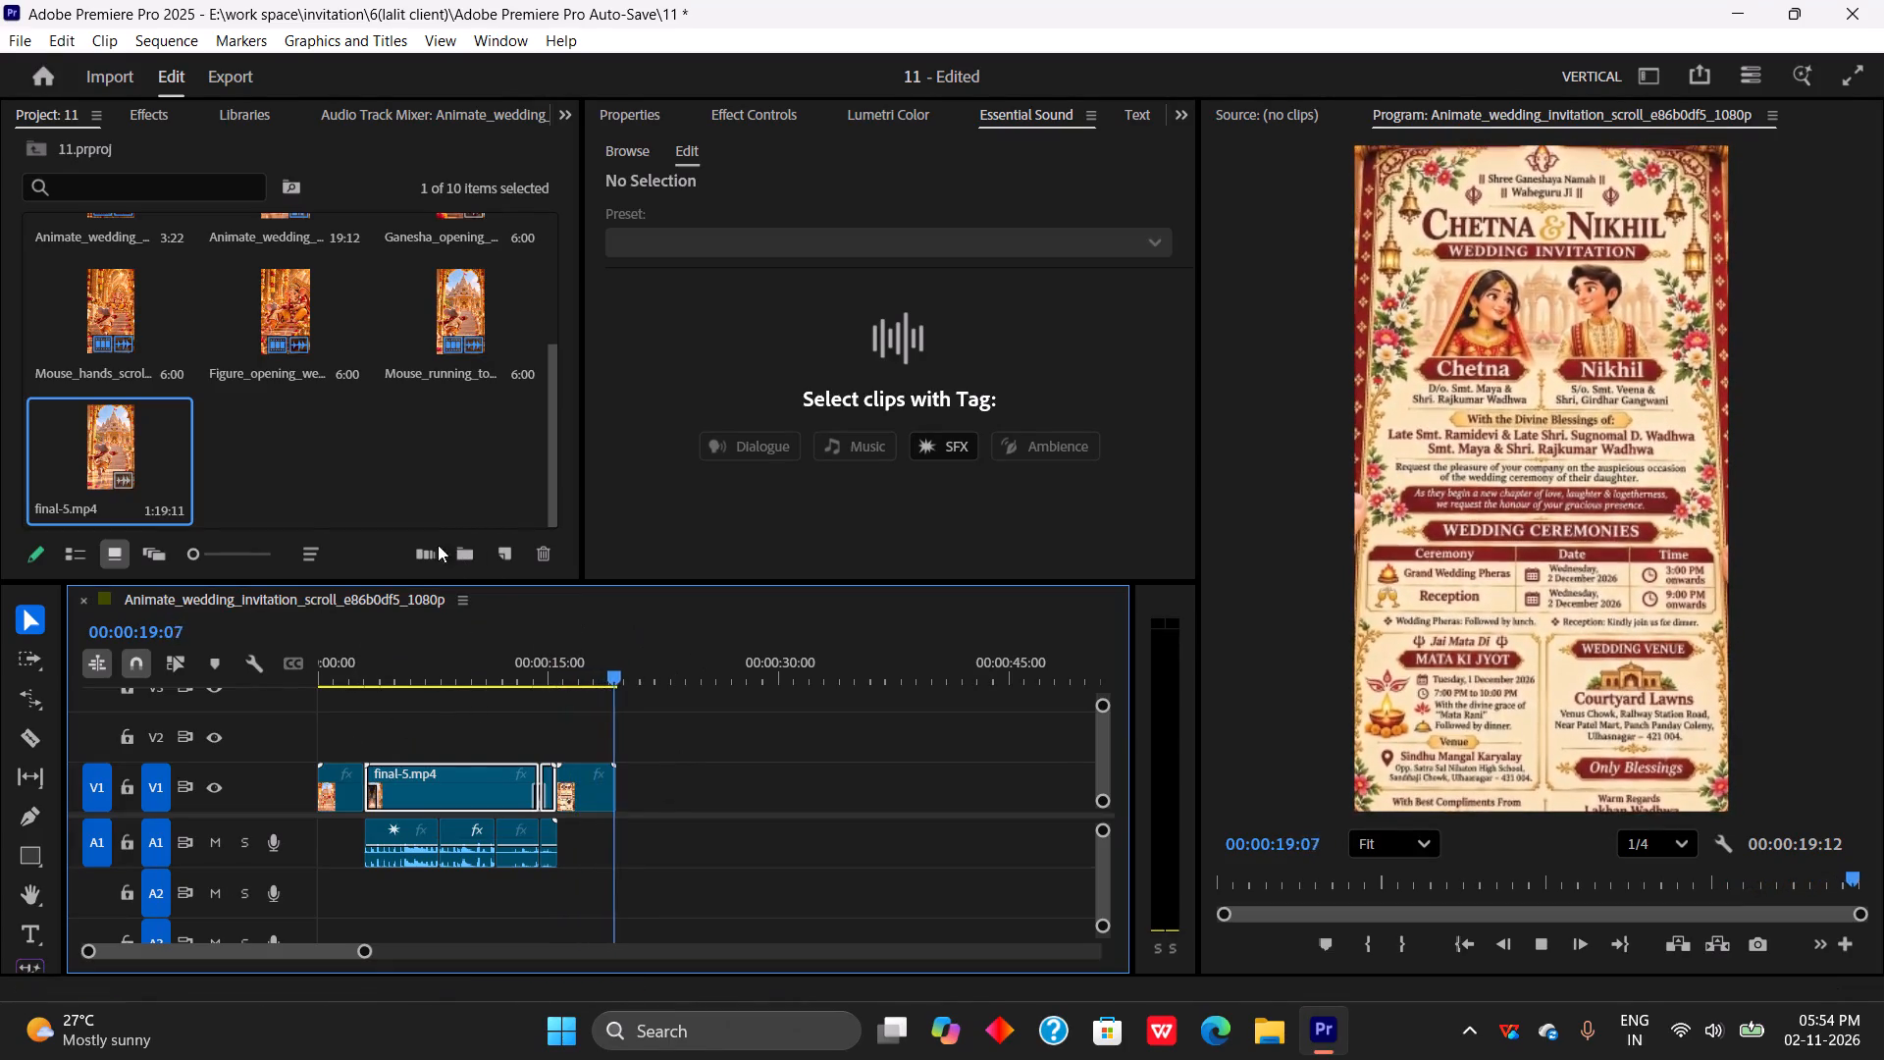
key(space)
Import ten wedding videos from Downloads: both family clips, the reception couple, all Bride_and_groom clips and the two Devotional_ceremony clips.
scroll(361, 447, up, 4)
scroll(362, 446, down, 4)
double_click(367, 474)
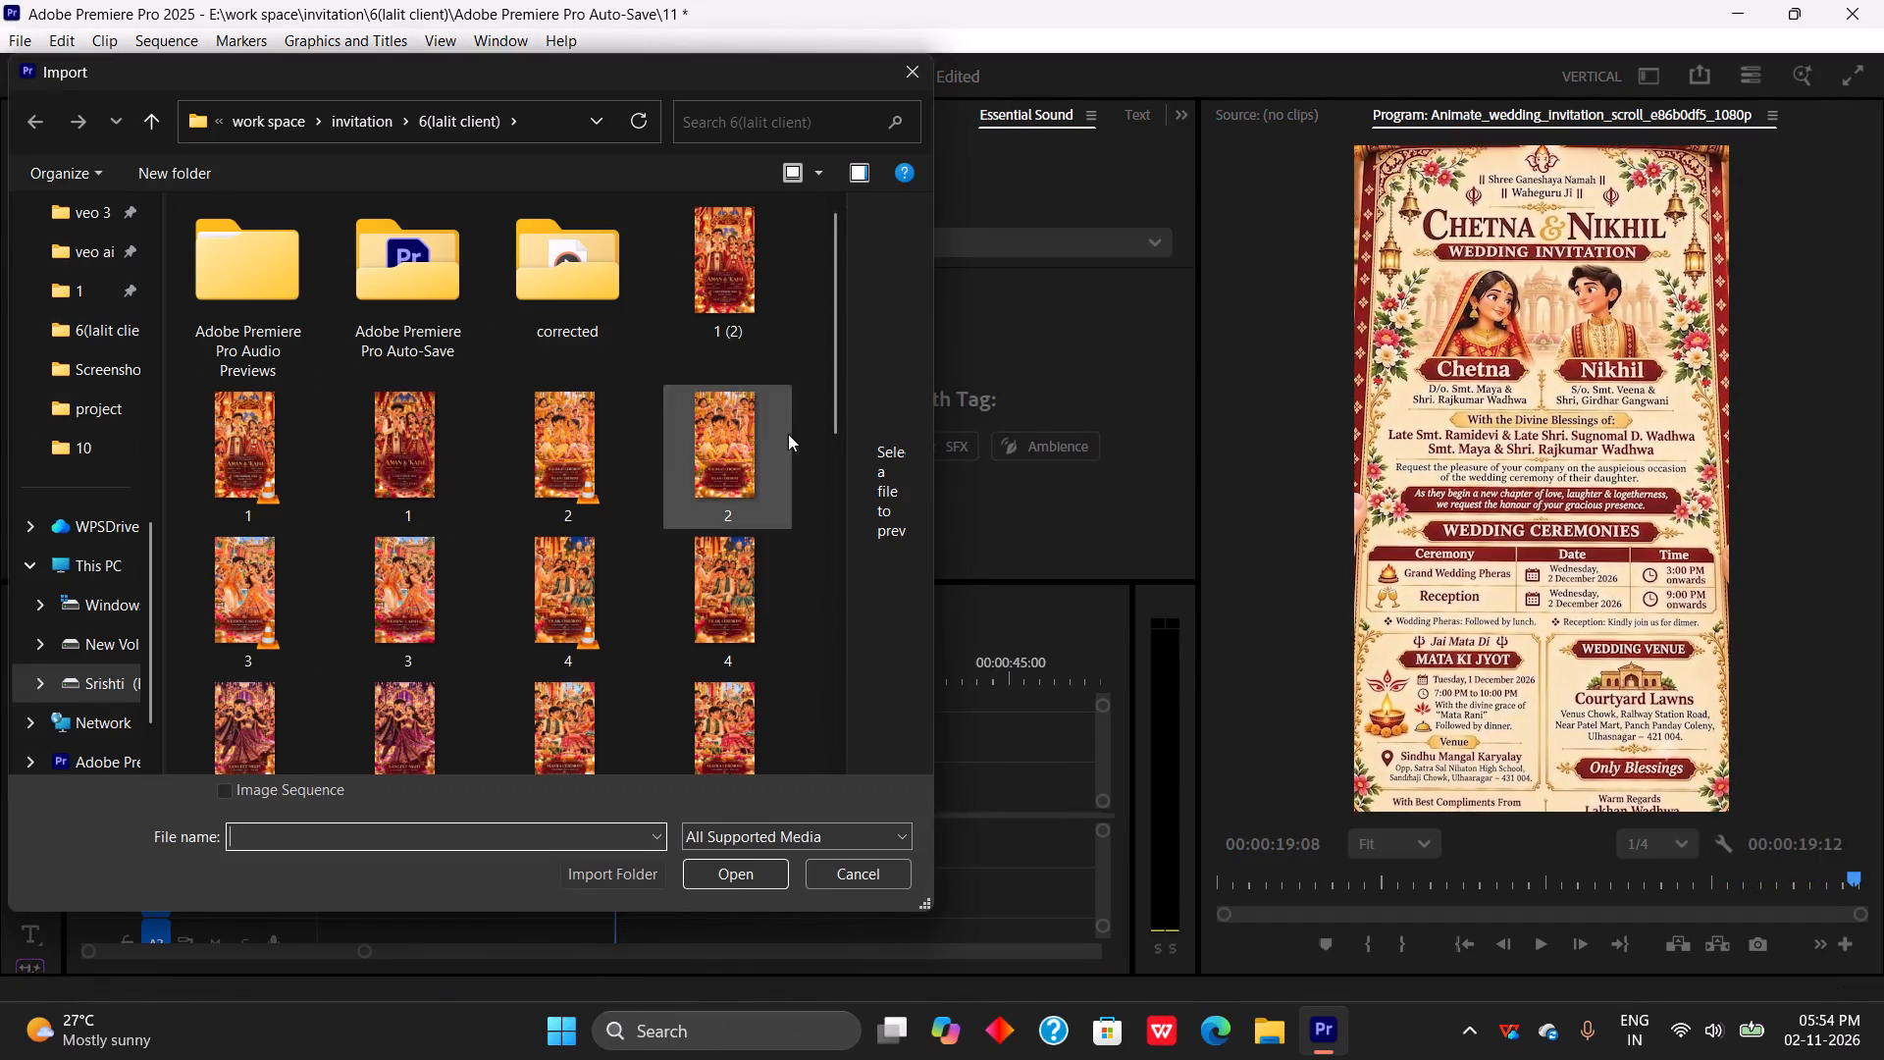
scroll(184, 265, up, 3)
scroll(13, 370, up, 7)
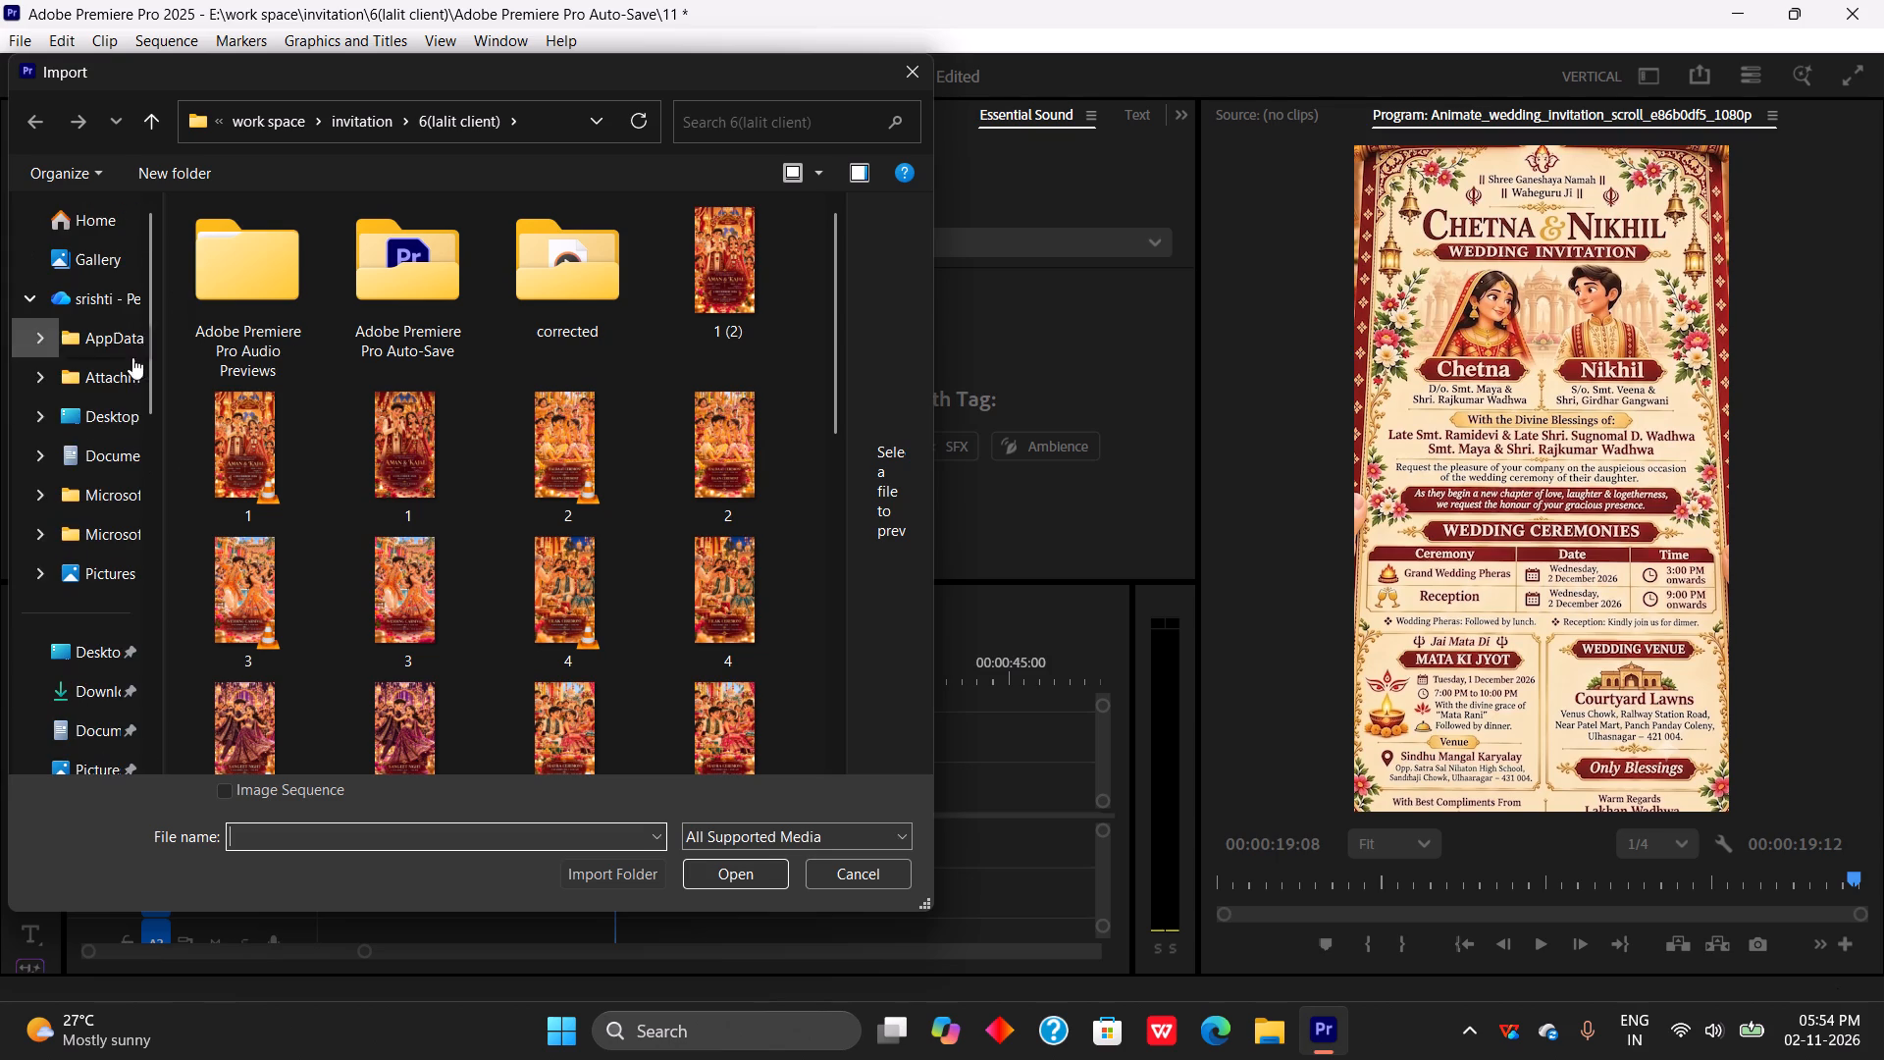
click(107, 687)
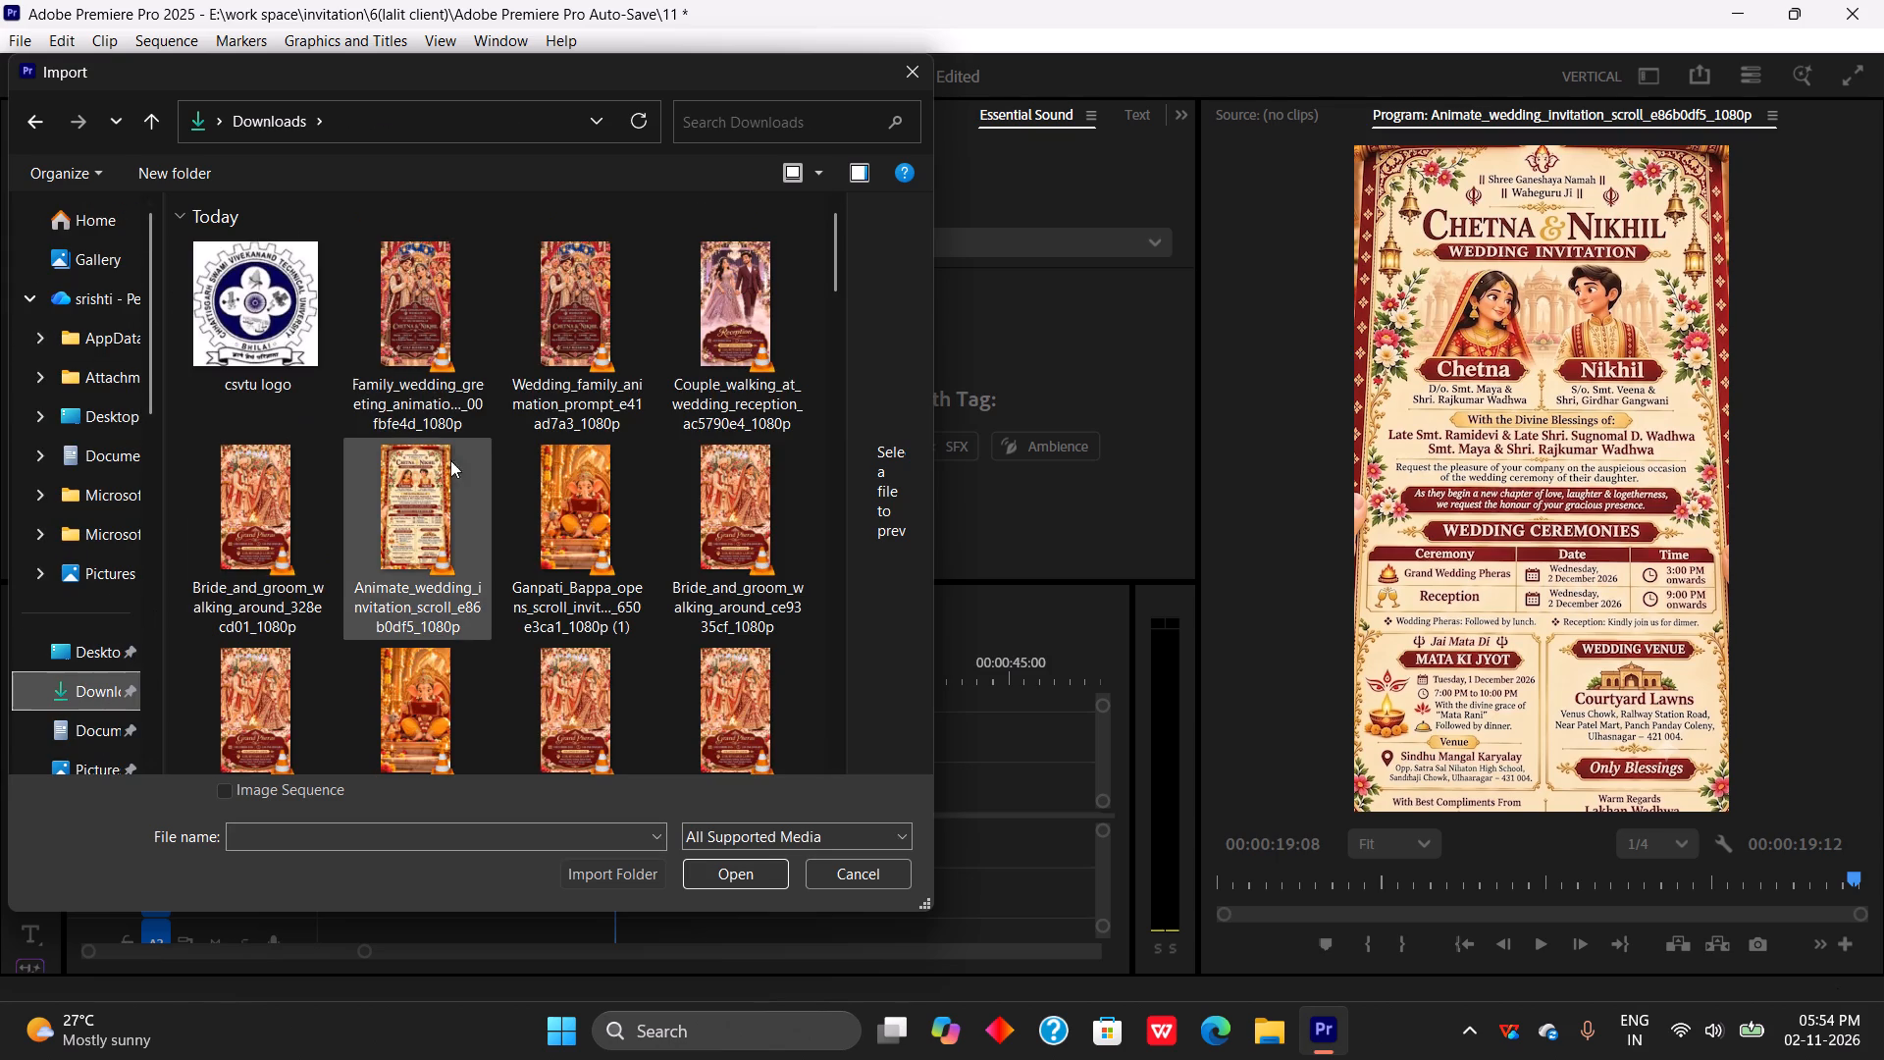
ctrl+click(406, 356)
ctrl+click(573, 372)
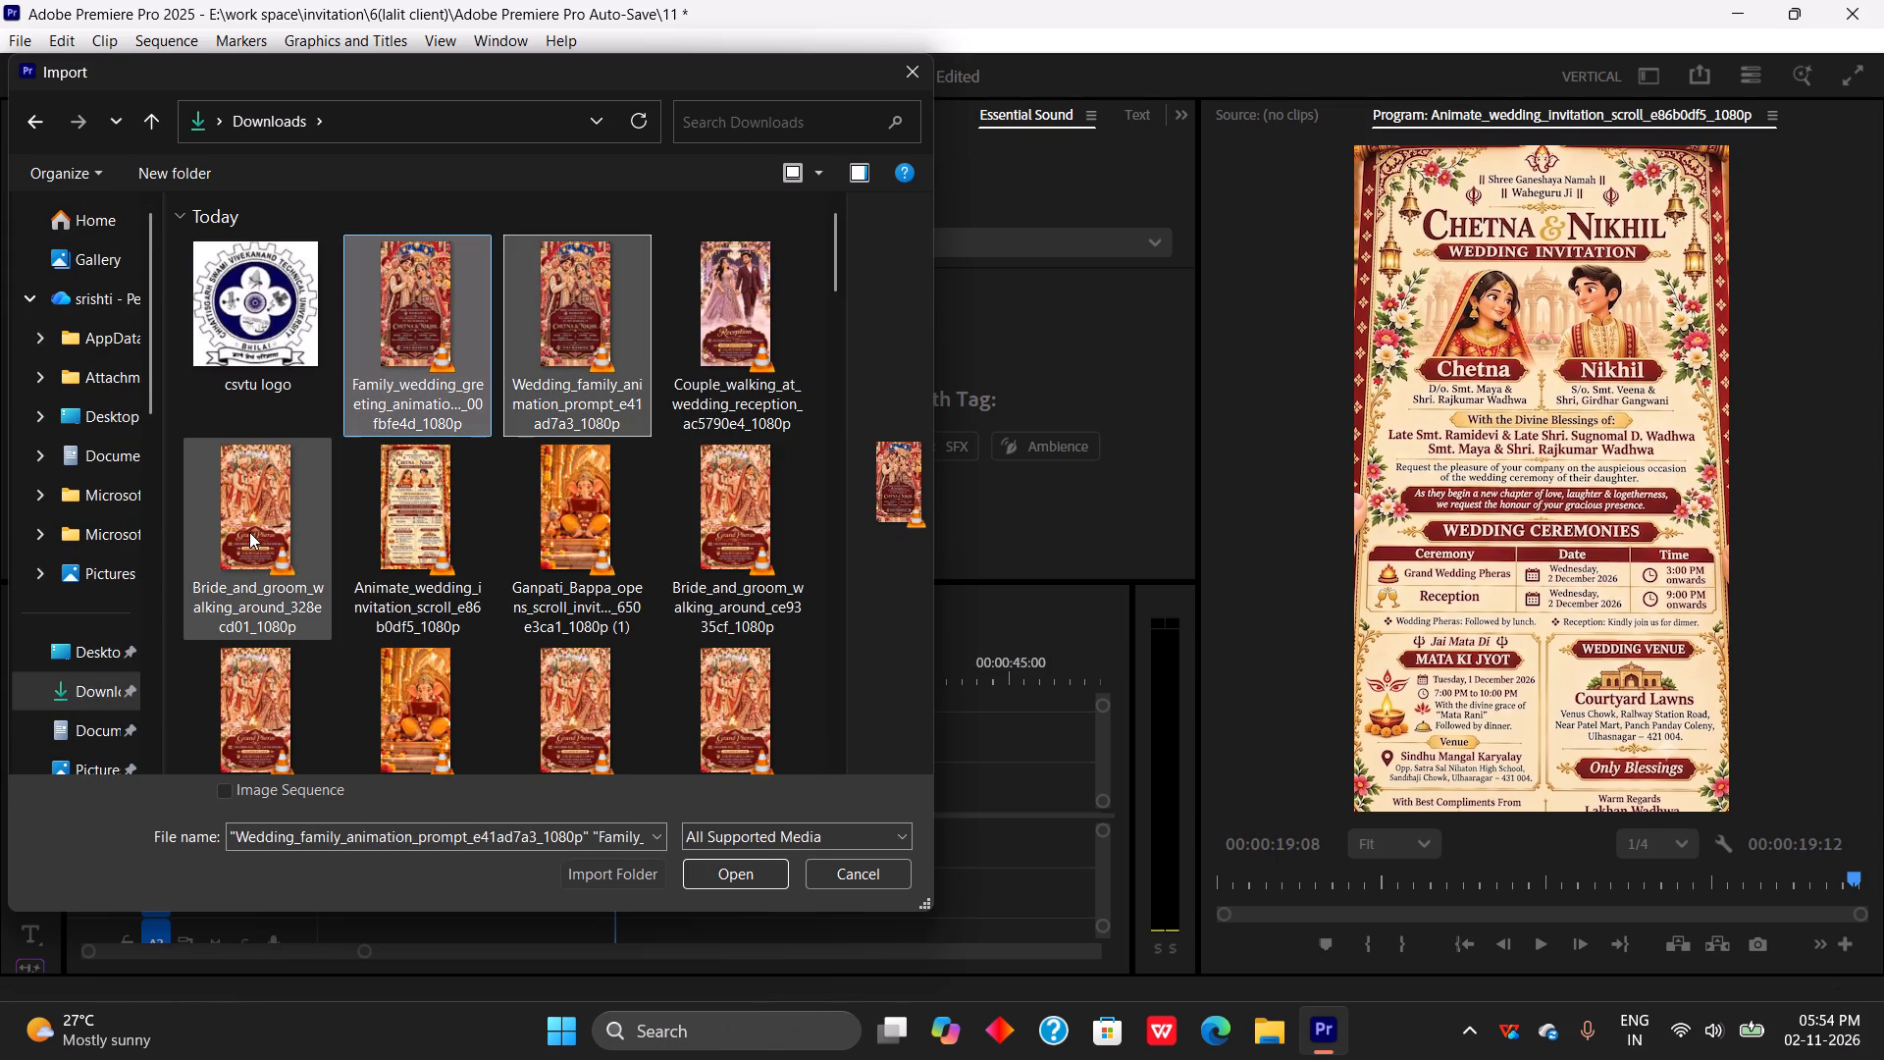
ctrl+click(249, 532)
ctrl+click(740, 558)
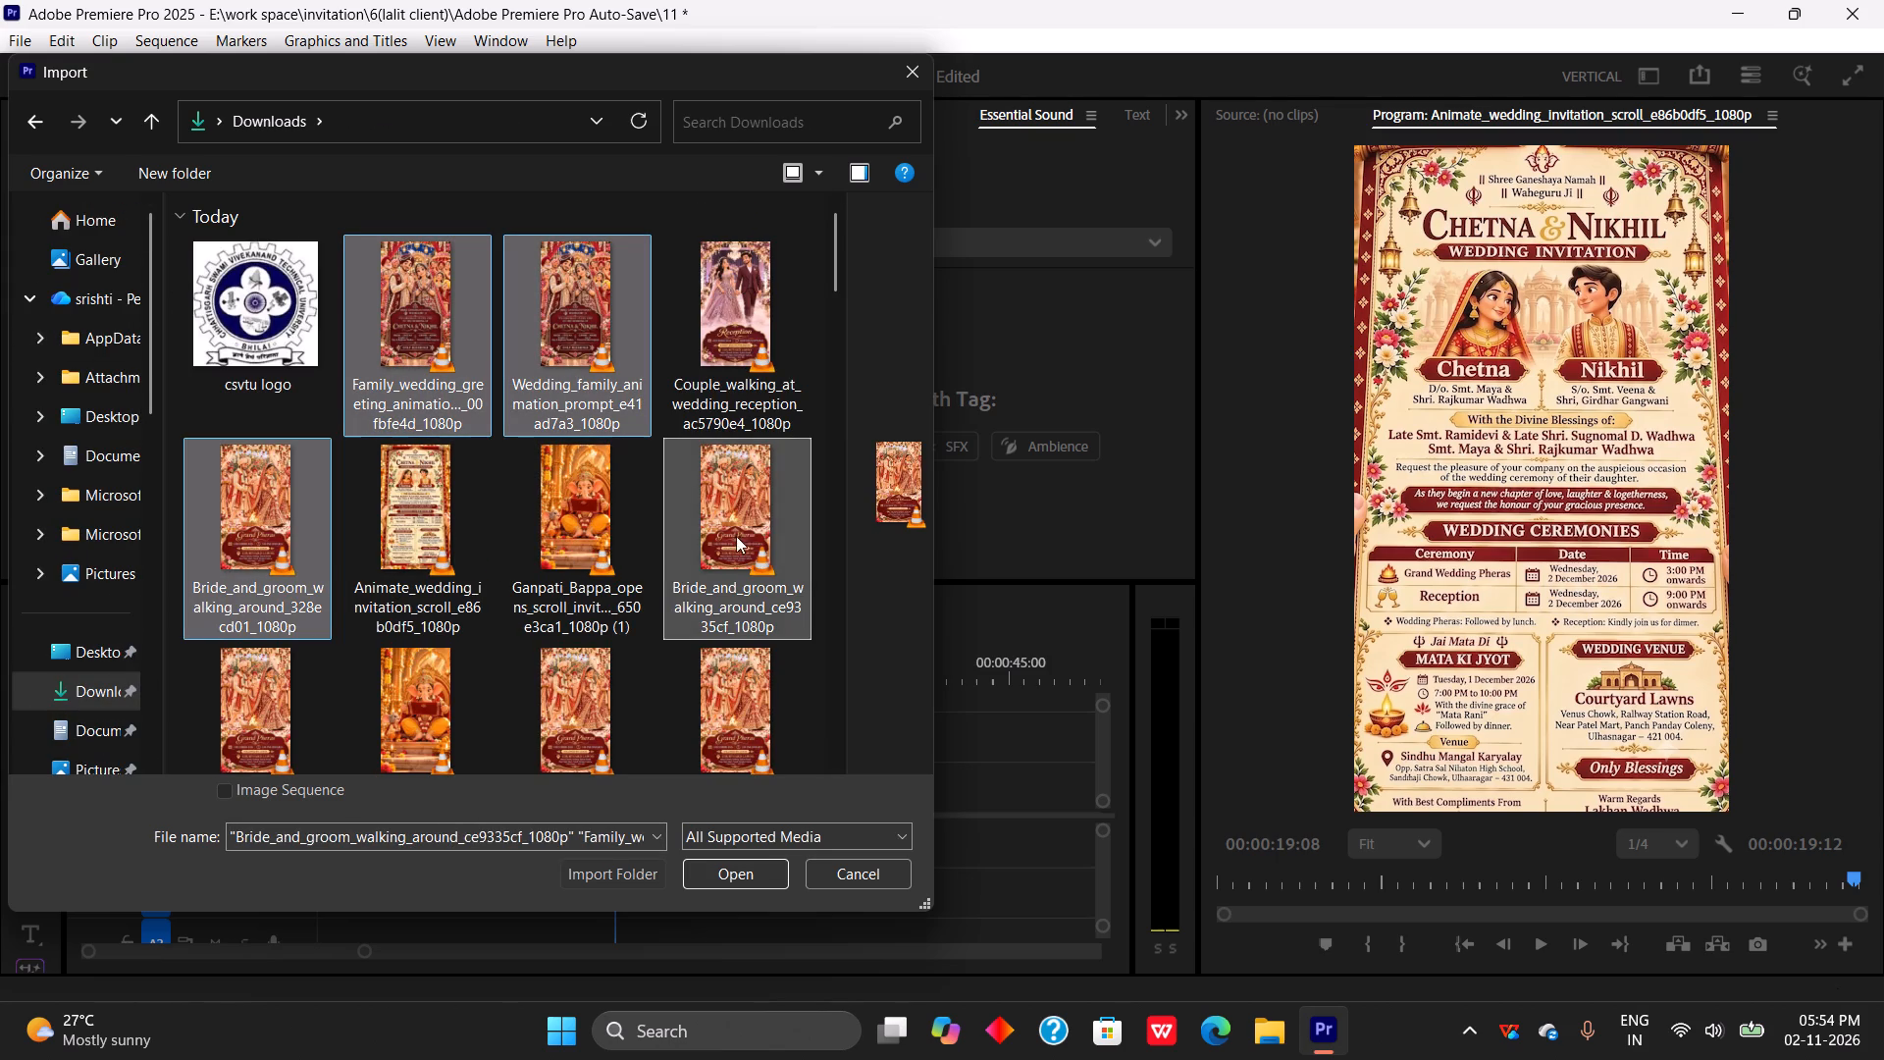
ctrl+click(734, 357)
ctrl+scroll(591, 538, down, 1)
scroll(551, 541, down, 1)
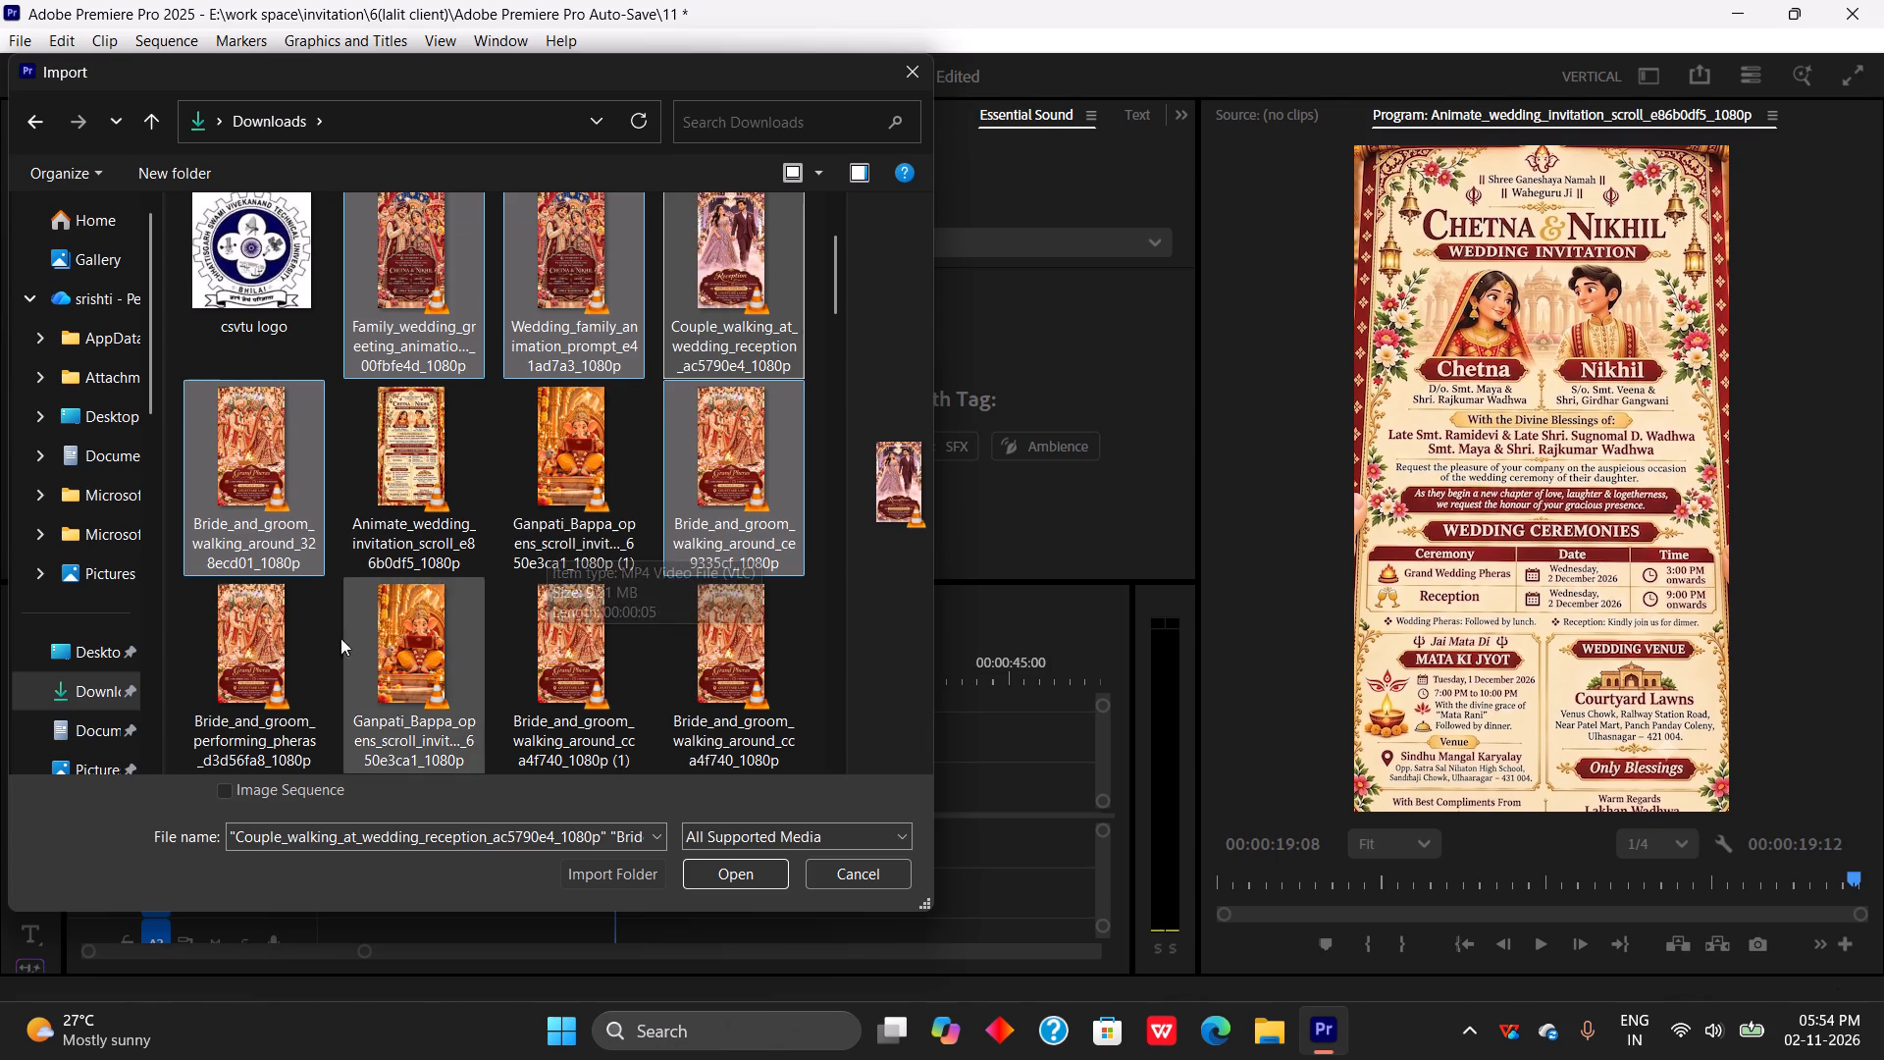
ctrl+click(261, 665)
ctrl+click(554, 667)
ctrl+click(717, 664)
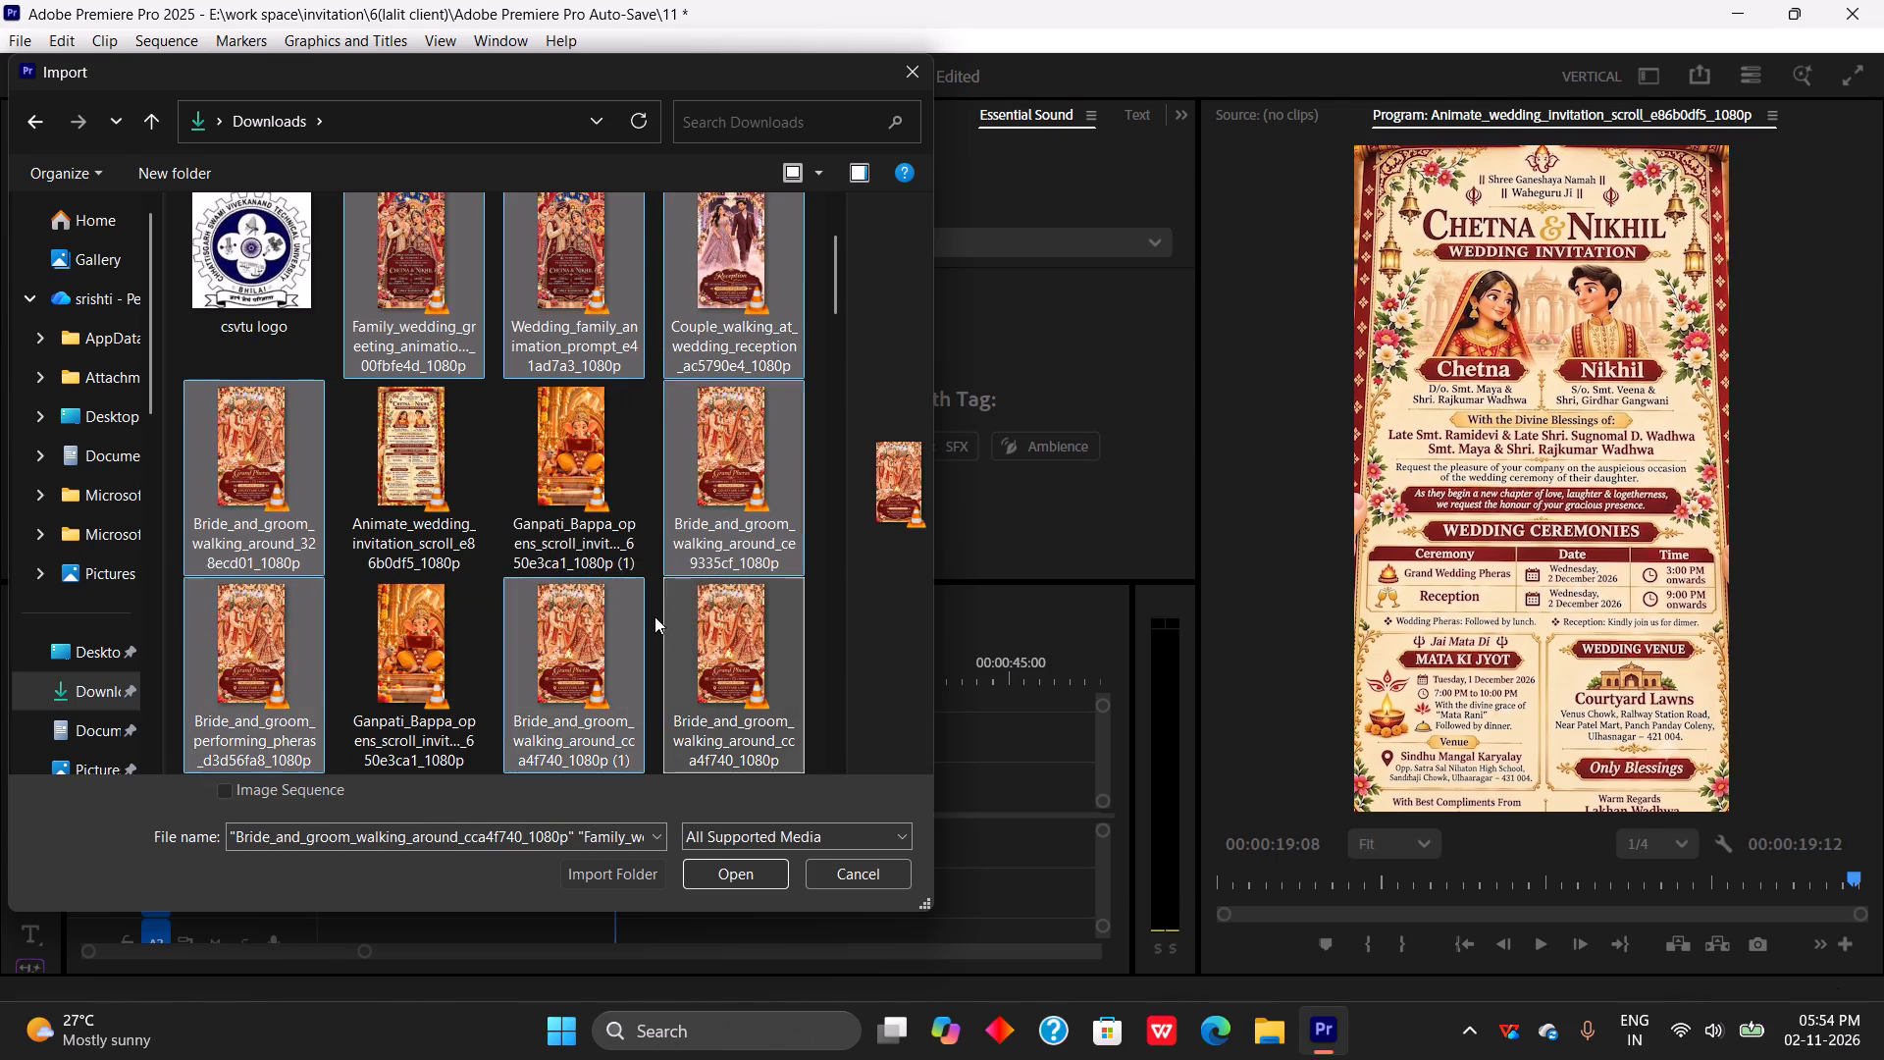
scroll(654, 616, down, 2)
scroll(641, 478, up, 1)
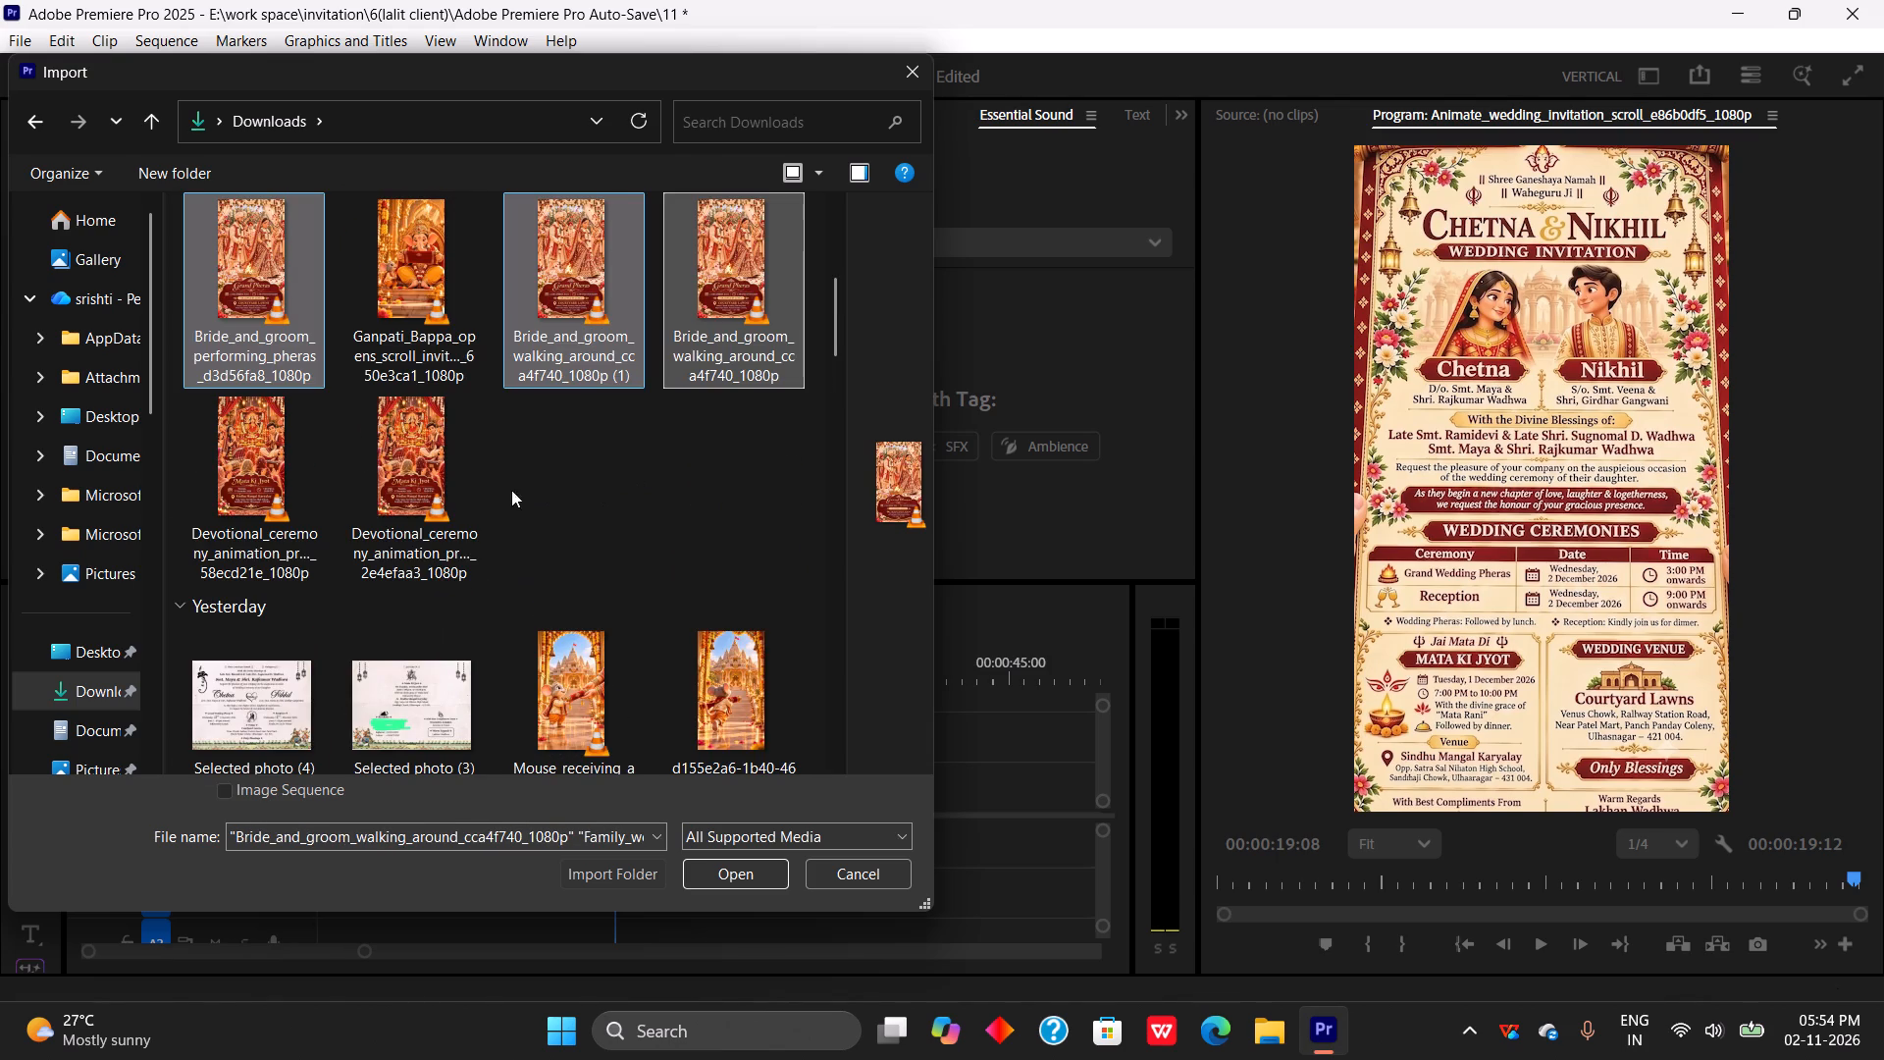
ctrl+click(454, 492)
ctrl+click(269, 509)
click(749, 874)
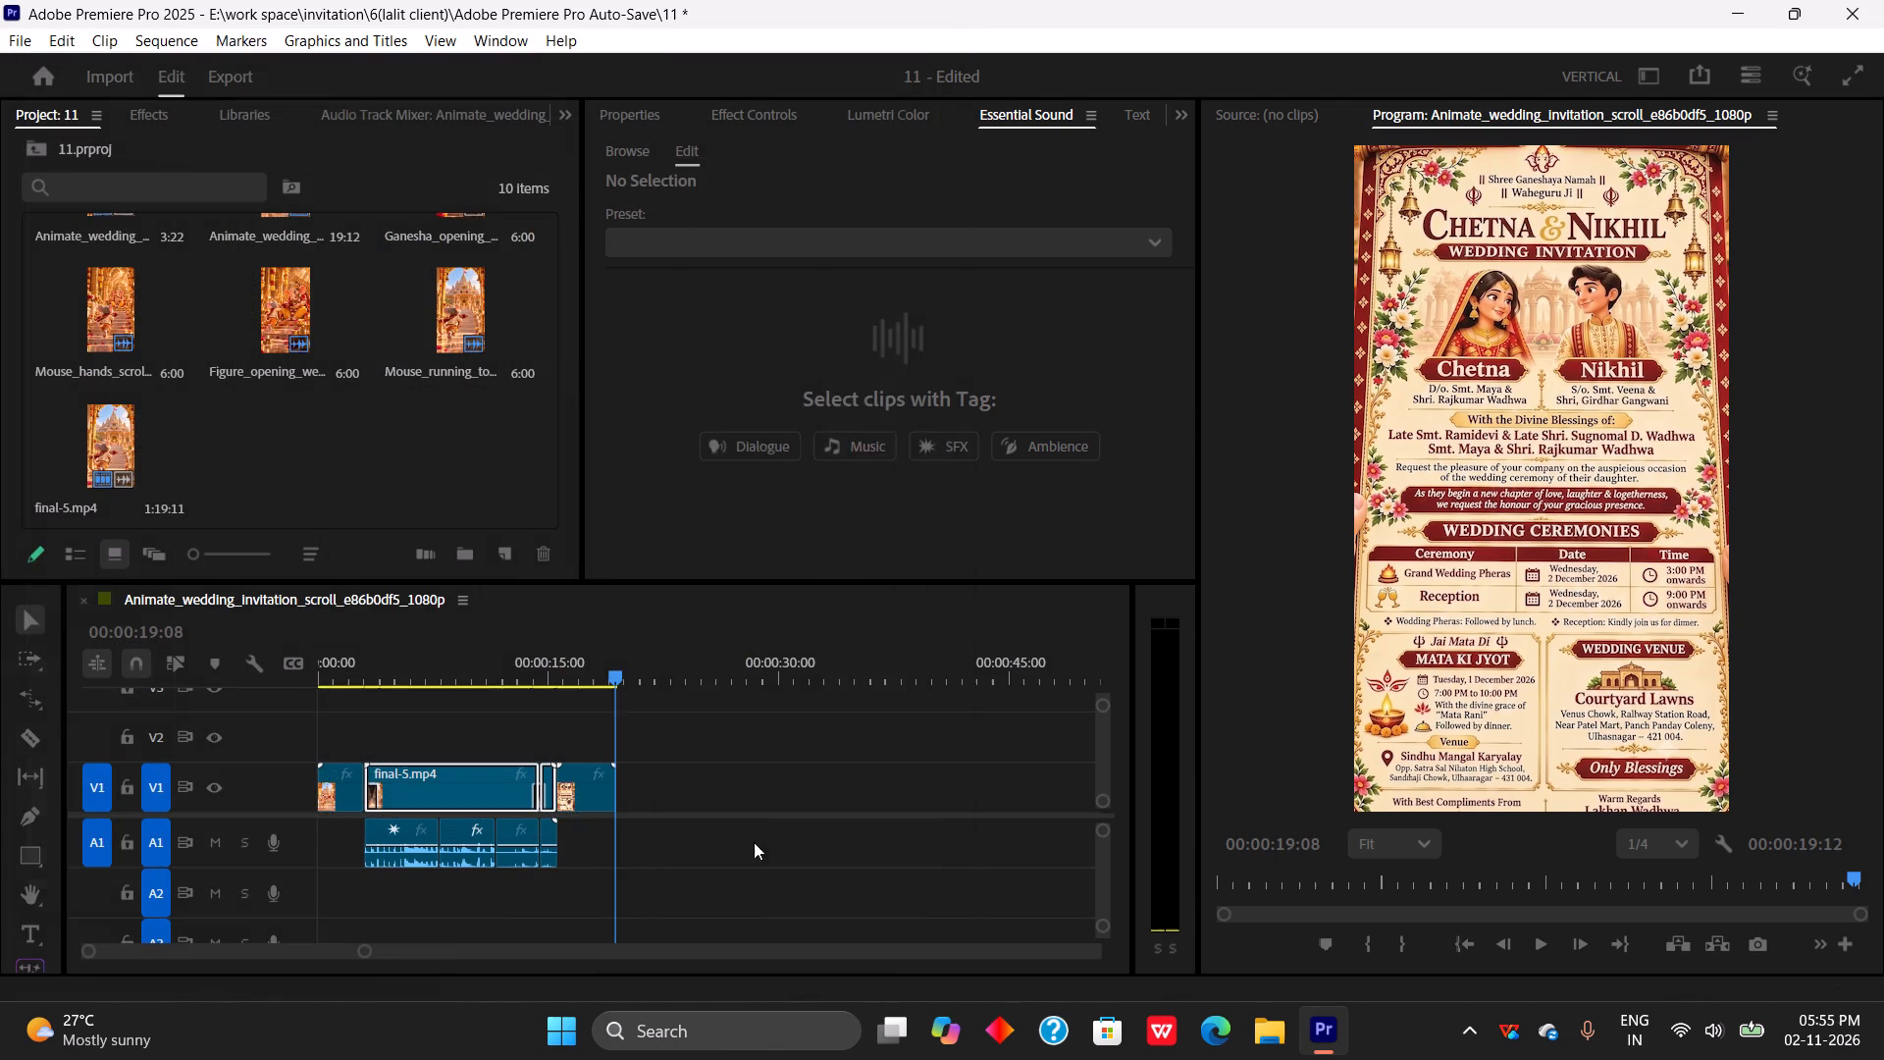
Place the two Devotional_ceremony clips end to end on V1 directly after the invitation card clip, starting at 00:00:19:08.
click(404, 495)
scroll(394, 411, up, 2)
drag(279, 299, 278, 299)
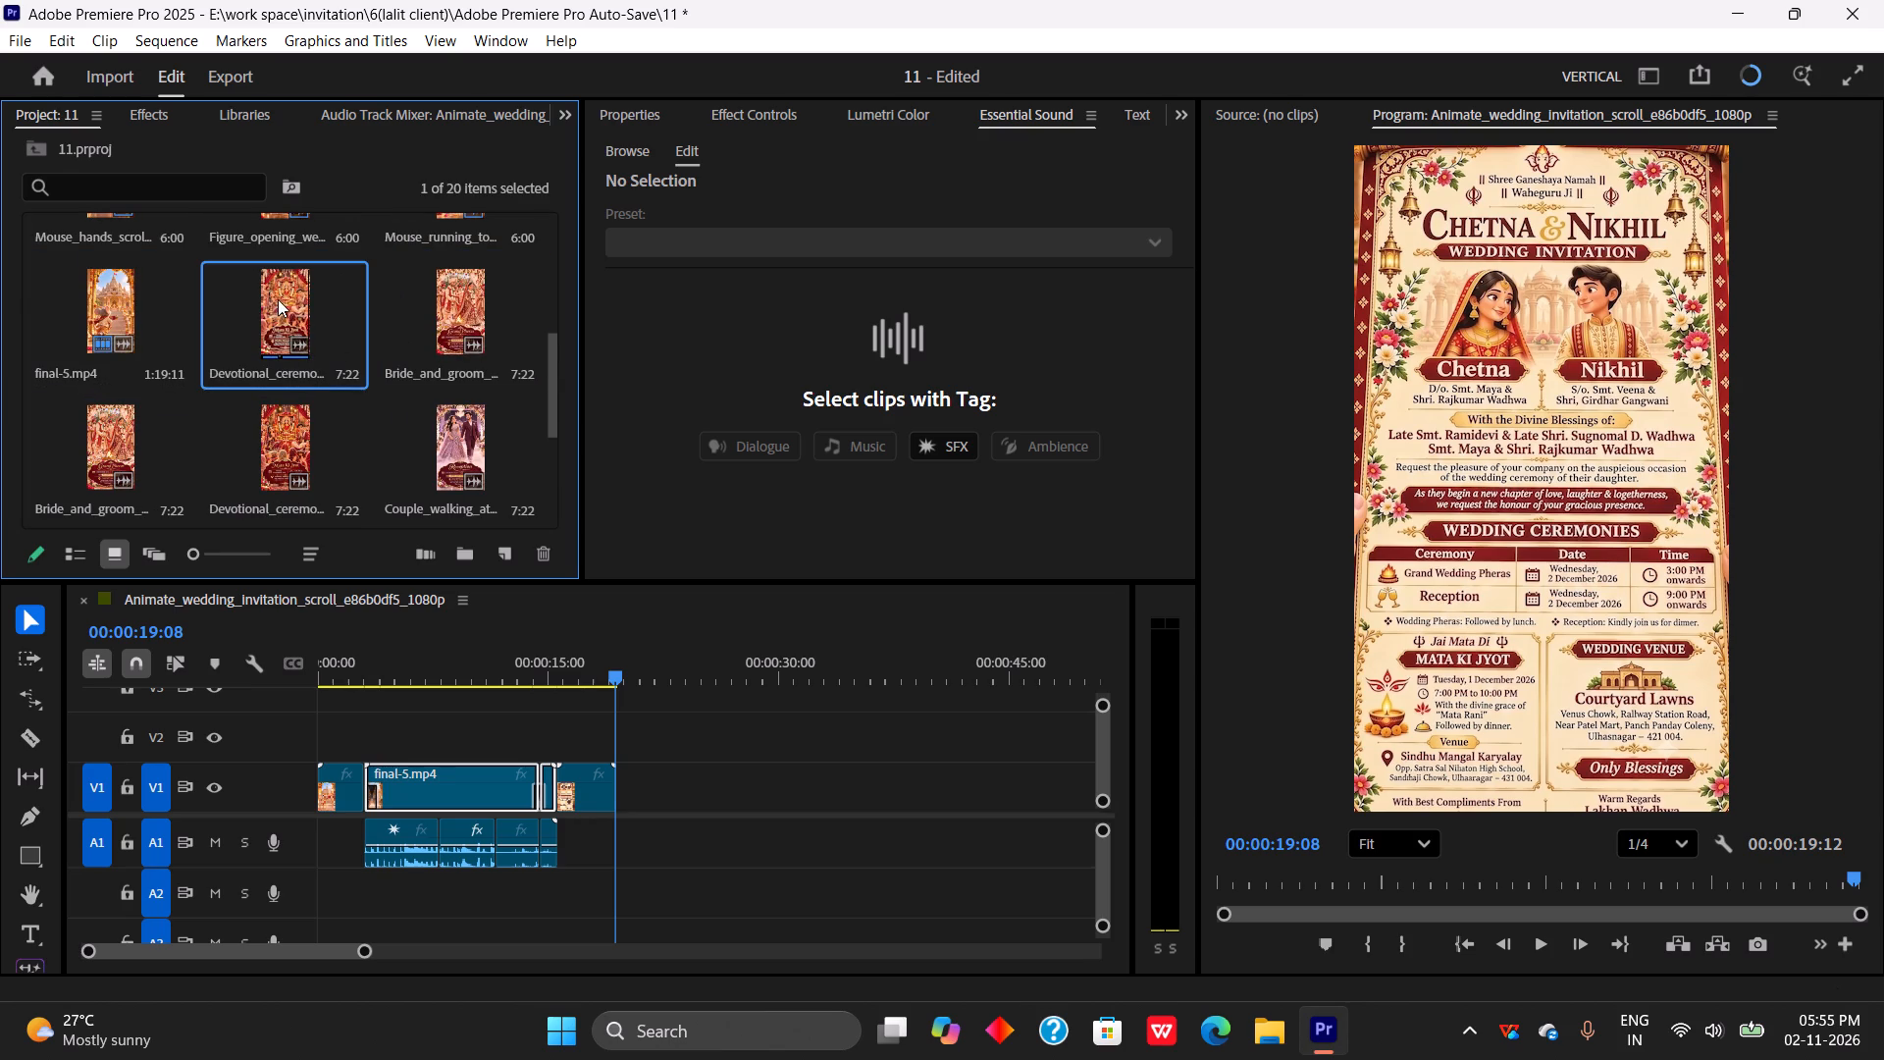
drag(278, 299, 618, 781)
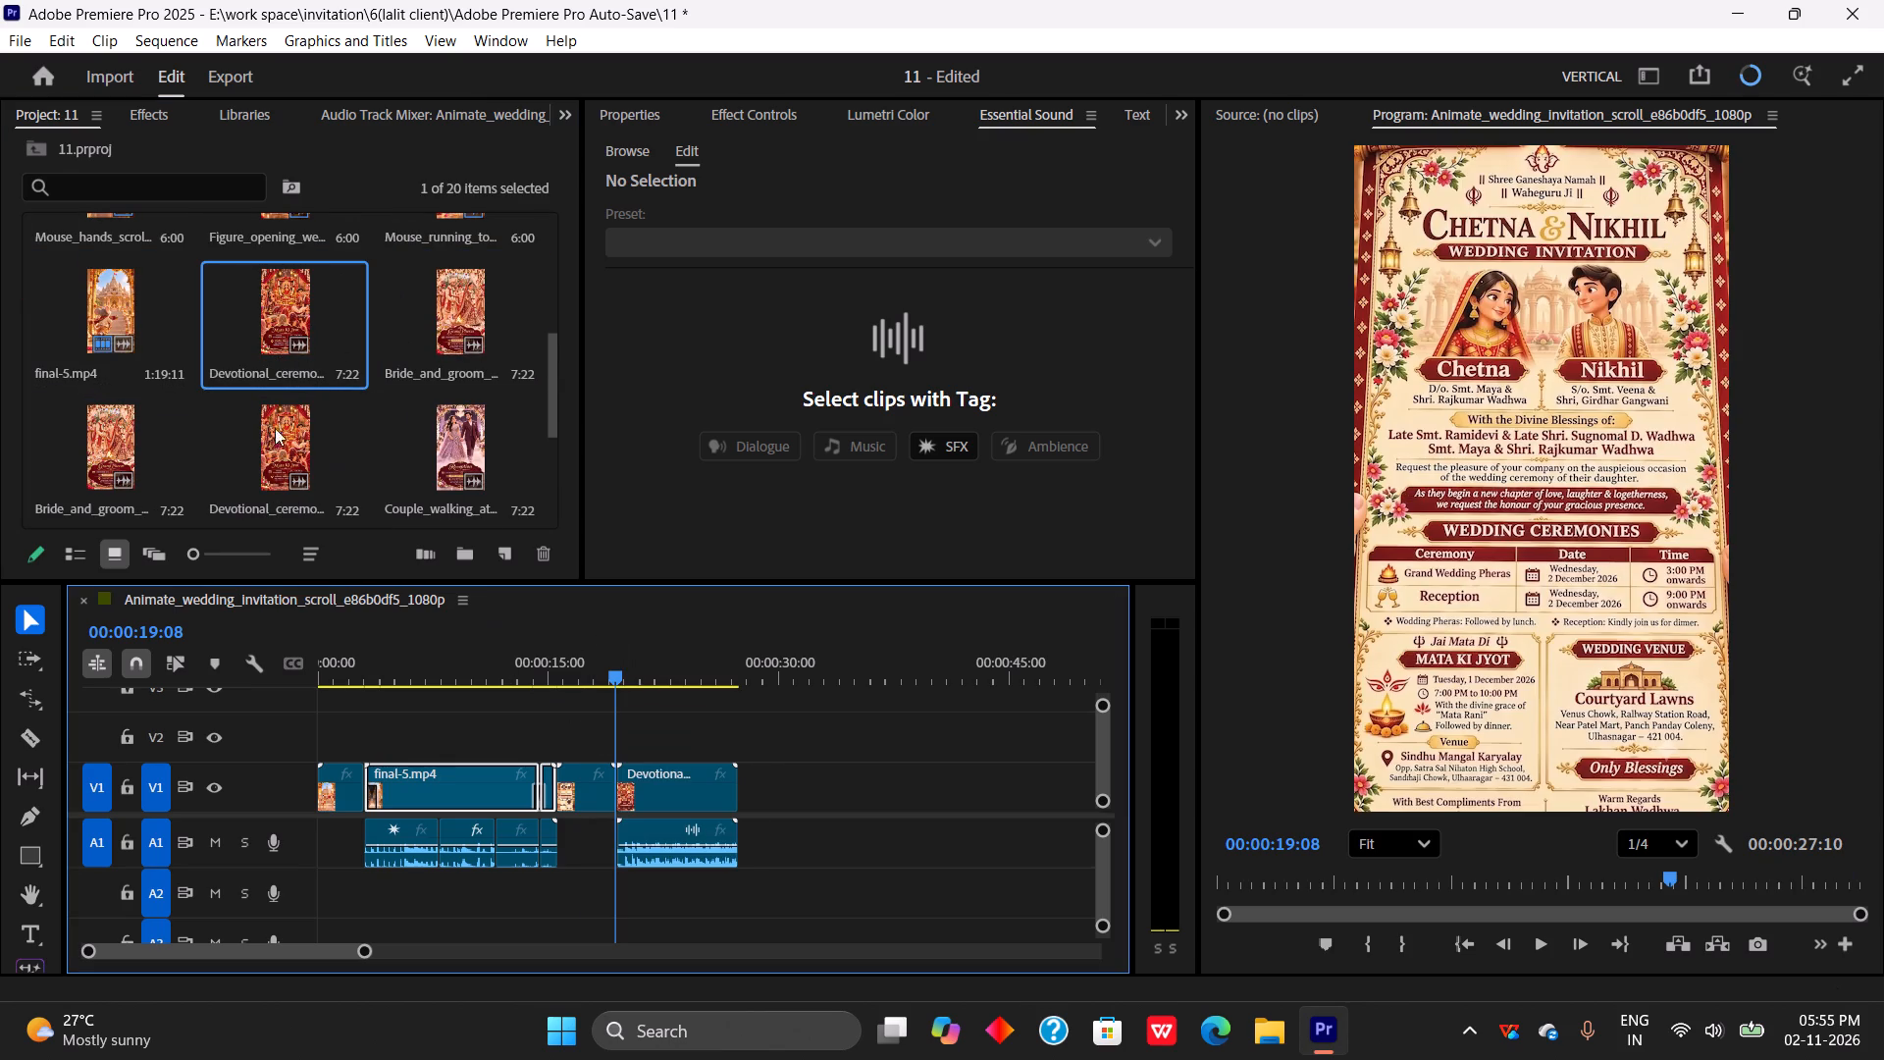
drag(283, 452, 747, 769)
key(space)
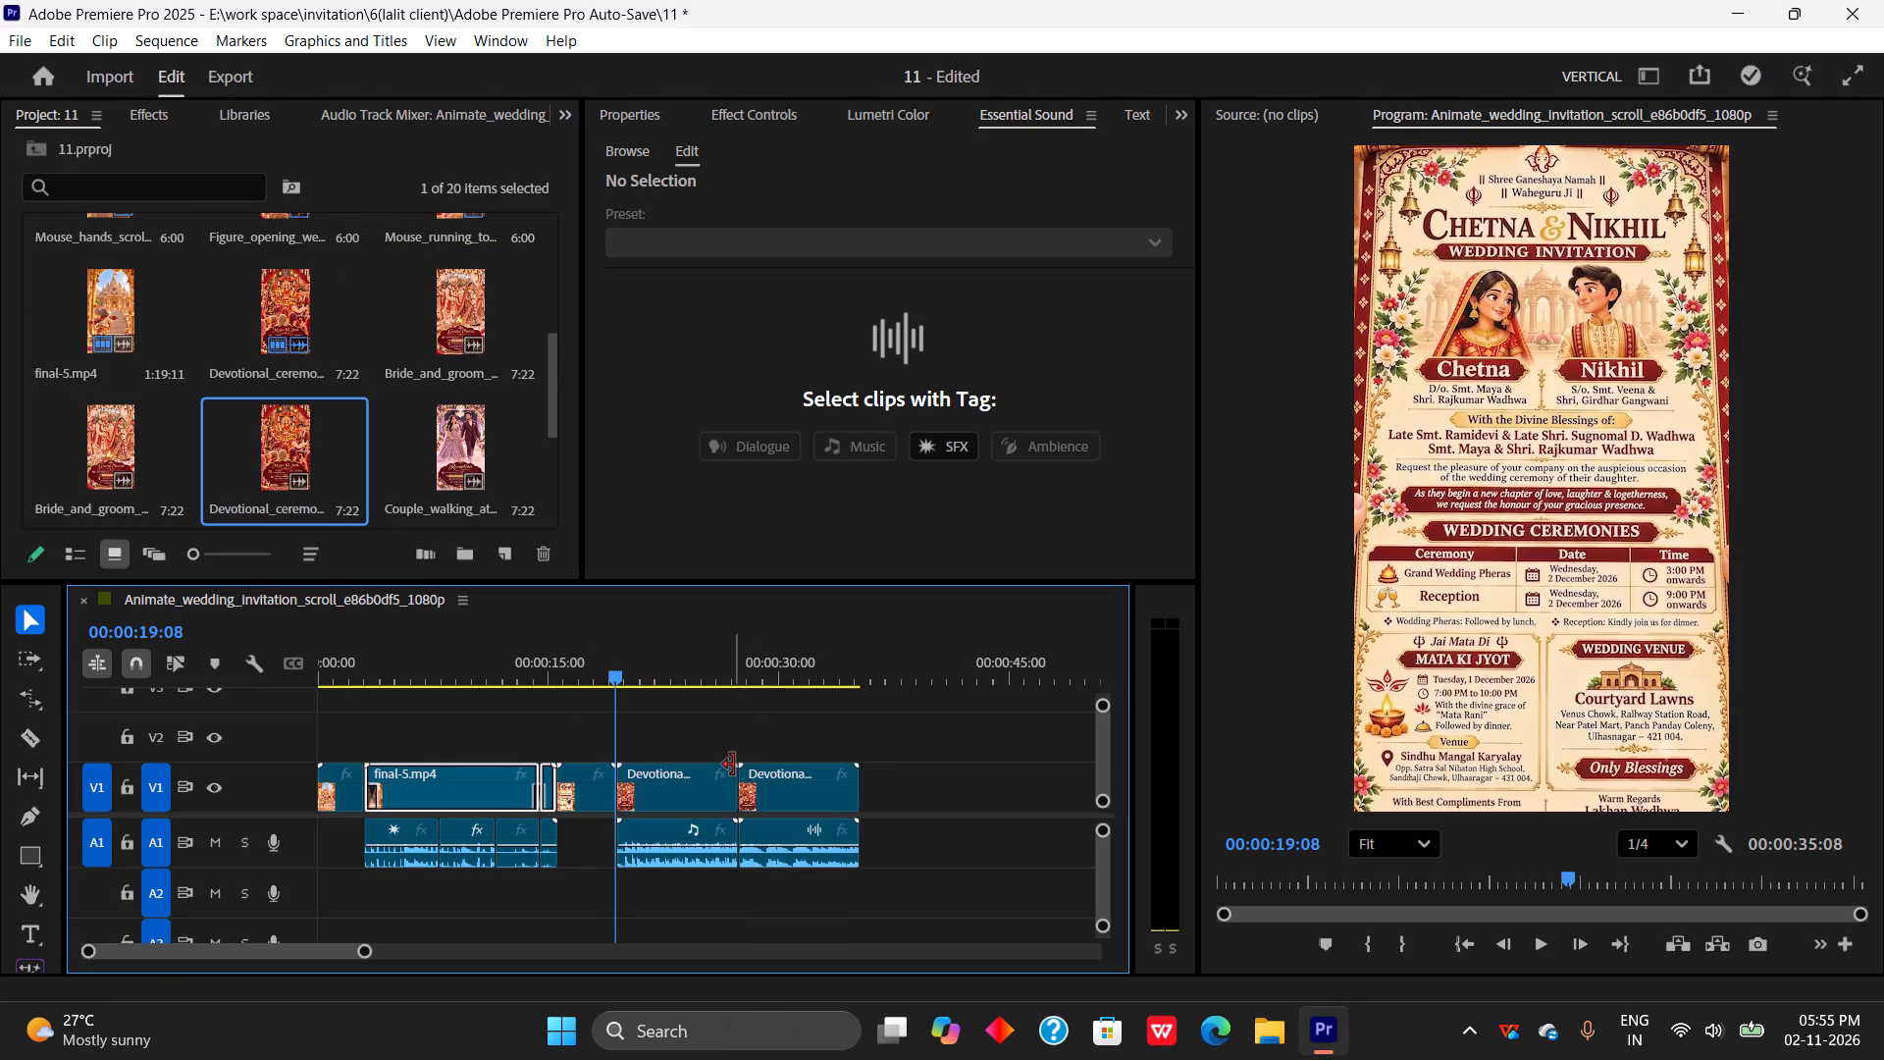